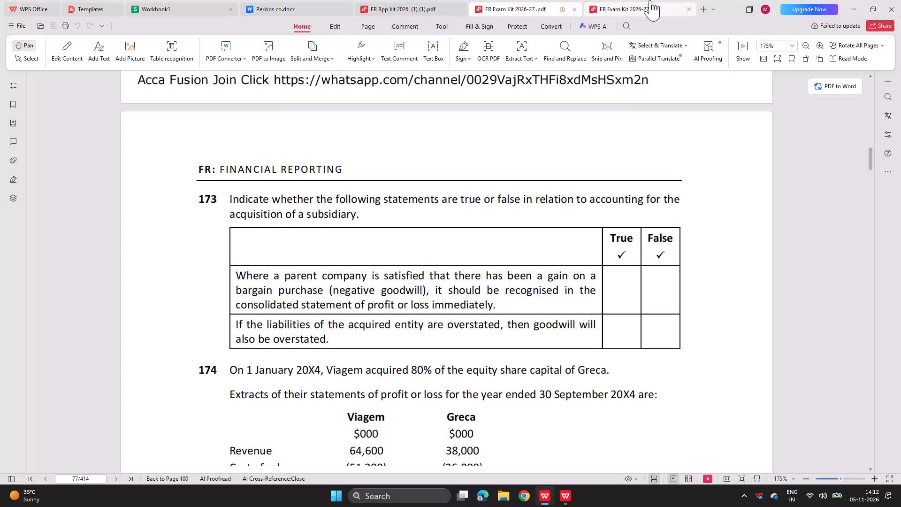
Open the FR_Study_Plan_16Nov.xlsx workbook from the recent files.
left_click(22, 1)
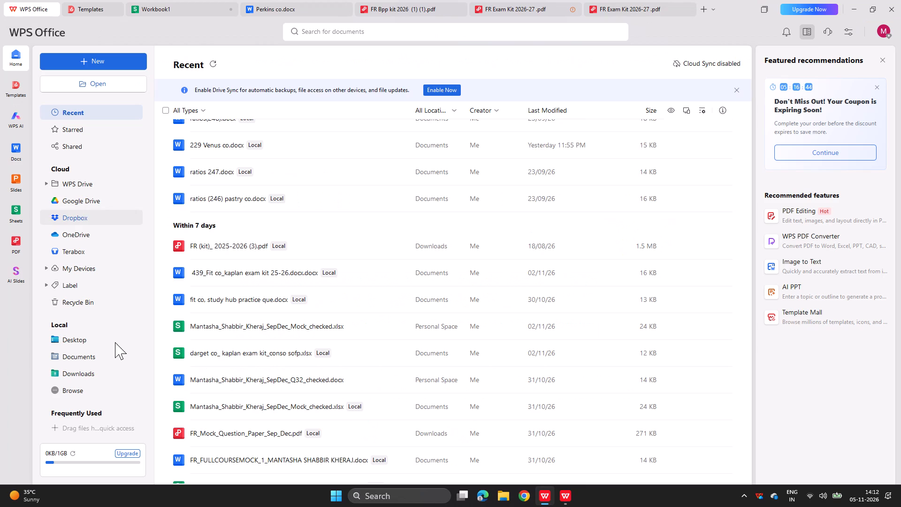
scroll(340, 269, "up", 2)
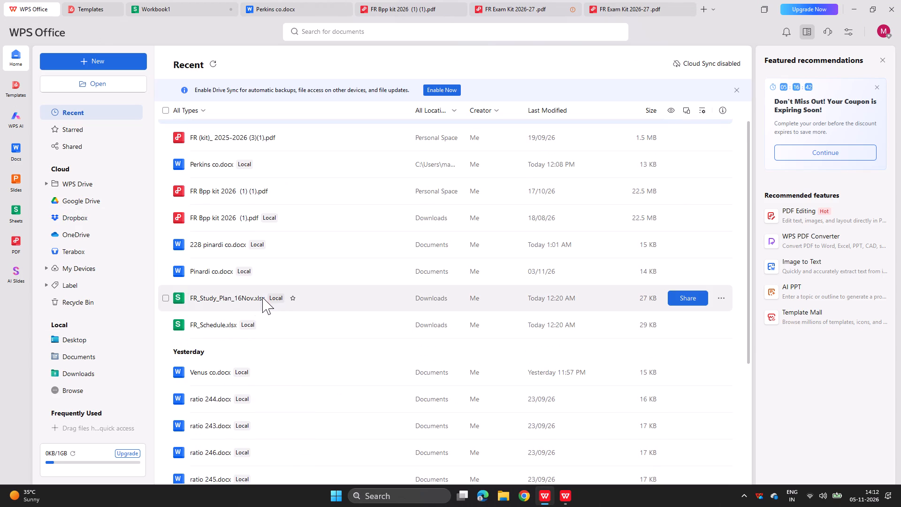
double_click(229, 300)
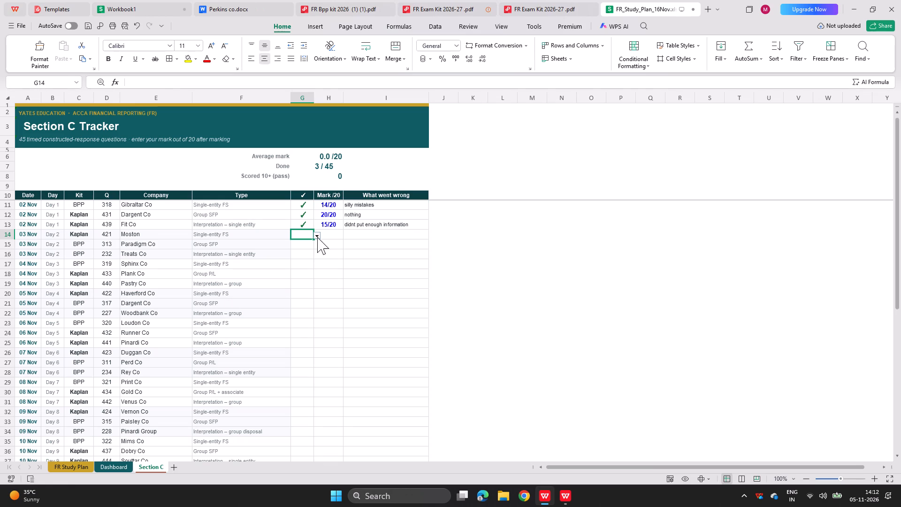
Review the Section C tracker's scheduled questions, dates and kits, including the 04 Nov rows.
scroll(253, 284, "down", 1)
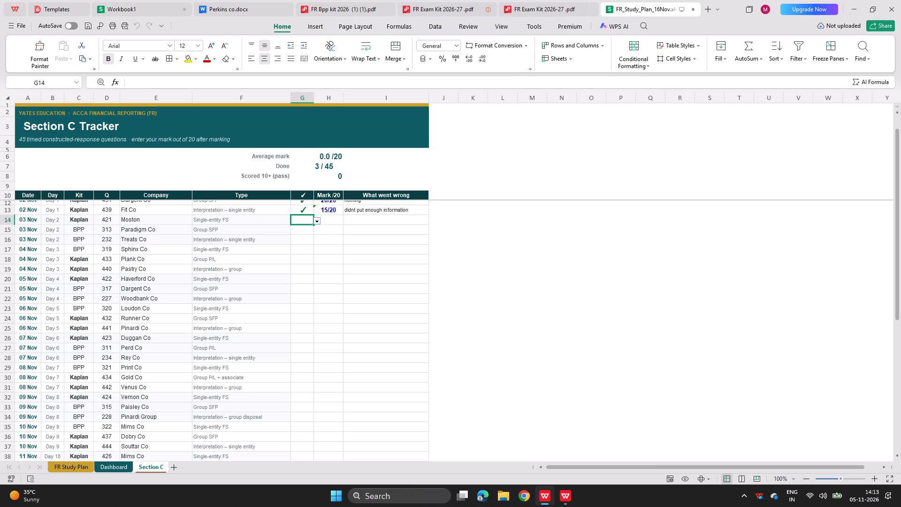
left_click(384, 494)
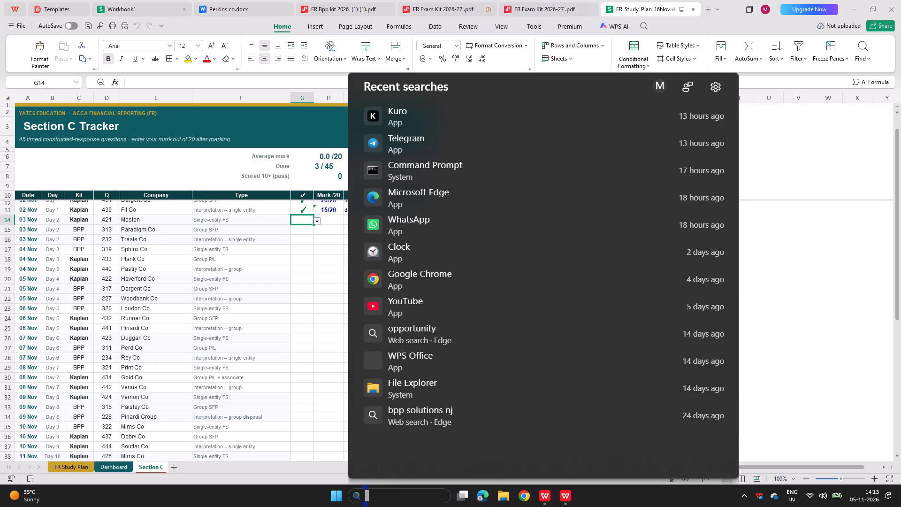
left_click(136, 203)
left_click(313, 256)
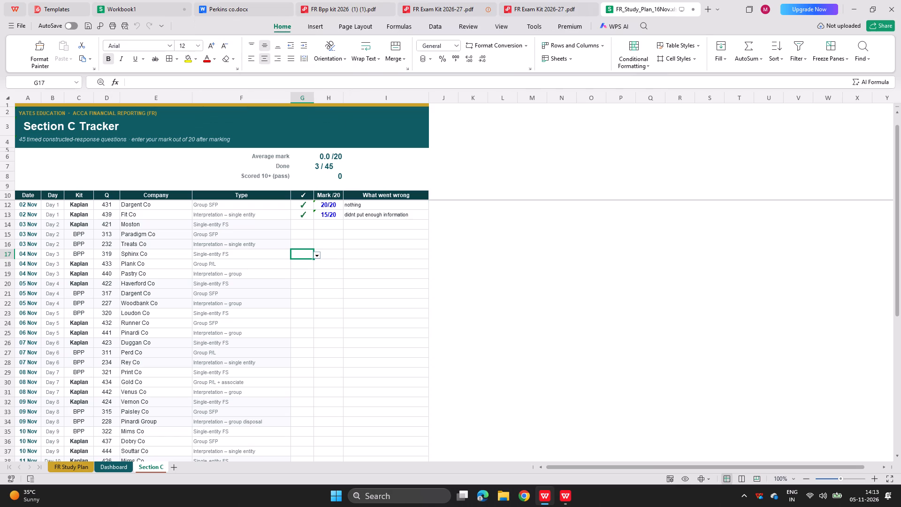
scroll(114, 272, "down", 1)
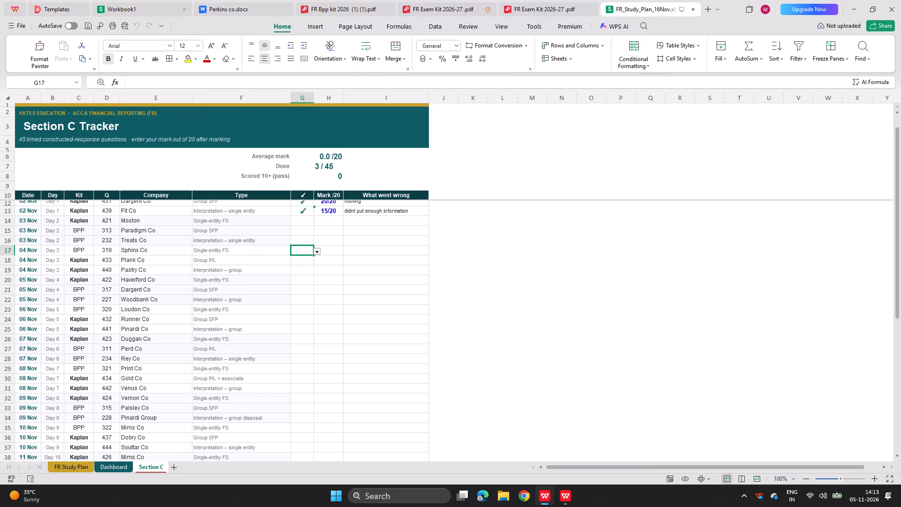
scroll(114, 272, "down", 2)
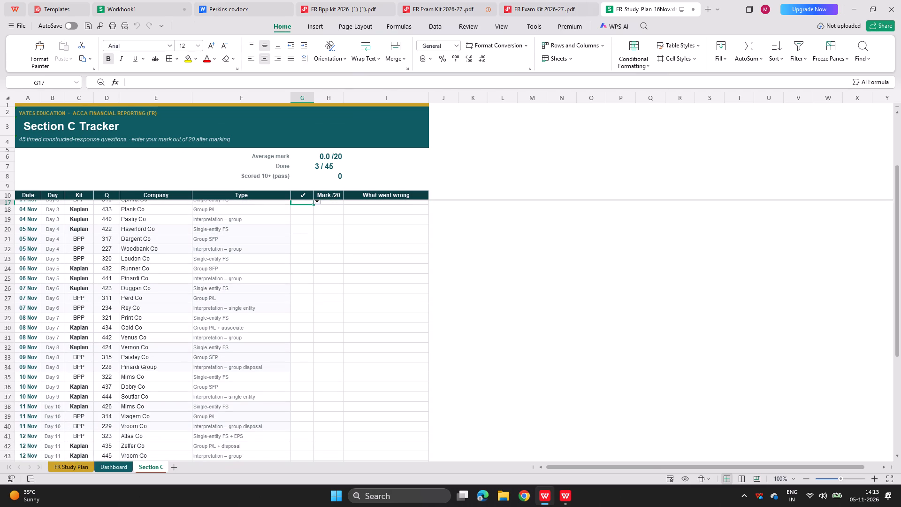
scroll(114, 272, "down", 3)
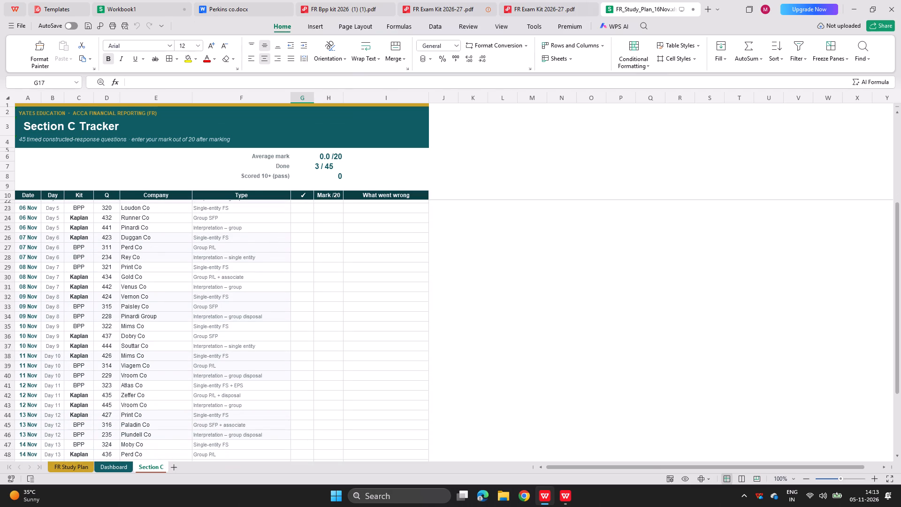
scroll(114, 272, "down", 3)
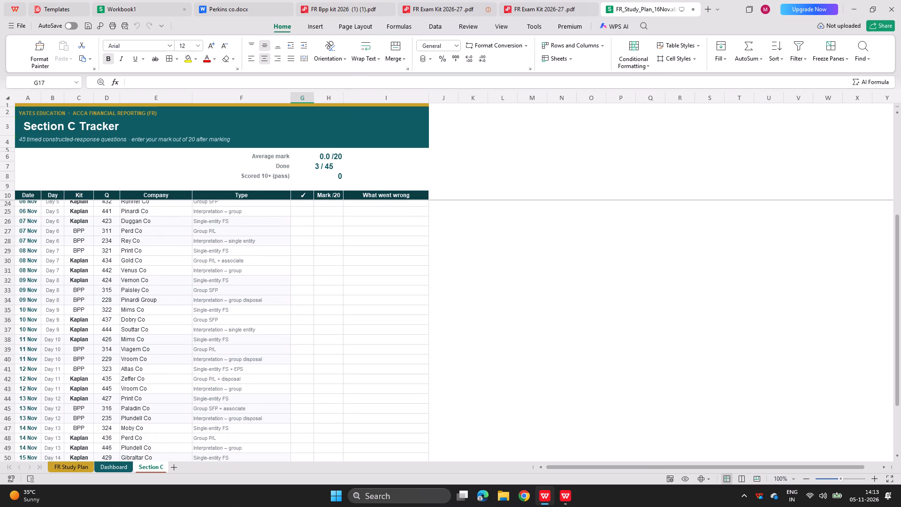
scroll(114, 272, "down", 2)
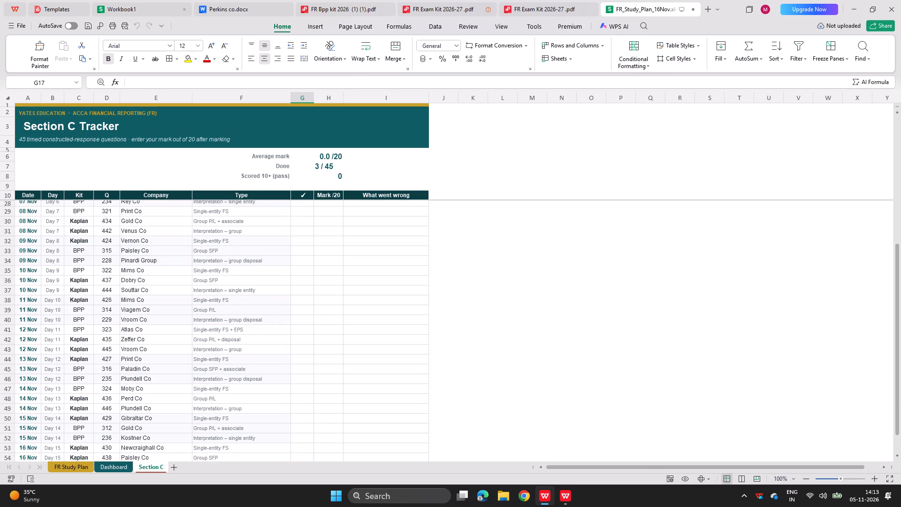
scroll(114, 272, "down", 1)
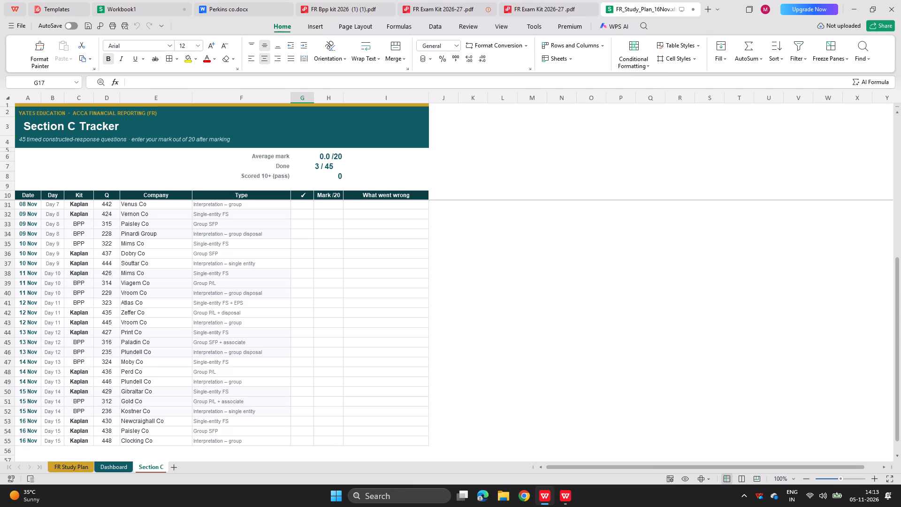
scroll(114, 272, "up", 10)
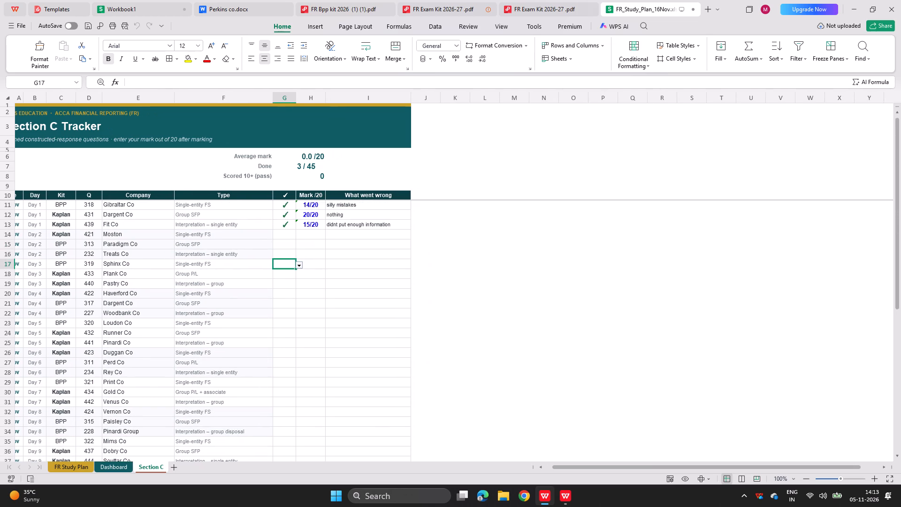
scroll(114, 272, "up", 3)
scroll(114, 272, "right", 2)
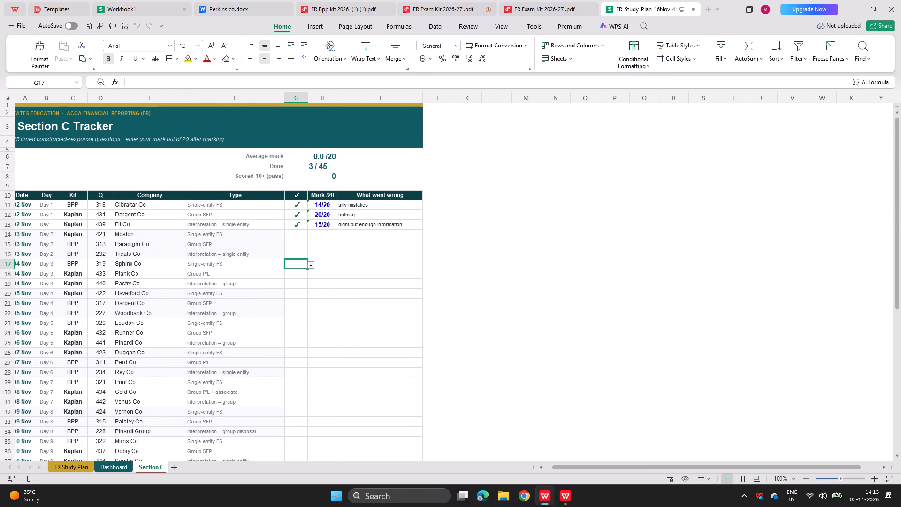
left_click(306, 274)
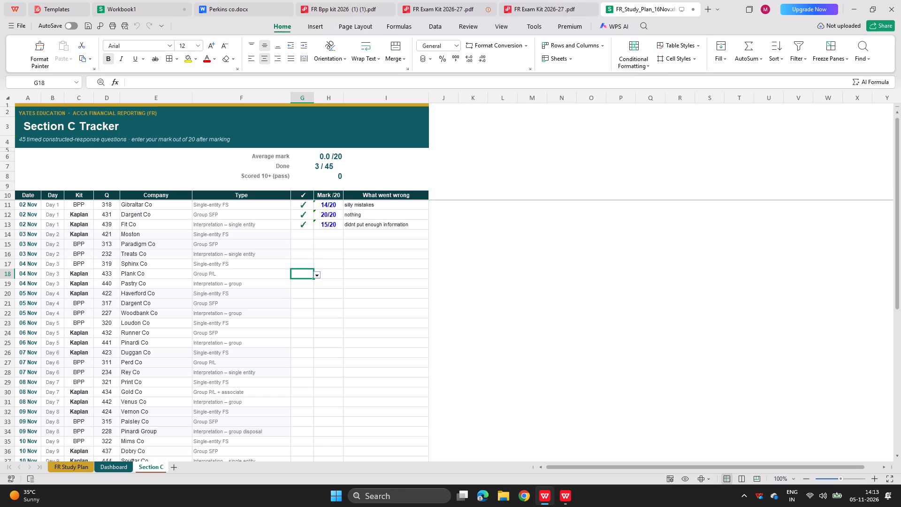
left_click(306, 285)
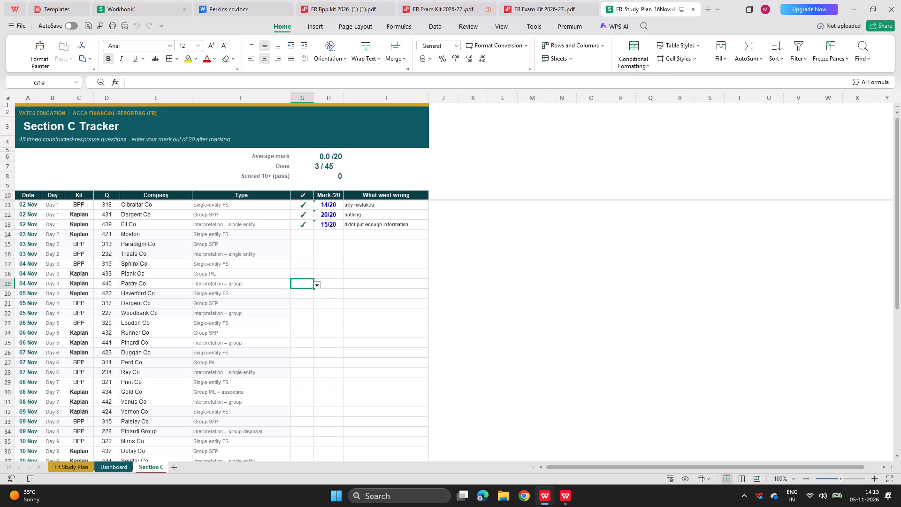
Check the FR Bpp kit 2026 PDF briefly and return to the Haverford Co row in the Section C tracker.
left_click(334, 1)
scroll(322, 378, "up", 1)
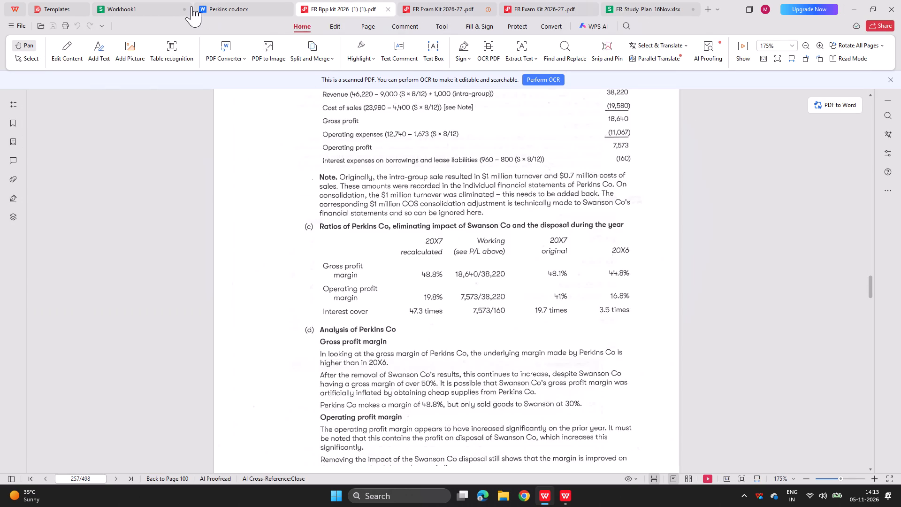
scroll(4, 0, "up", 2)
left_click(4, 0)
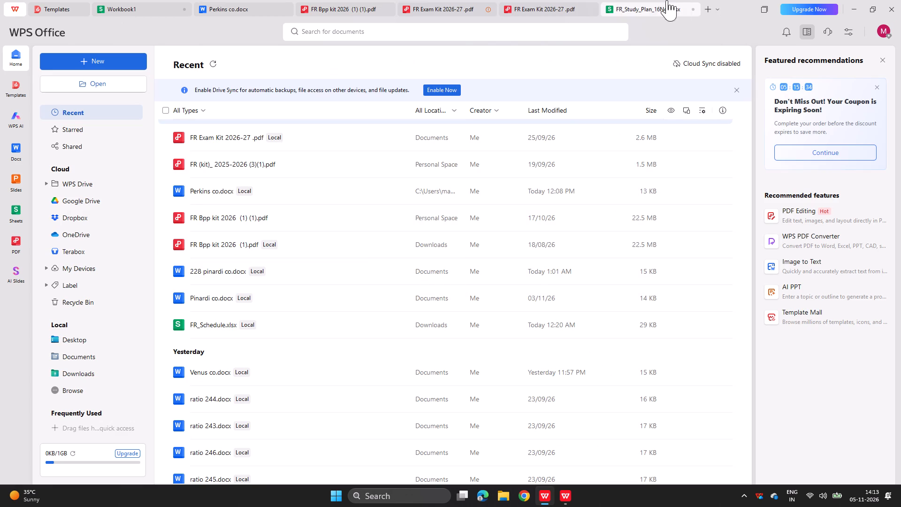
left_click(644, 1)
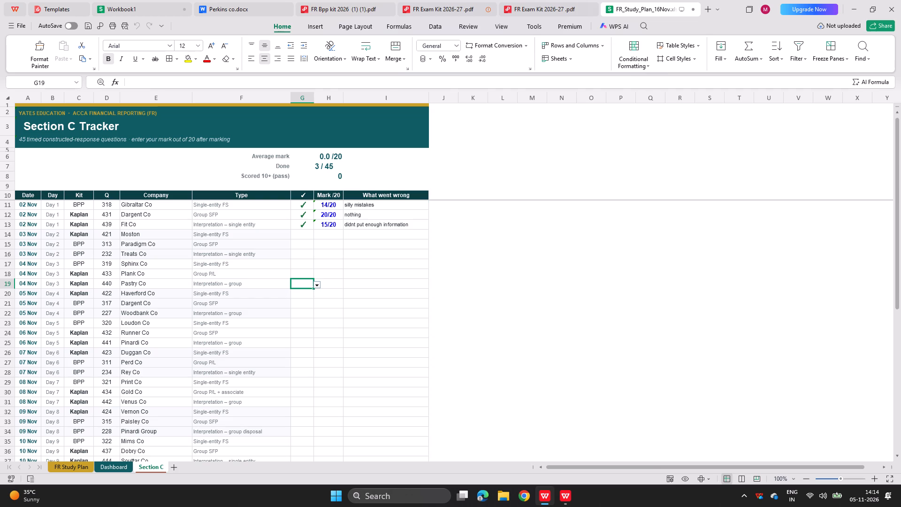
left_click(309, 293)
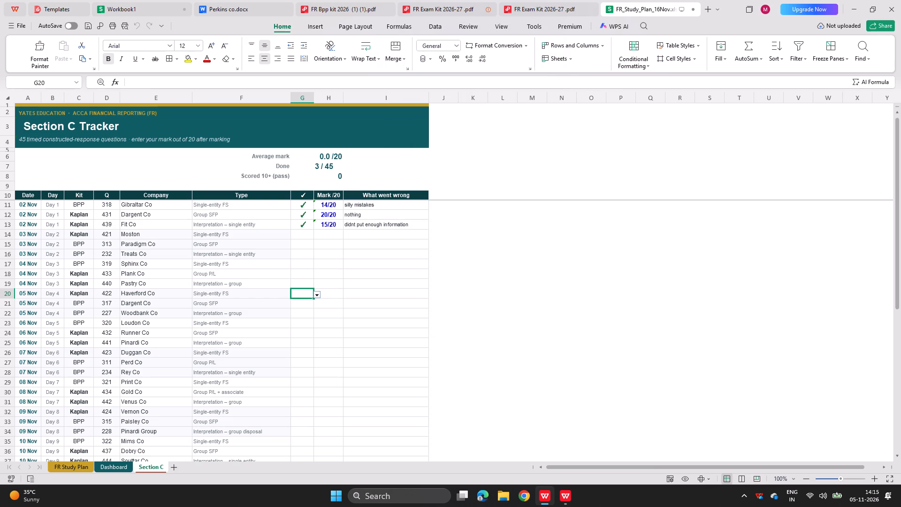
Go to page 200 of the FR Exam Kit 2026-27 PDF.
left_click(442, 0)
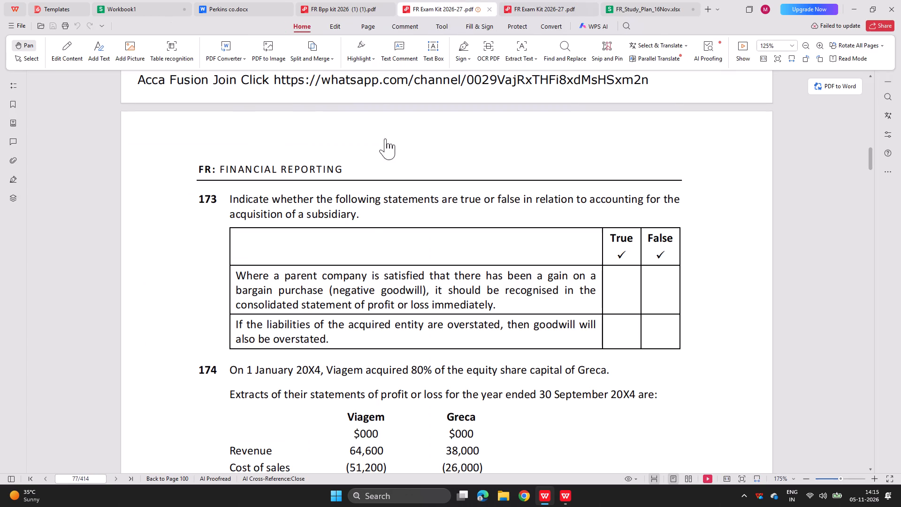
scroll(397, 173, "down", 13)
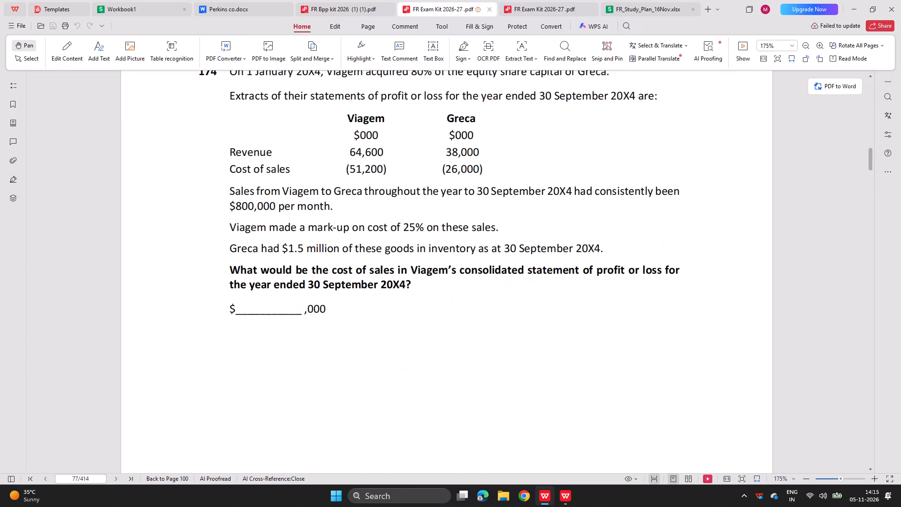
scroll(341, 242, "down", 20)
scroll(341, 242, "down", 13)
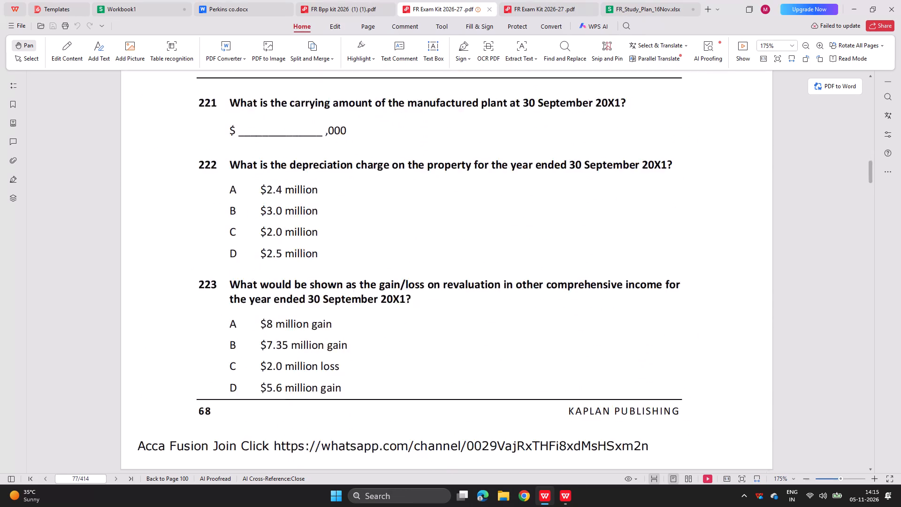
scroll(341, 242, "down", 7)
left_click(93, 479)
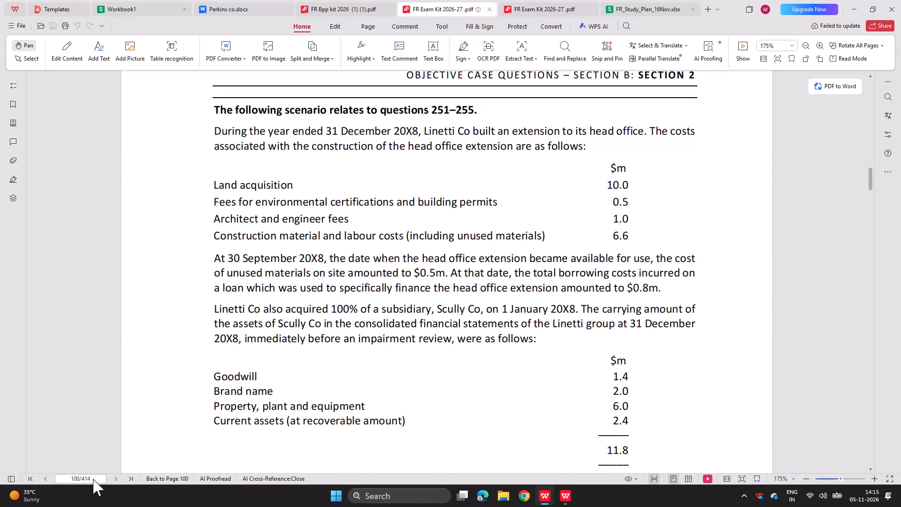
double_click(86, 478)
key("BackSpace")
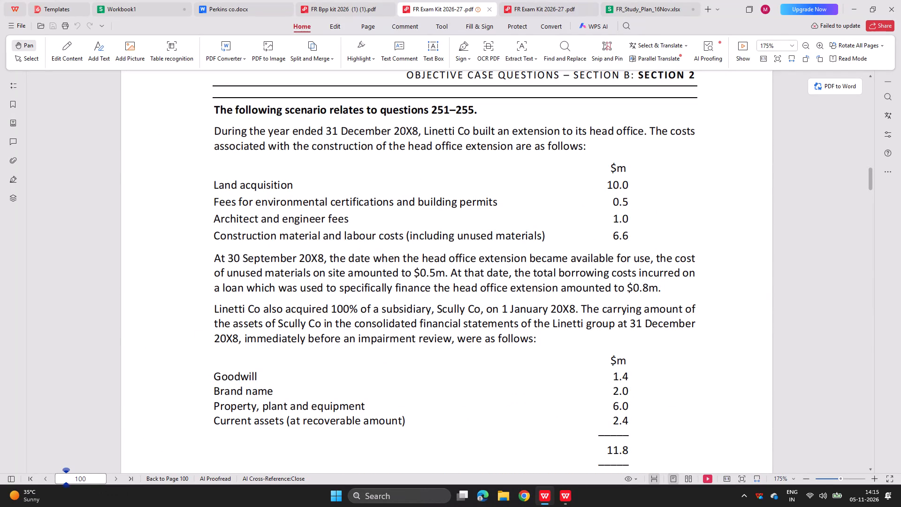
type("200")
key("BackSpace")
key("BackSpace")
key("BackSpace")
key("BackSpace")
key("BackSpace")
key("BackSpace")
key("BackSpace")
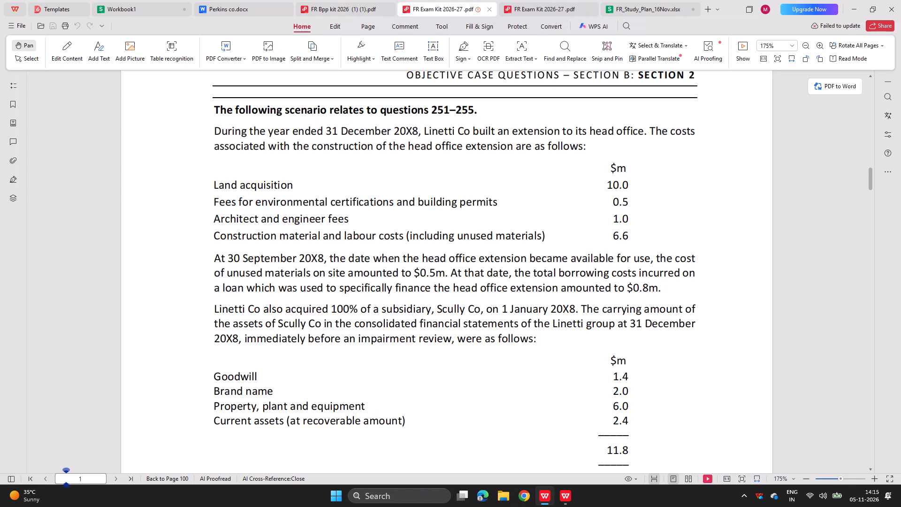
key("BackSpace")
type("200")
key("Return")
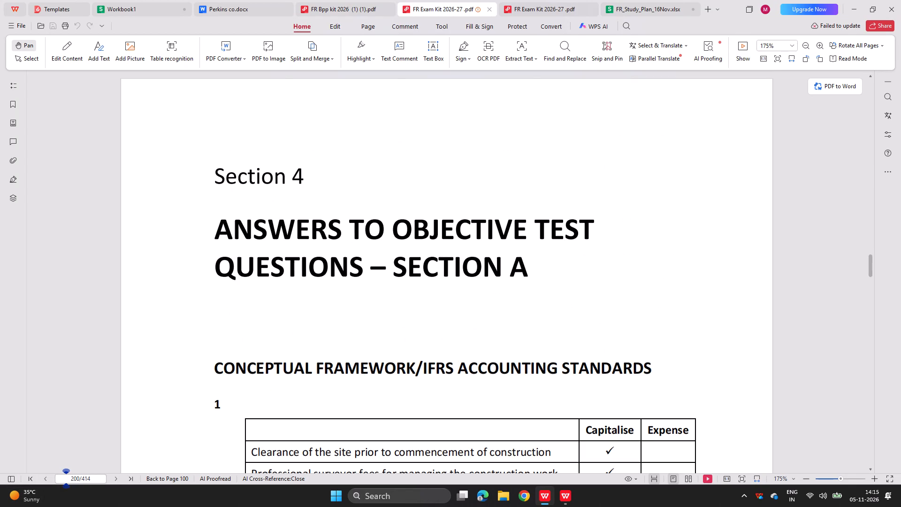
Find question 422 Haverford Co in the constructed response questions of the FR Exam Kit 2026-27 PDF.
scroll(160, 446, "up", 20)
scroll(160, 446, "up", 20)
scroll(160, 446, "up", 20)
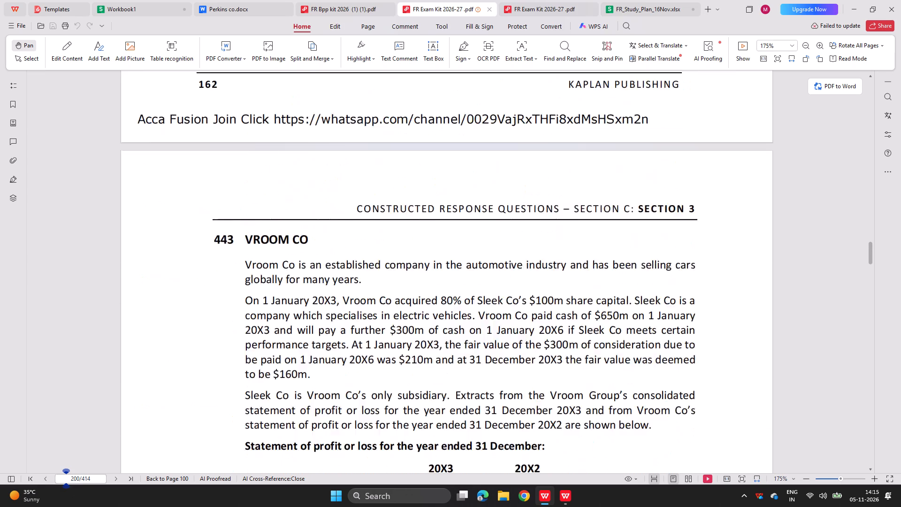
scroll(160, 446, "up", 2)
scroll(160, 446, "up", 20)
scroll(160, 446, "up", 20)
scroll(160, 446, "up", 20)
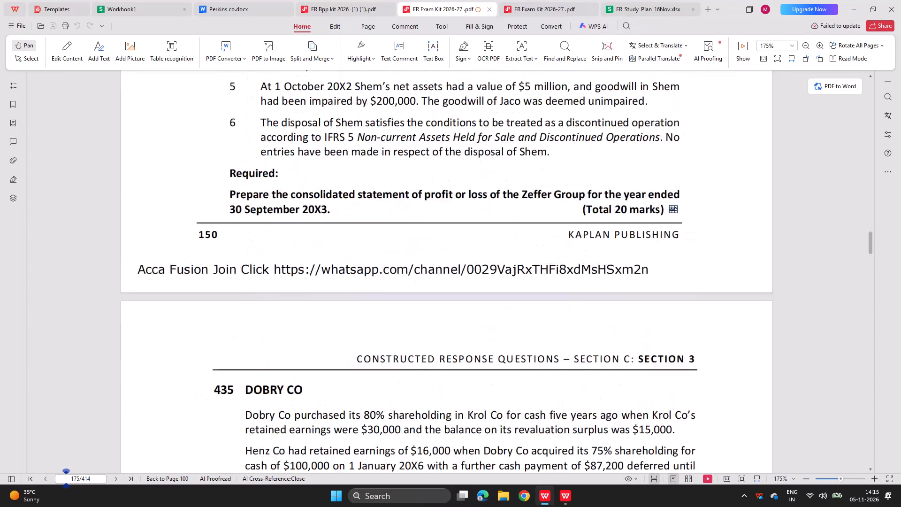
scroll(160, 446, "up", 6)
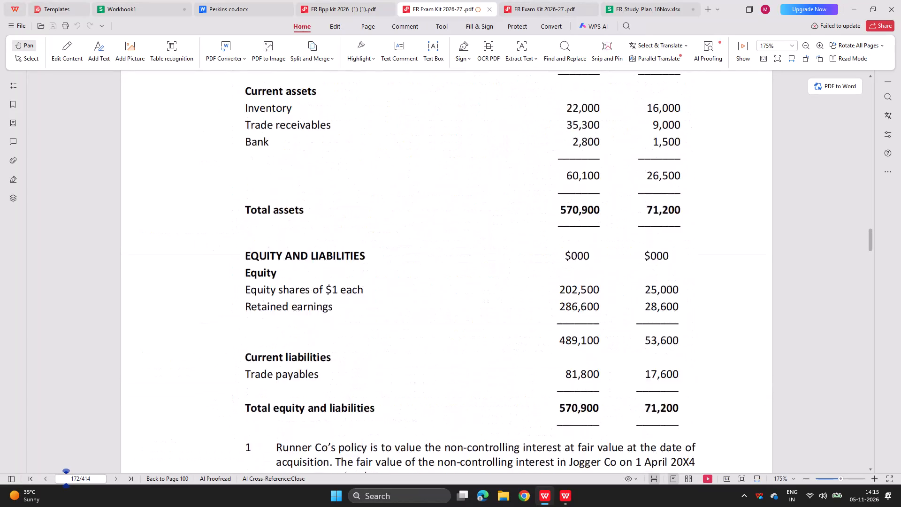
scroll(160, 446, "up", 1)
scroll(160, 446, "down", 1)
scroll(160, 446, "up", 3)
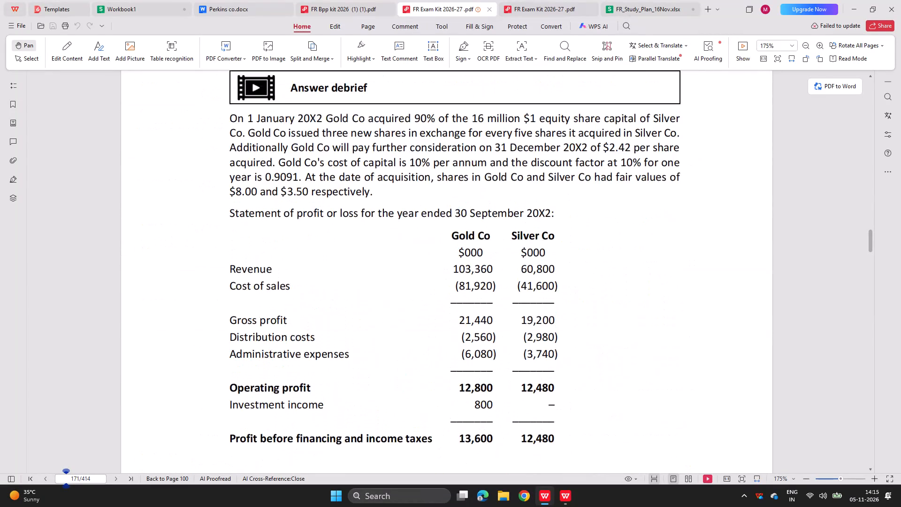
scroll(160, 446, "up", 9)
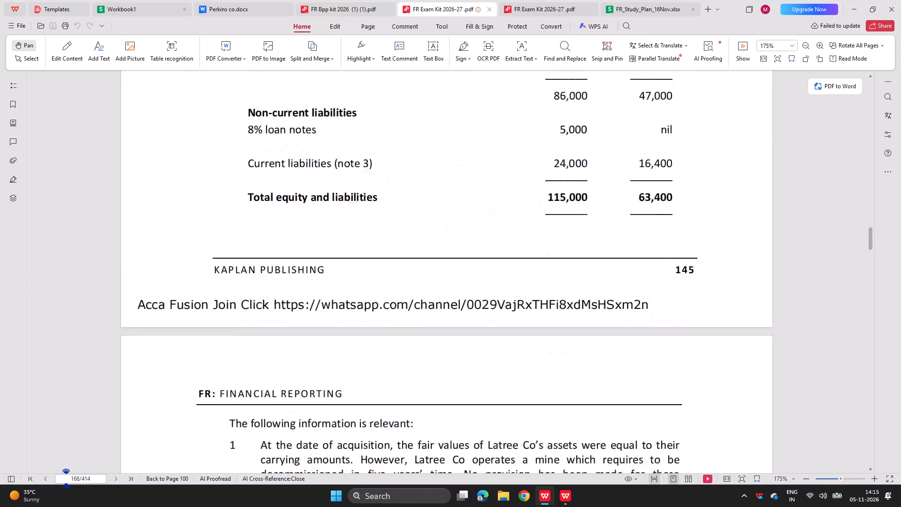
scroll(160, 446, "up", 5)
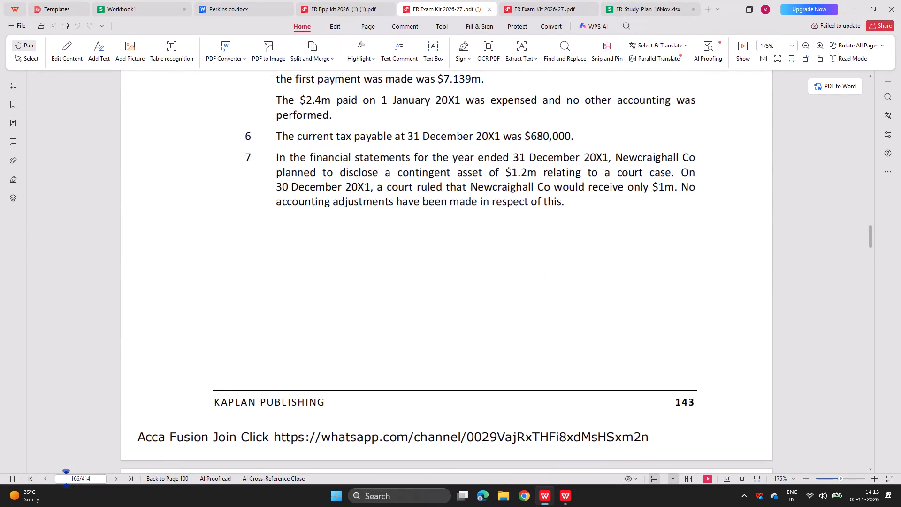
scroll(160, 446, "up", 6)
scroll(160, 446, "up", 16)
scroll(160, 446, "down", 1)
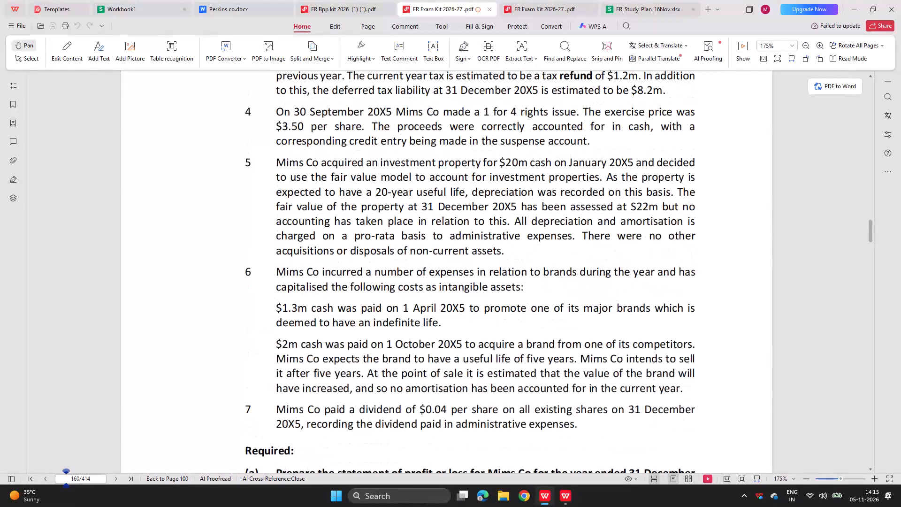
scroll(160, 446, "down", 3)
scroll(160, 446, "up", 4)
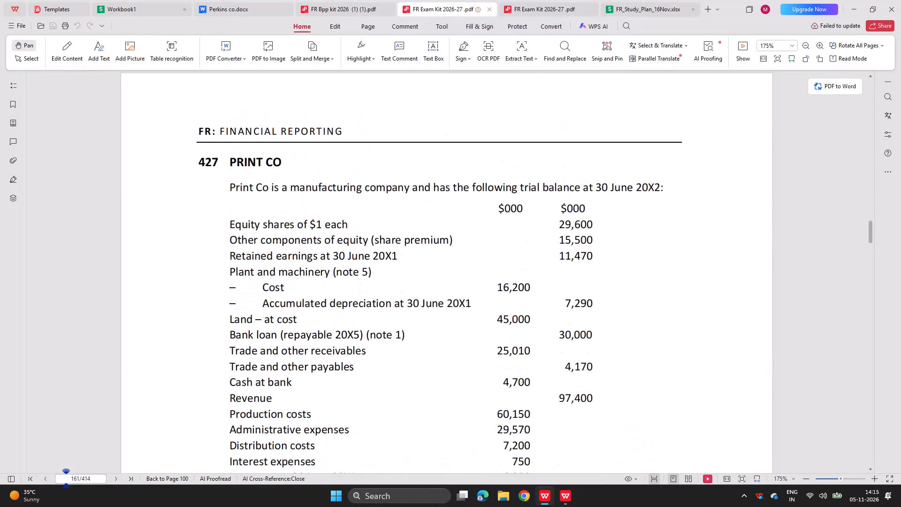
scroll(160, 446, "up", 13)
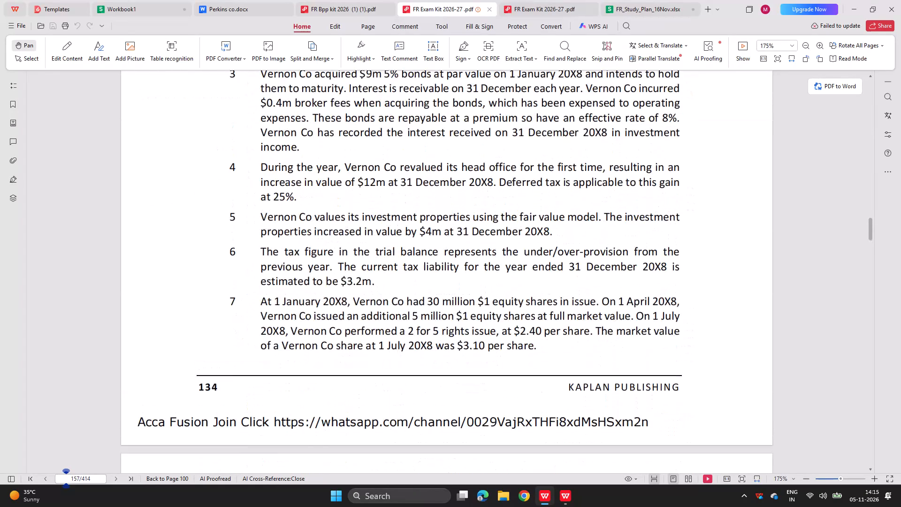
scroll(160, 446, "up", 8)
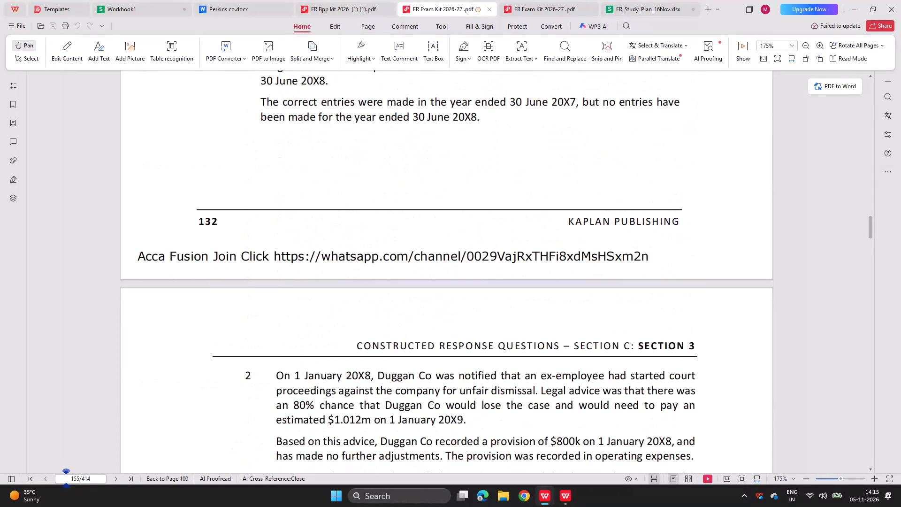
scroll(160, 446, "up", 4)
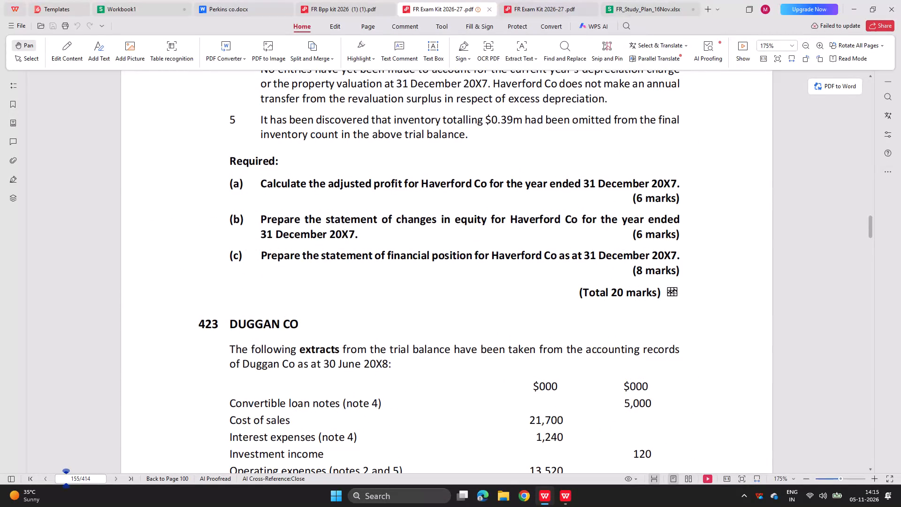
scroll(311, 316, "down", 1)
scroll(311, 316, "up", 4)
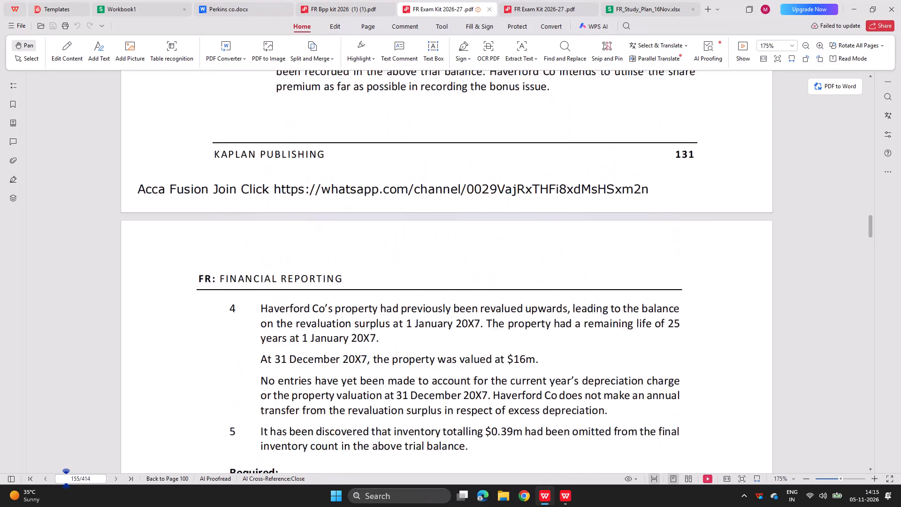
scroll(311, 316, "up", 3)
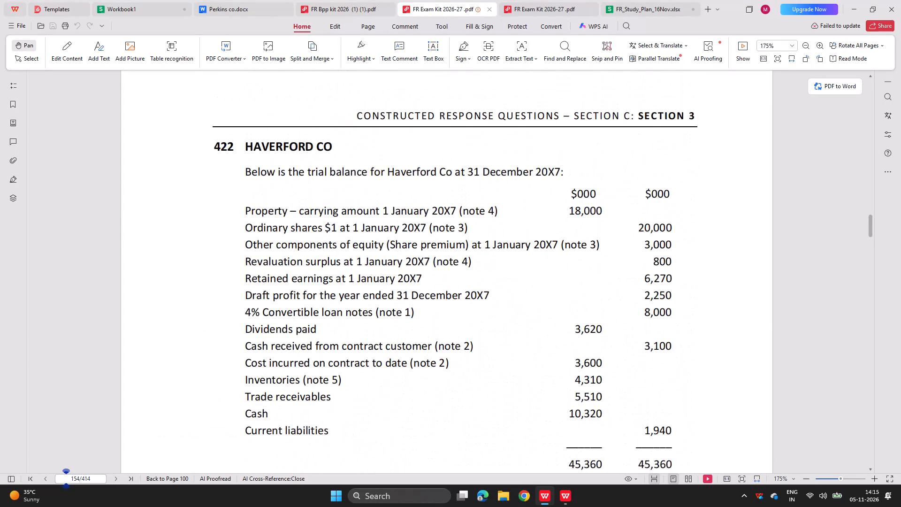
scroll(311, 316, "up", 2)
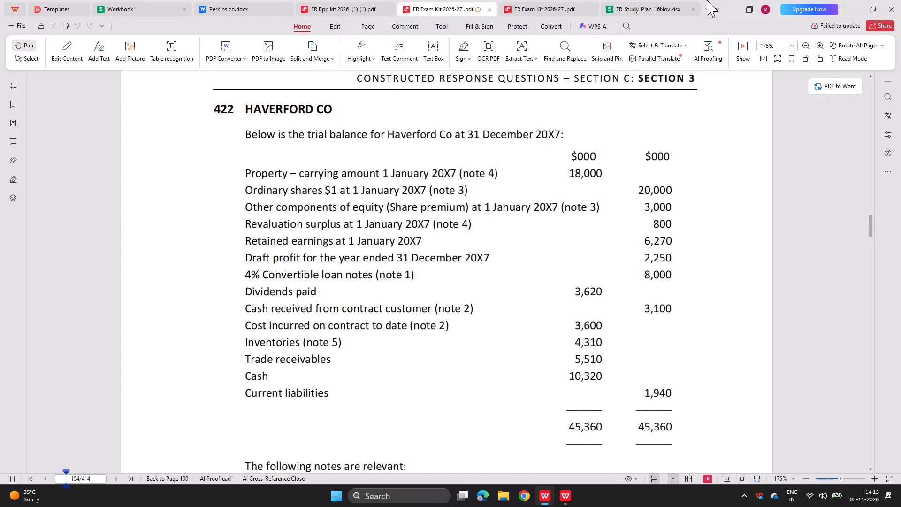
Create a new blank spreadsheet workbook.
left_click(706, 8)
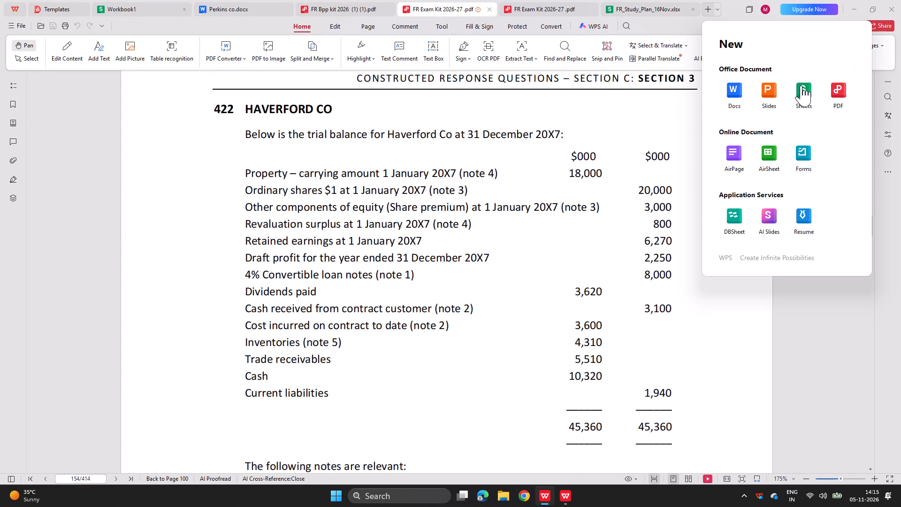
left_click(806, 87)
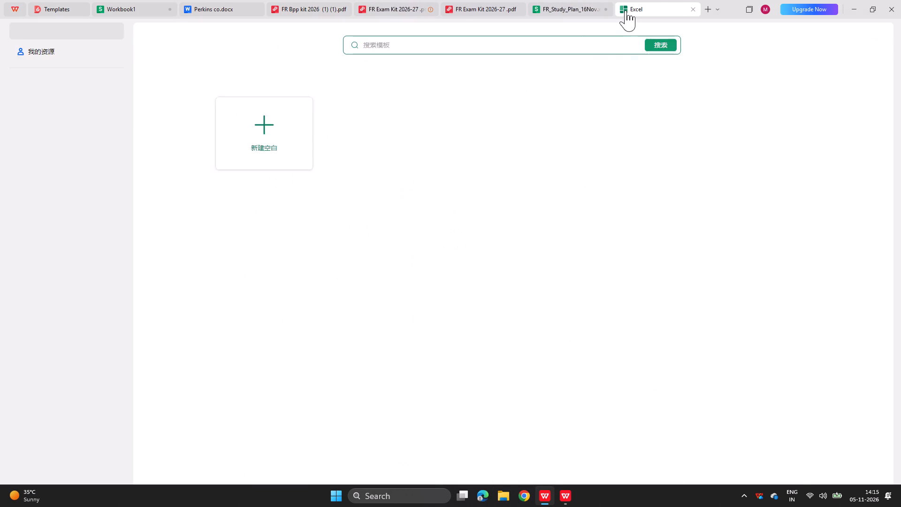
left_click(262, 168)
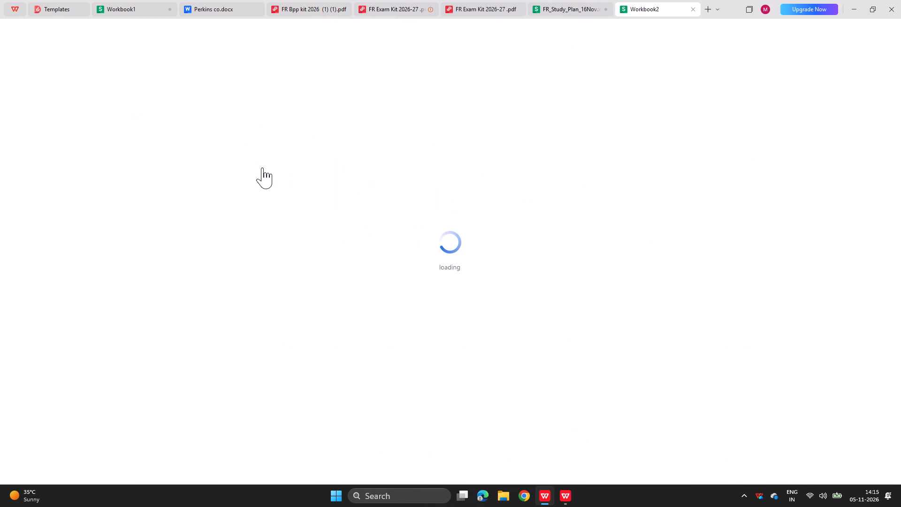
Enter the heading HAVEFORD CO in cell B1 of the new workbook.
scroll(269, 146, "right", 4)
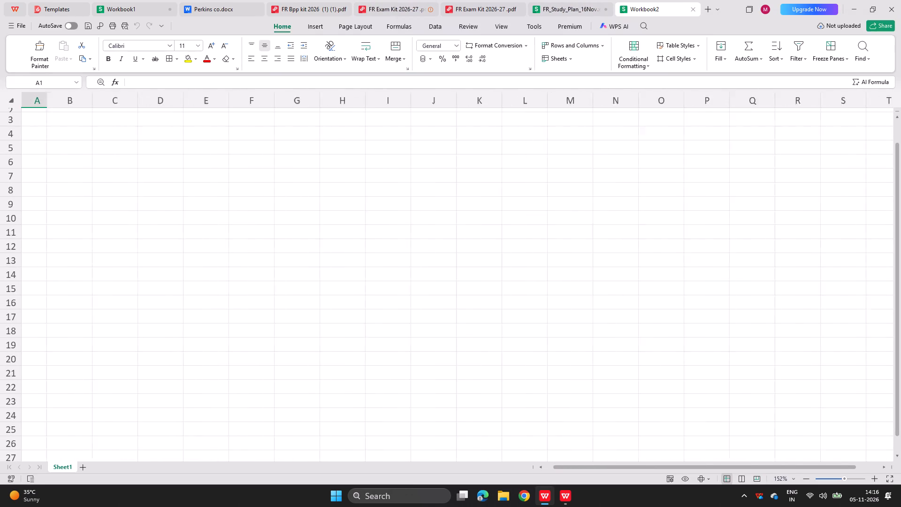
scroll(269, 146, "right", 3)
scroll(87, 228, "up", 5)
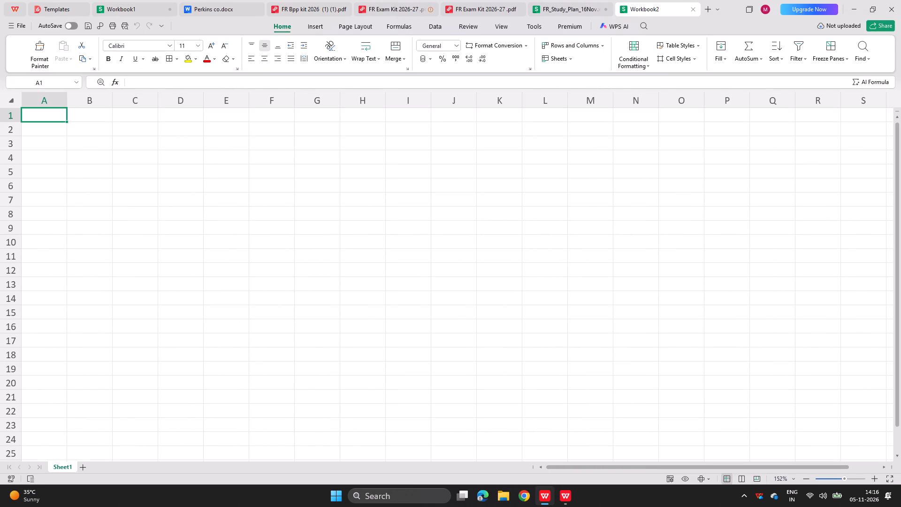
left_click(97, 117)
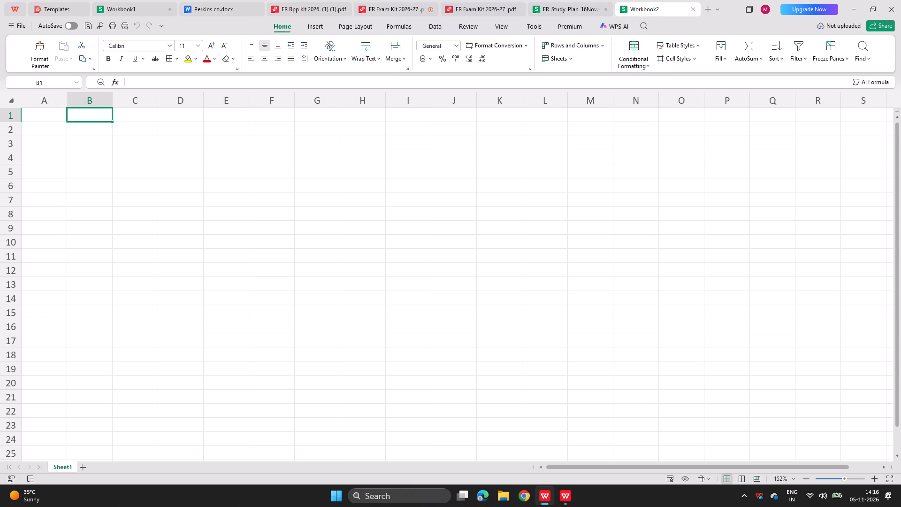
key("BackSpace")
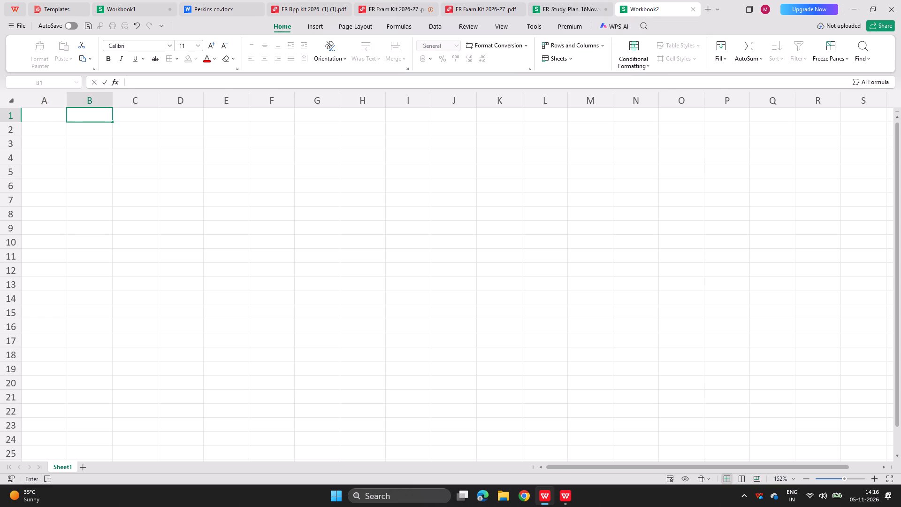
type("HAVEFORD CO")
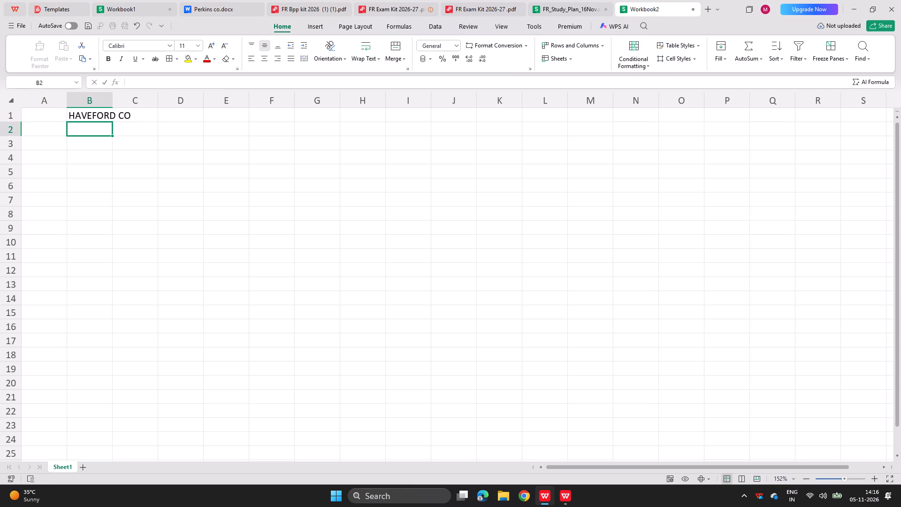
Enter the part label A) in cell A2.
left_click(89, 147)
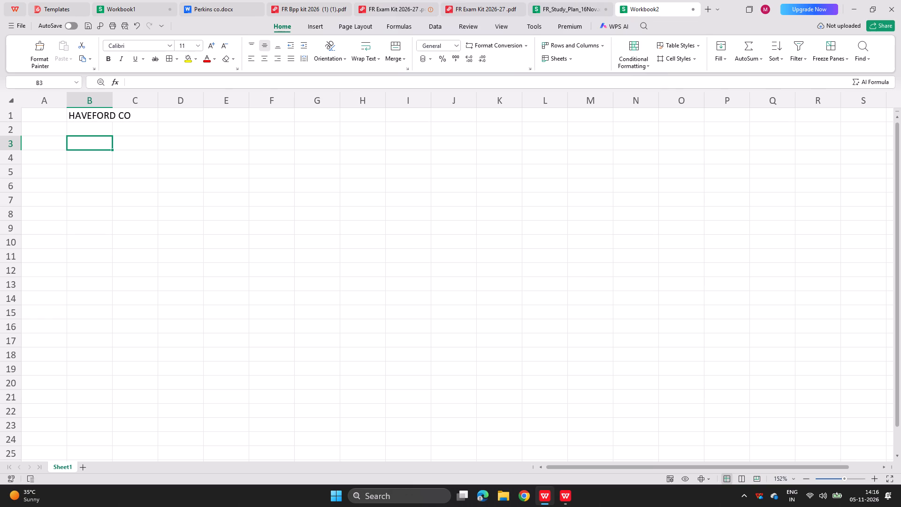
left_click(53, 132)
key("a")
key("shift+parenright")
key("BackSpace")
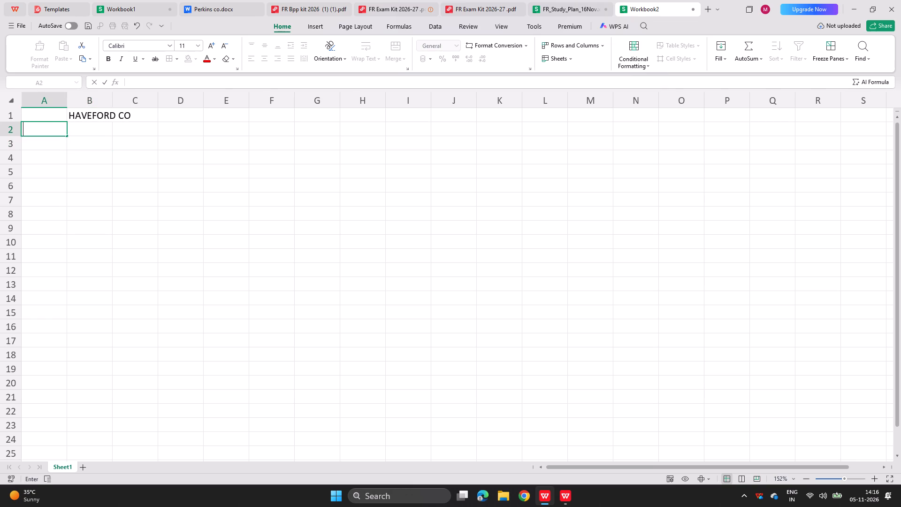
key("shift+a")
key("shift+parenright")
key("Right")
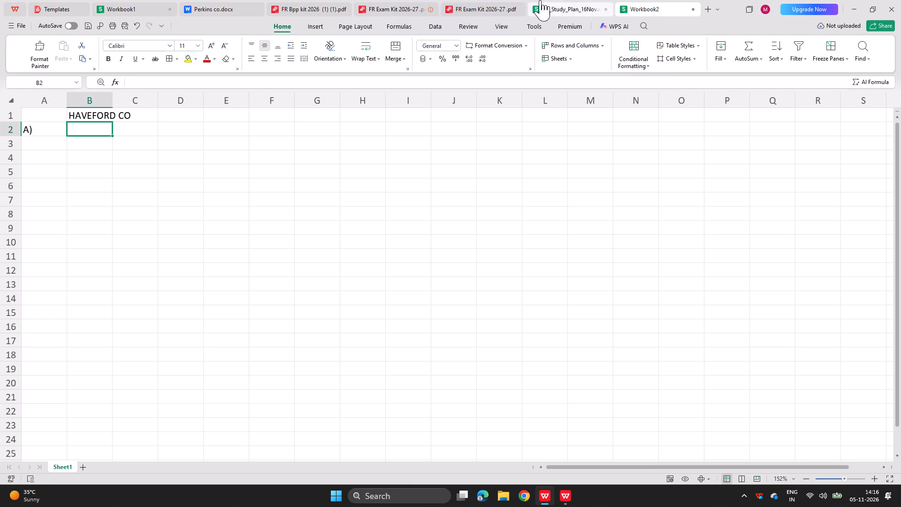
Read the Haverford Co notes and requirements (a) to (c) in the FR Exam Kit 2026-27 PDF.
left_click(457, 4)
left_click(406, 0)
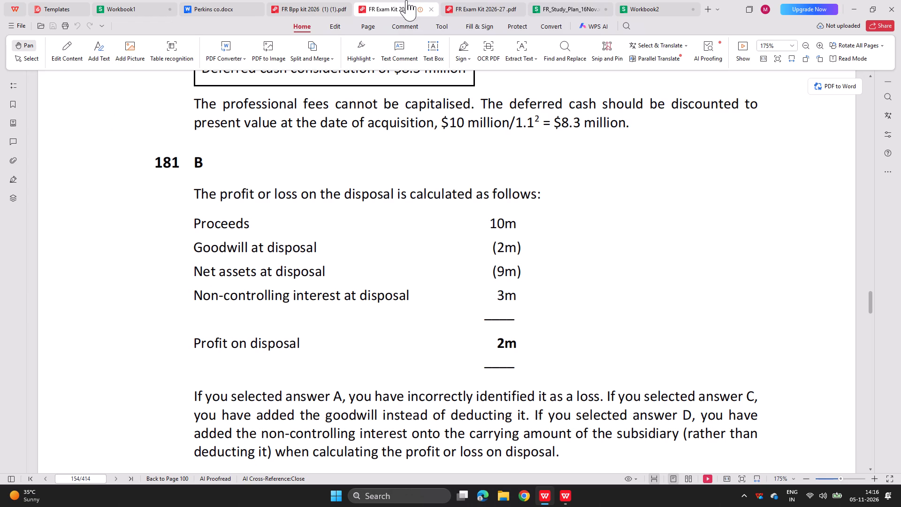
left_click(387, 5)
scroll(292, 213, "down", 8)
scroll(301, 323, "down", 1)
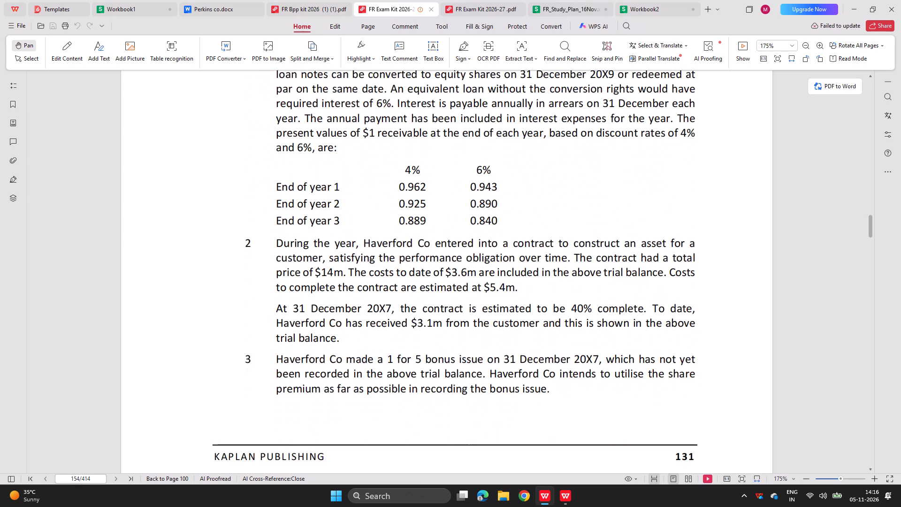
scroll(301, 323, "down", 2)
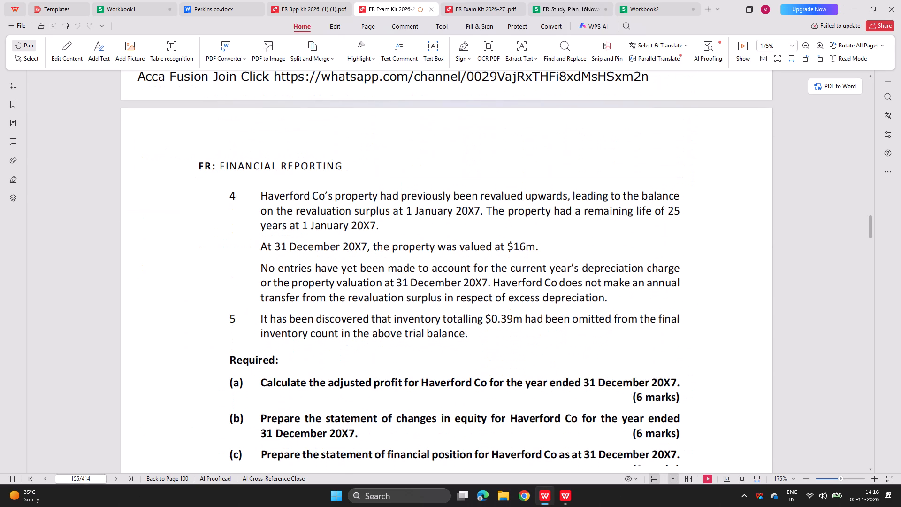
scroll(301, 323, "down", 1)
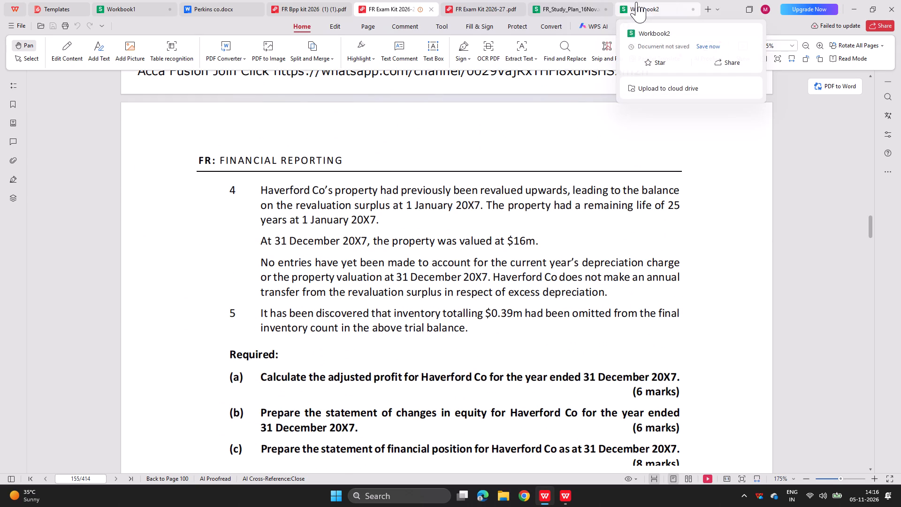
In Workbook2, enter the requirement "calculate the adjusted profit for the year ended 31 december 2007." in cell B2.
left_click(636, 2)
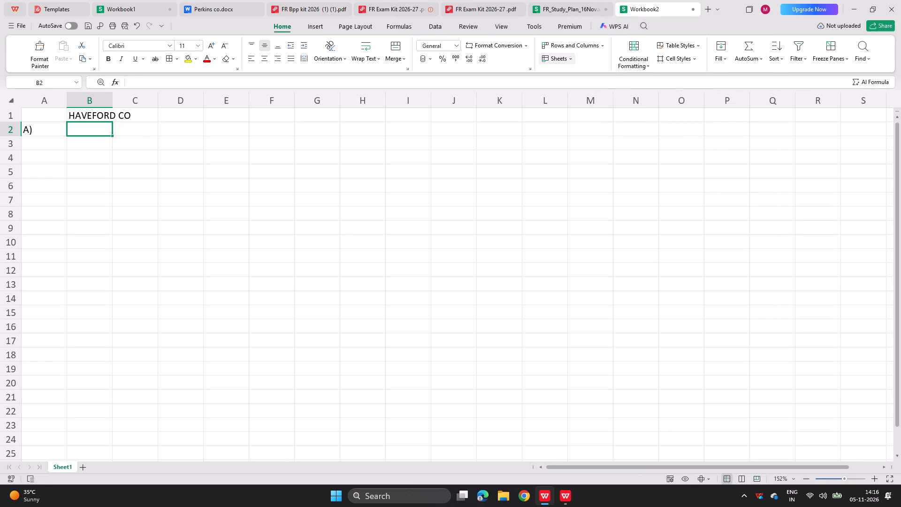
type("adjsi")
key("BackSpace")
key("BackSpace")
key("BackSpace")
key("BackSpace")
key("BackSpace")
key("BackSpace")
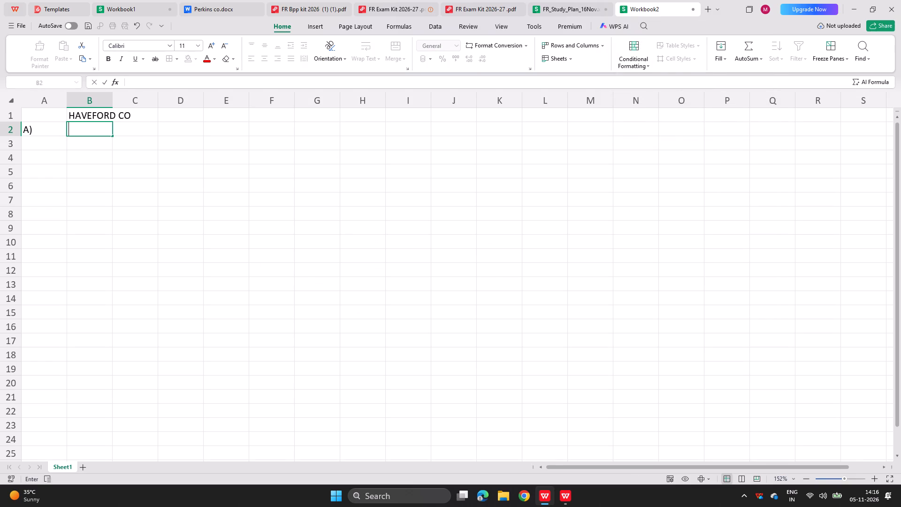
type("calcula")
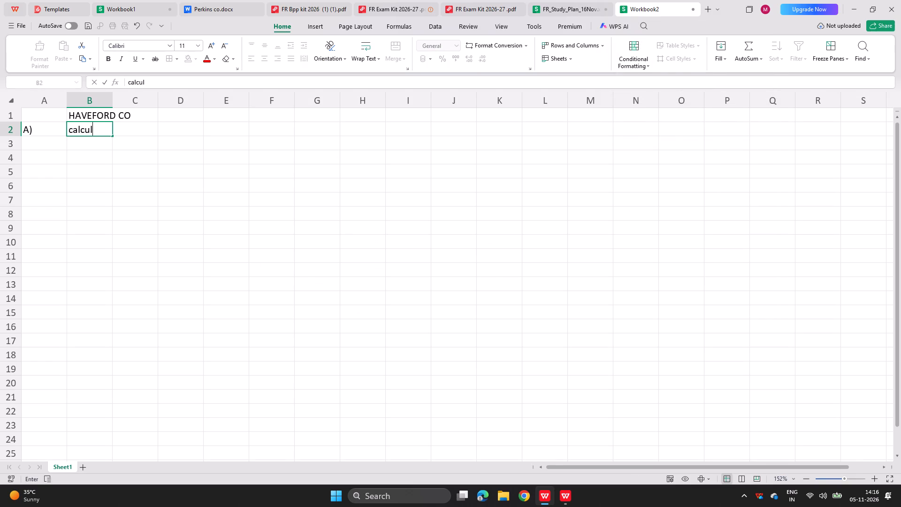
type("te the asj")
key("BackSpace")
key("BackSpace")
type("djuse")
key("BackSpace")
type("ted prfot")
key("space")
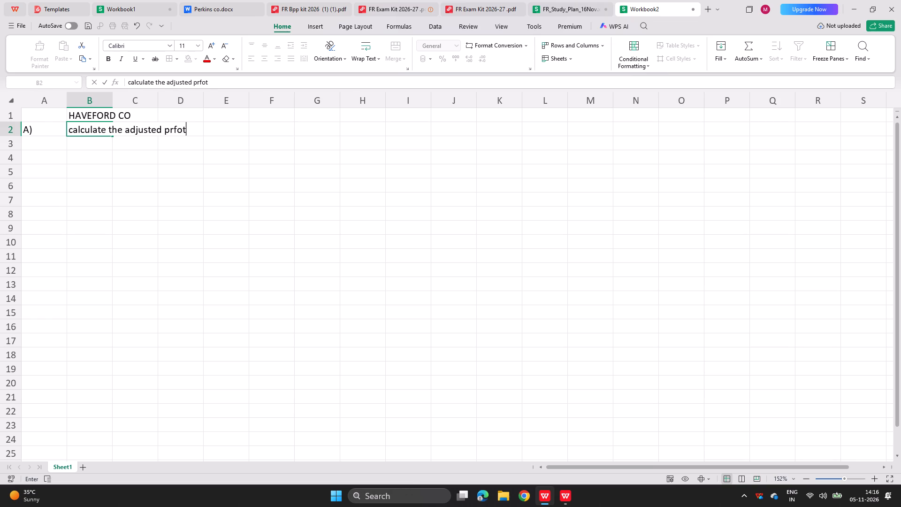
key("BackSpace")
key("BackSpace")
key("BackSpace")
key("BackSpace")
type("ofit for the year ended")
key("space")
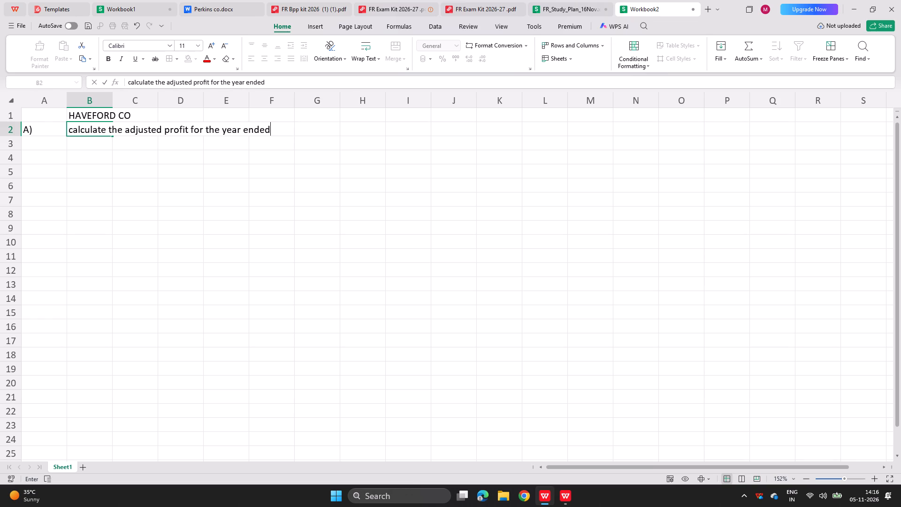
left_click(484, 0)
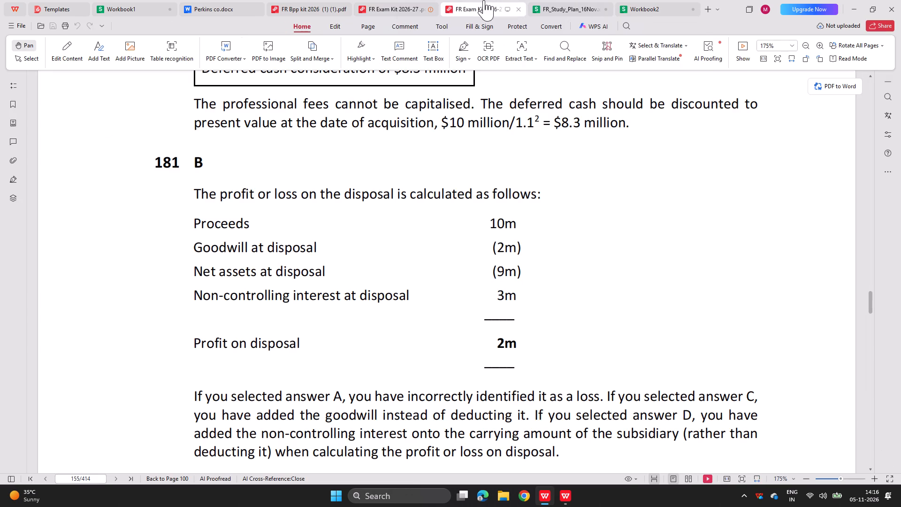
left_click(389, 0)
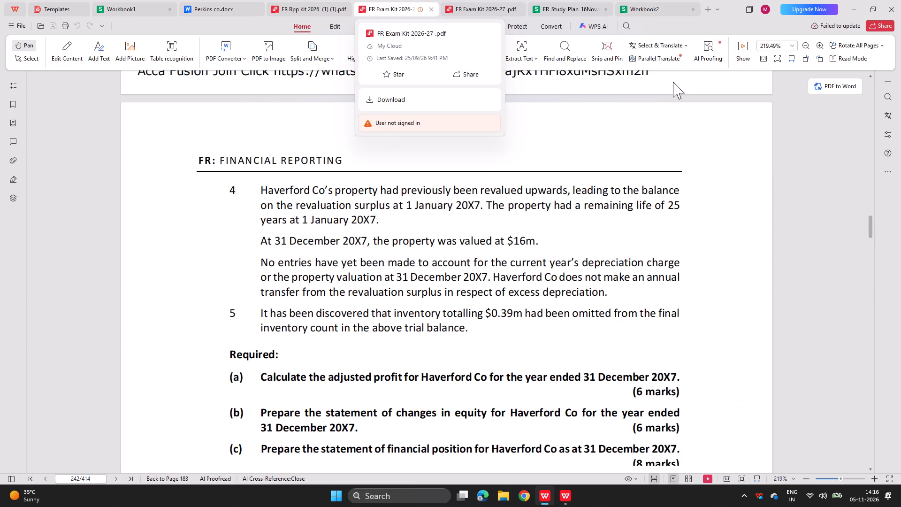
left_click(667, 0)
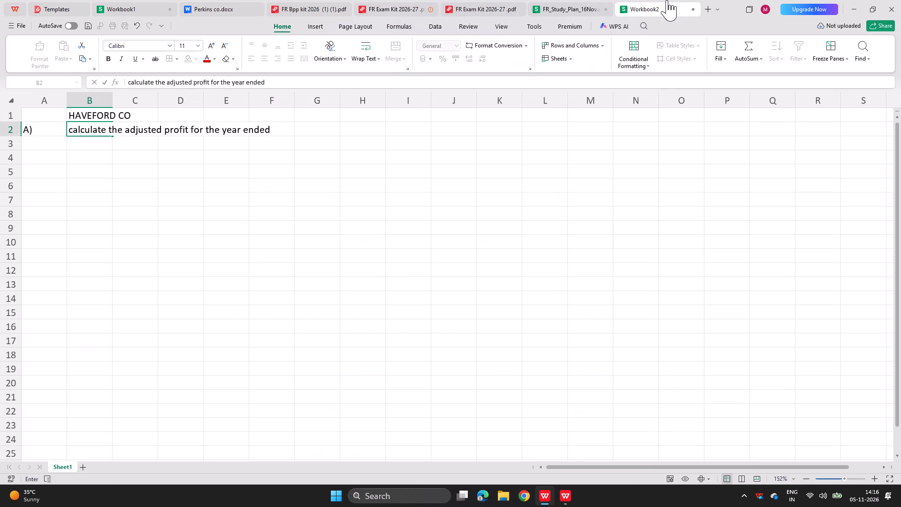
type("31 december 2007")
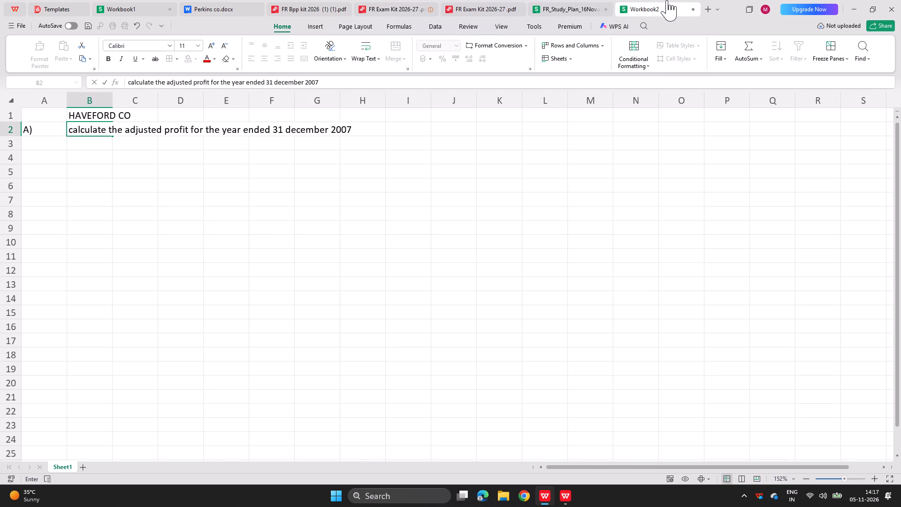
key("period")
key("Return")
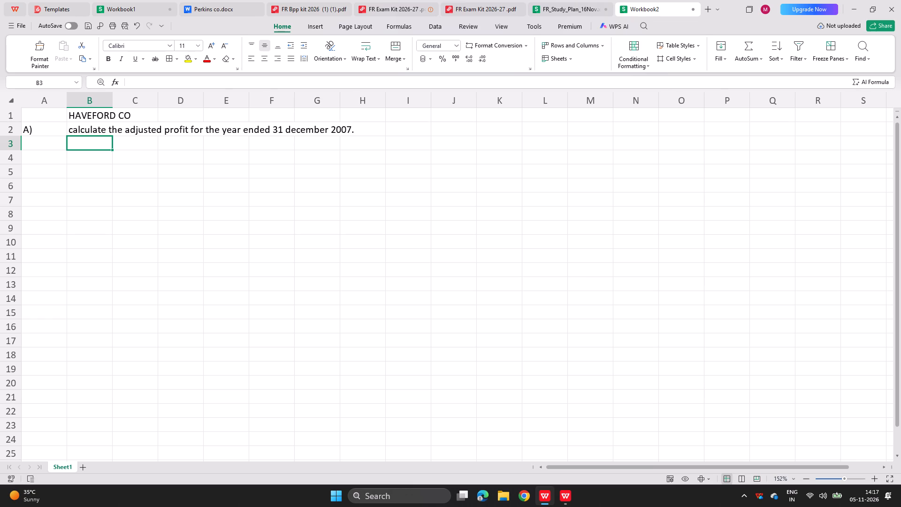
Enter the label "draft profit" in cell B4, without a trailing space.
left_click(90, 161)
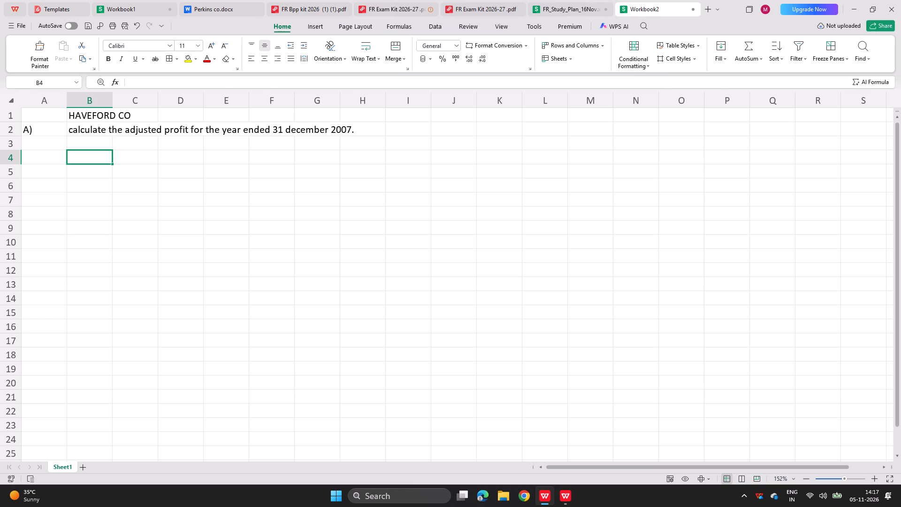
type("draft prfoit")
key("space")
key("Return")
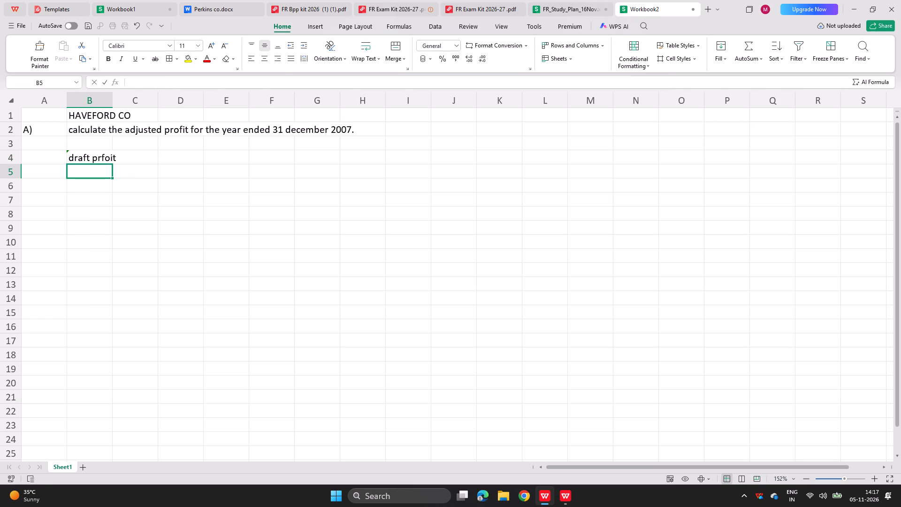
key("BackSpace")
key("Up")
key("BackSpace")
type("draft profit")
key("space")
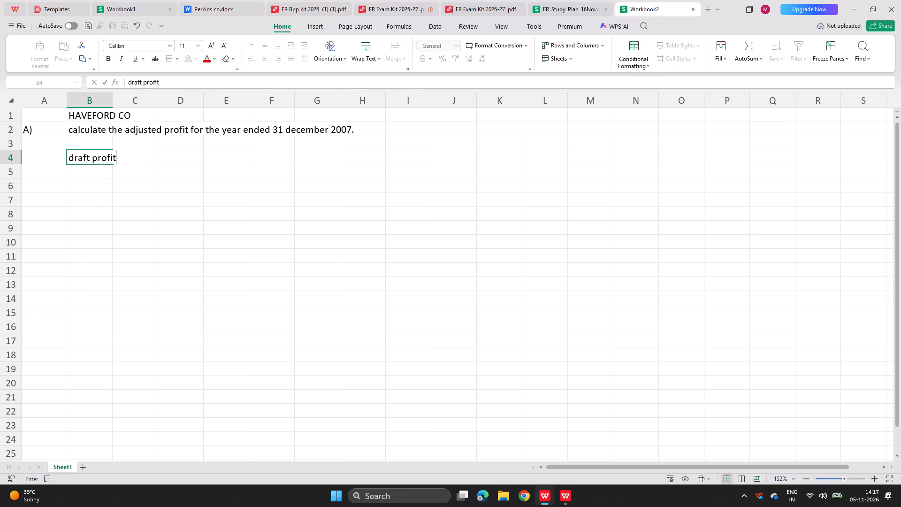
key("Return")
double_click(97, 157)
left_click(127, 151)
key("BackSpace")
key("BackSpace")
key("BackSpace")
key("BackSpace")
key("BackSpace")
key("BackSpace")
key("BackSpace")
key("BackSpace")
key("BackSpace")
key("BackSpace")
key("BackSpace")
key("BackSpace")
key("BackSpace")
key("BackSpace")
key("BackSpace")
key("BackSpace")
key("BackSpace")
key("BackSpace")
key("BackSpace")
key("BackSpace")
type("draft profit")
key("Return")
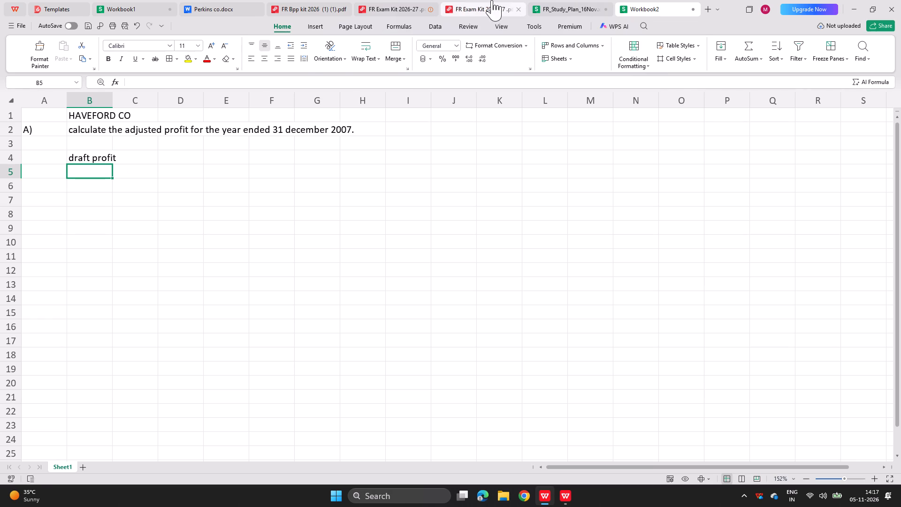
Jump to page 302 in the second copy of the FR Exam Kit 2026-27 PDF to look for the Haverford Co answer.
left_click(462, 0)
scroll(332, 339, "down", 17)
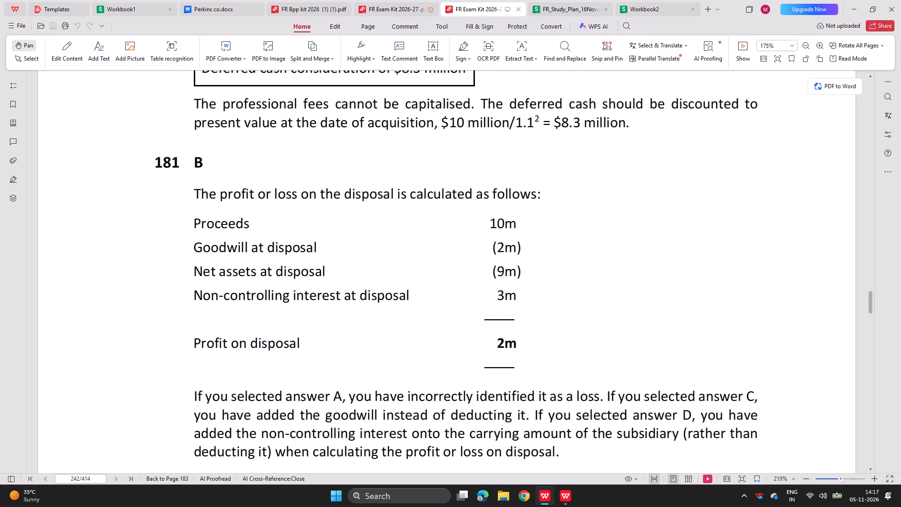
scroll(87, 482, "down", 20)
scroll(87, 482, "down", 20)
scroll(87, 482, "down", 20)
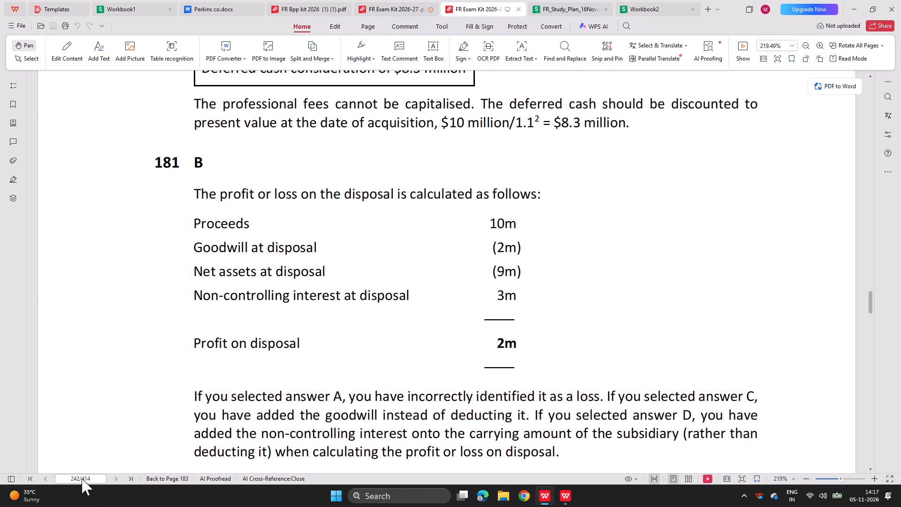
double_click(81, 478)
left_click(81, 478)
key("BackSpace")
key("BackSpace")
key("BackSpace")
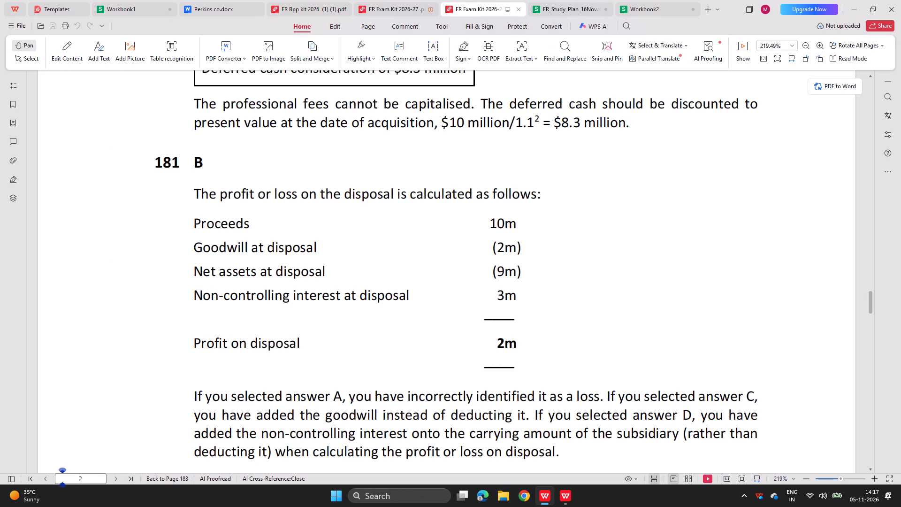
key("BackSpace")
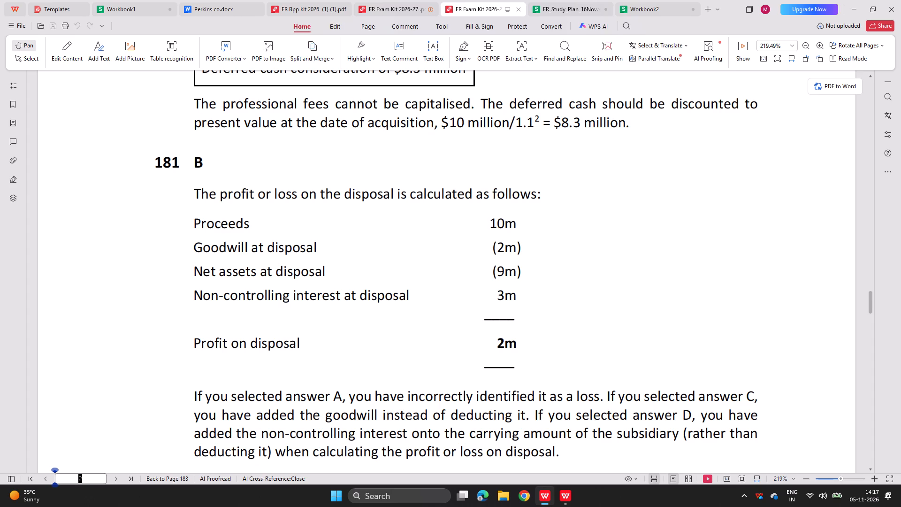
type("300")
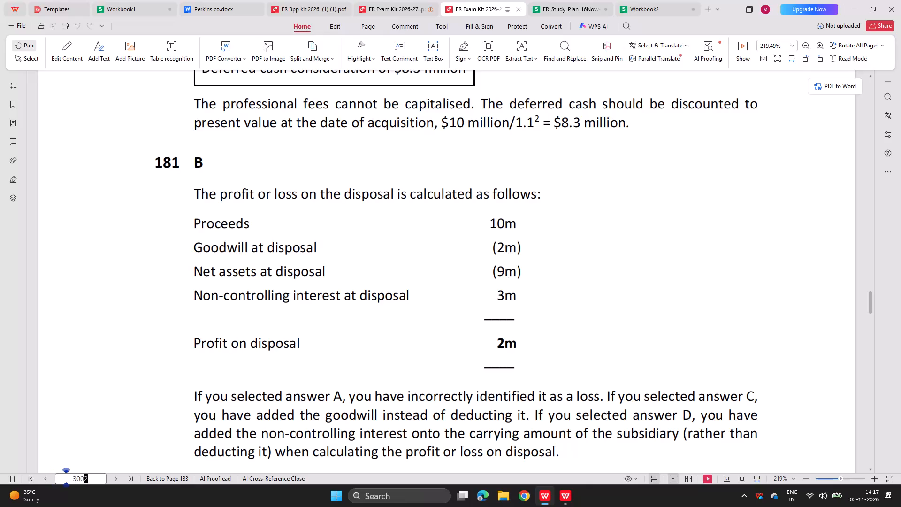
key("BackSpace")
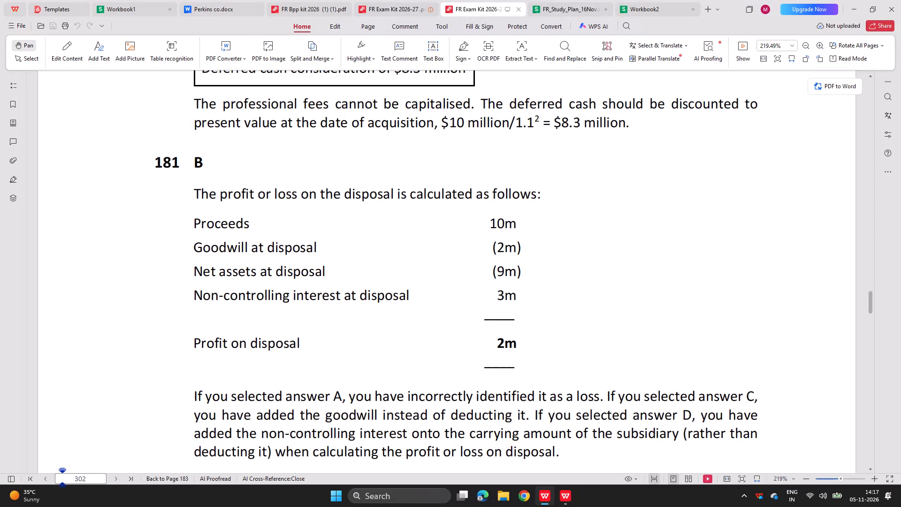
key("Right")
key("Return")
scroll(256, 328, "down", 2)
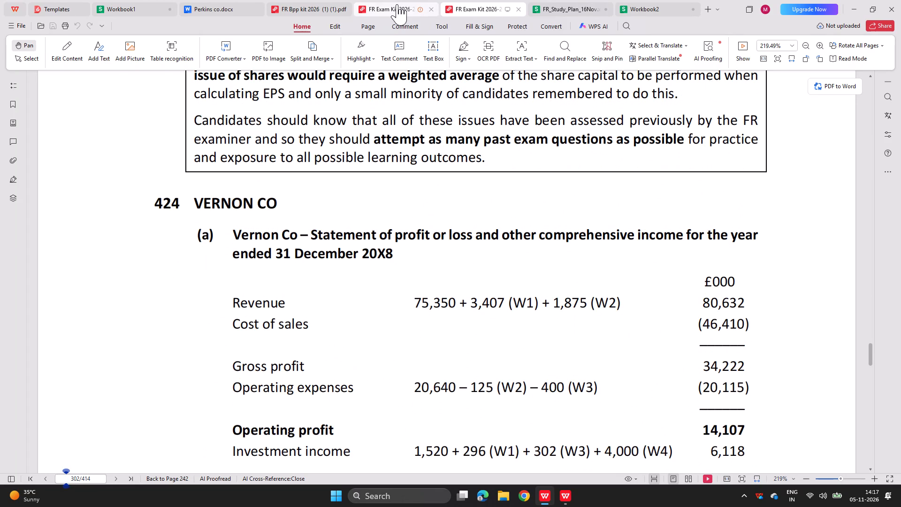
Recheck the Haverford Co requirements, and find the model answer to question 422 part (a), the profit adjustments, in the second exam kit copy.
left_click(397, 4)
scroll(326, 175, "down", 1)
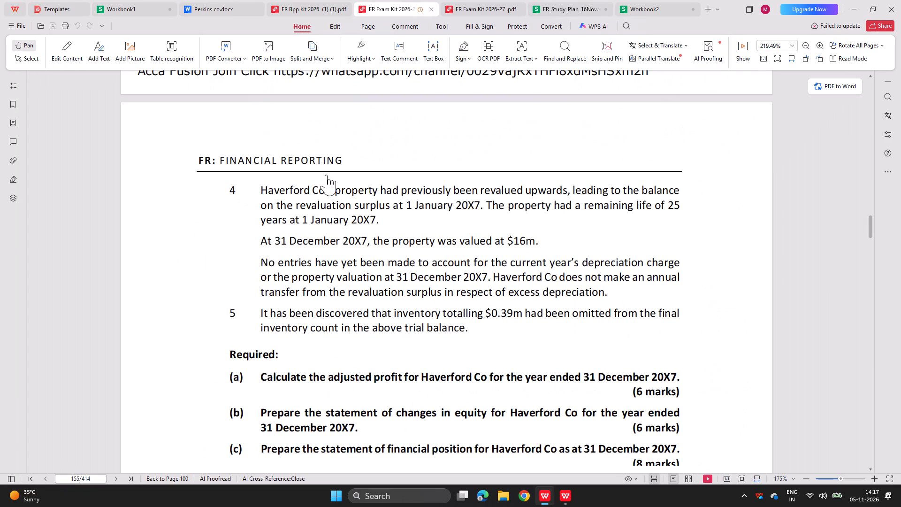
scroll(305, 290, "down", 2)
scroll(305, 290, "up", 1)
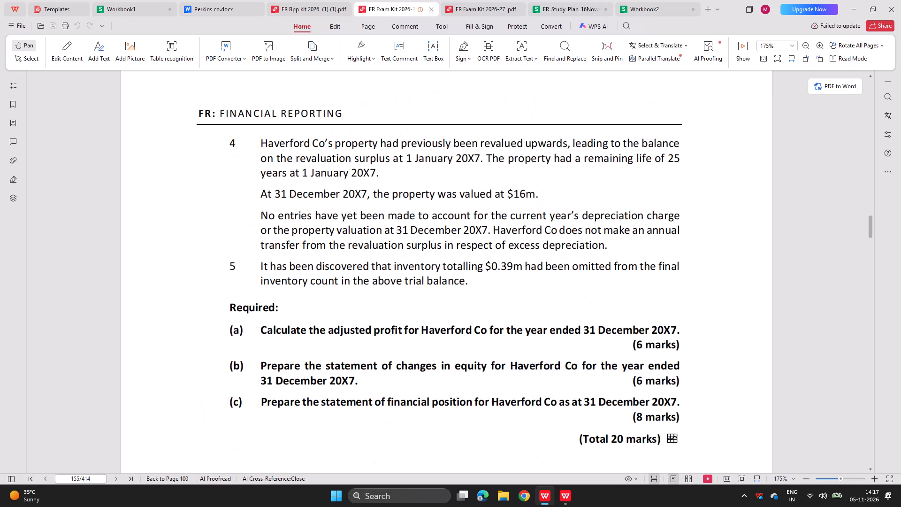
left_click(484, 0)
scroll(364, 265, "up", 4)
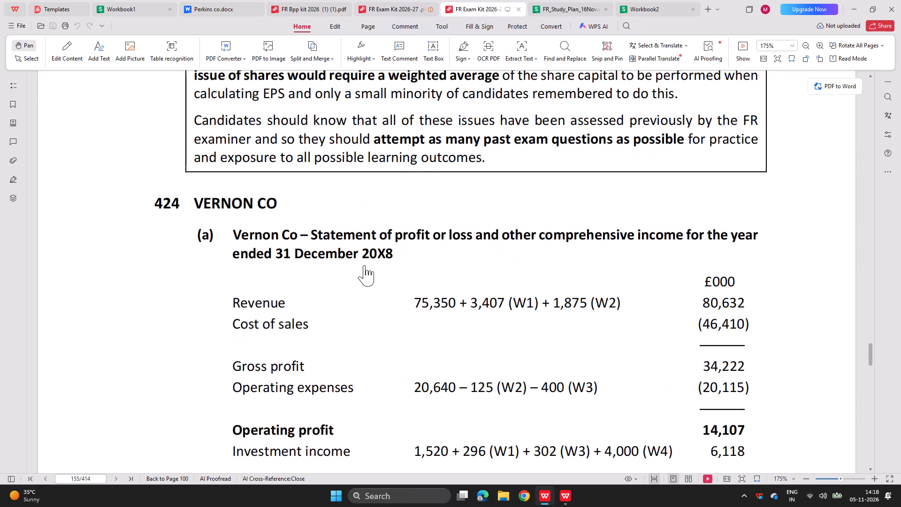
scroll(364, 265, "up", 7)
scroll(326, 237, "up", 19)
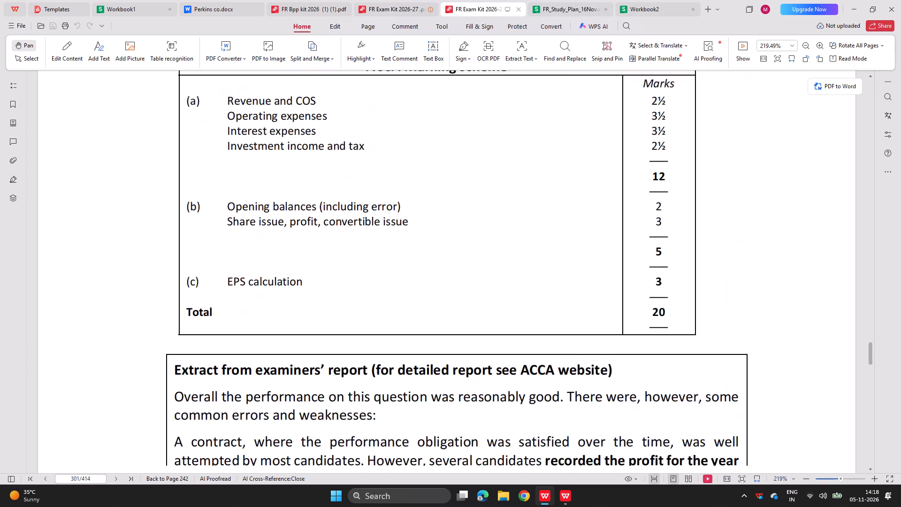
scroll(326, 237, "up", 20)
scroll(326, 237, "up", 20)
scroll(326, 237, "up", 15)
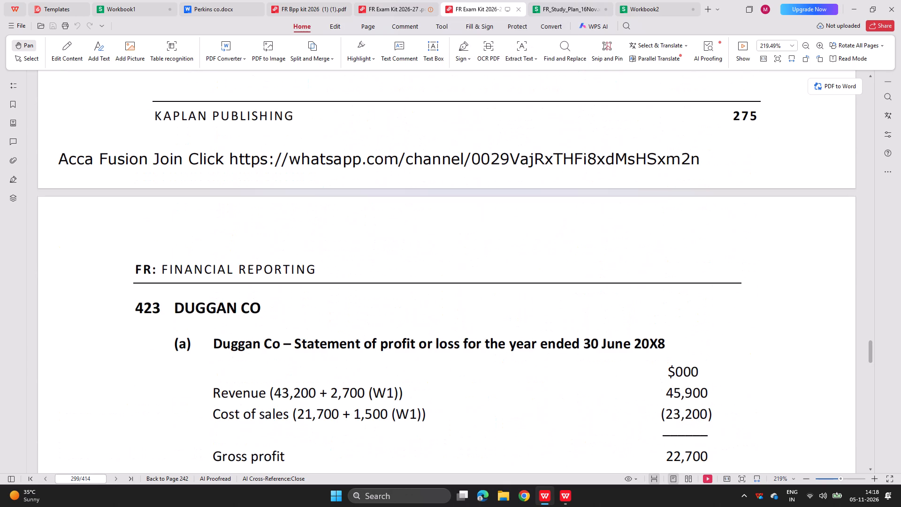
scroll(326, 237, "up", 6)
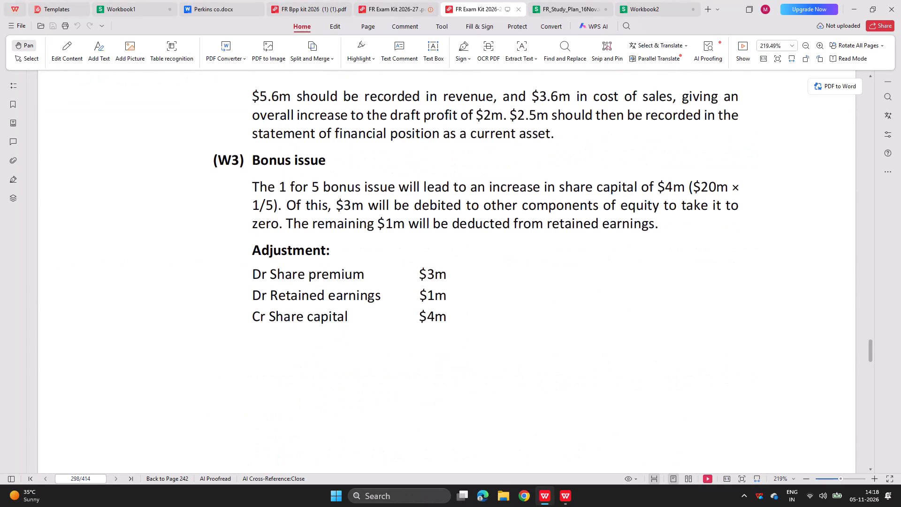
scroll(326, 237, "up", 10)
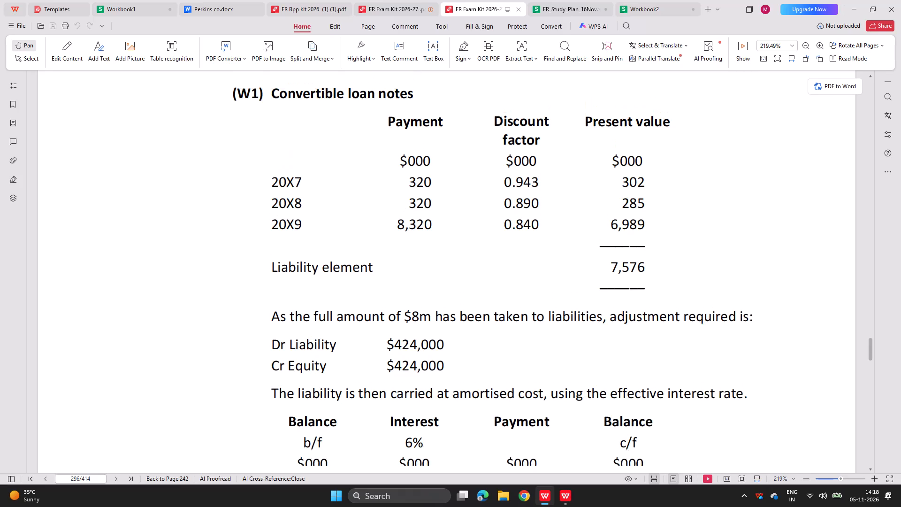
scroll(326, 237, "up", 9)
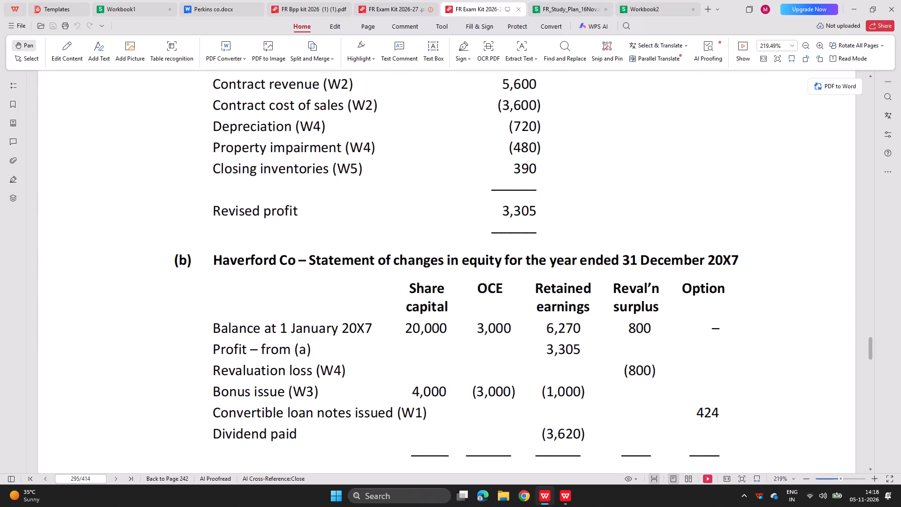
scroll(326, 237, "up", 2)
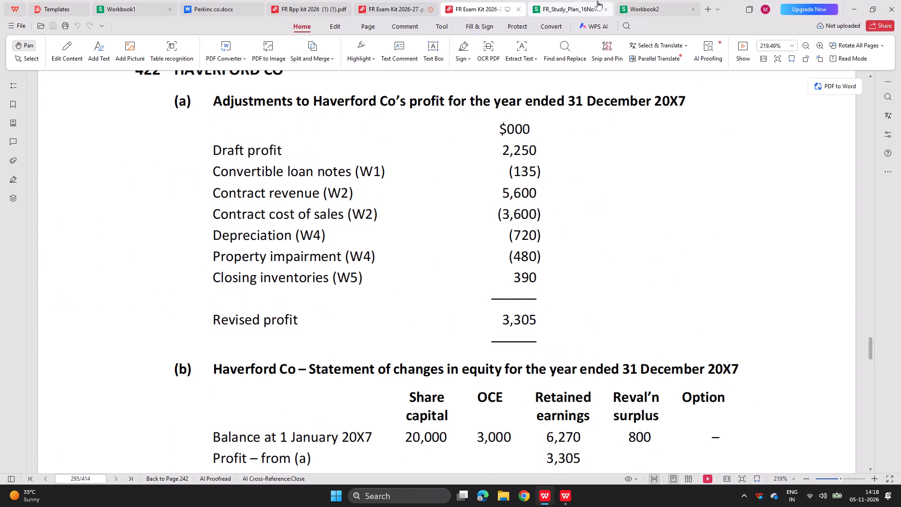
Detach the question copy of FR Exam Kit 2026-27 into its own window, close the separate BPP kit window, and snap the exam kit to the left half.
left_click(626, 0)
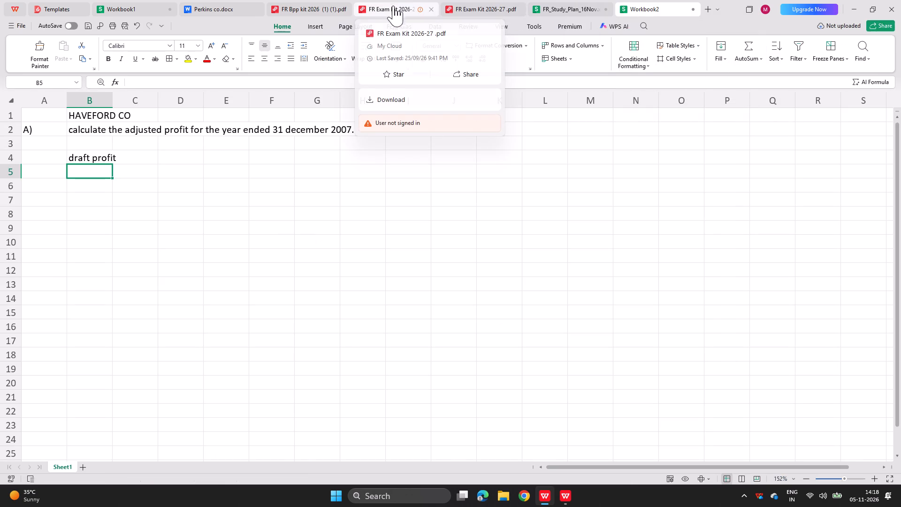
left_click_drag(398, 7, 387, 236)
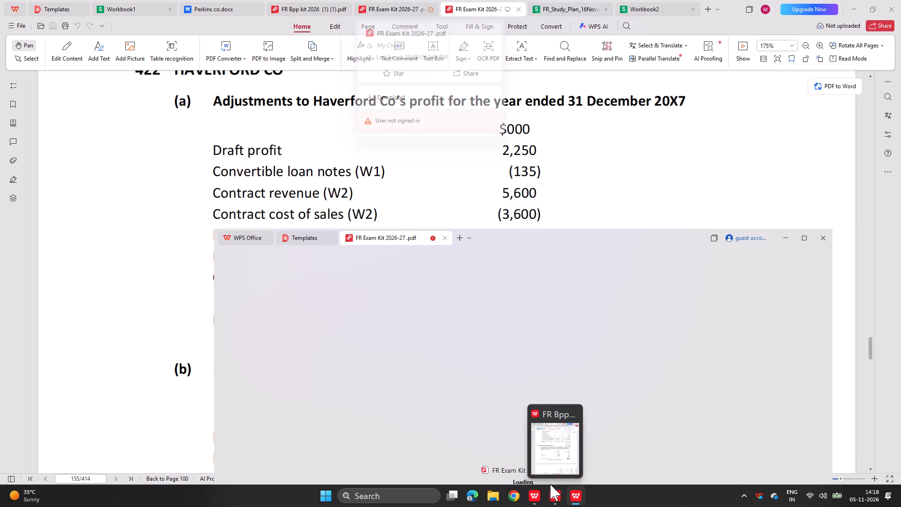
left_click(556, 497)
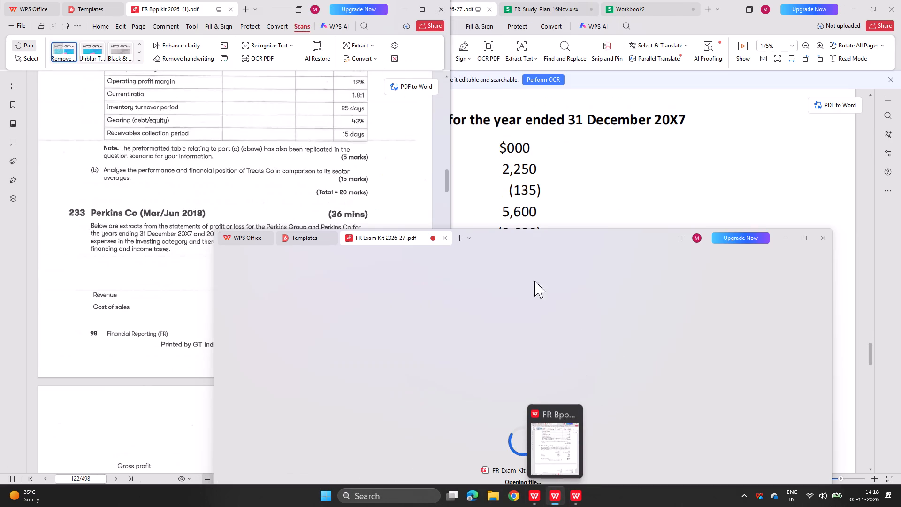
left_click(442, 3)
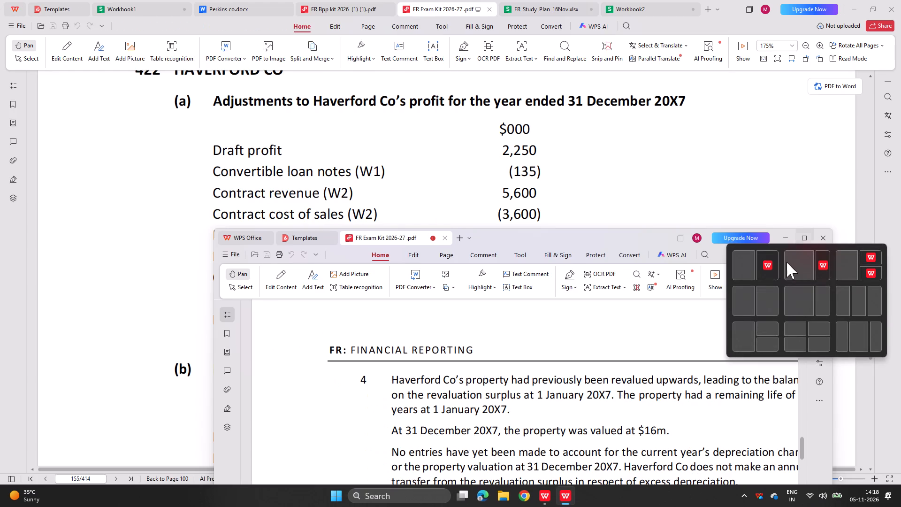
left_click(760, 266)
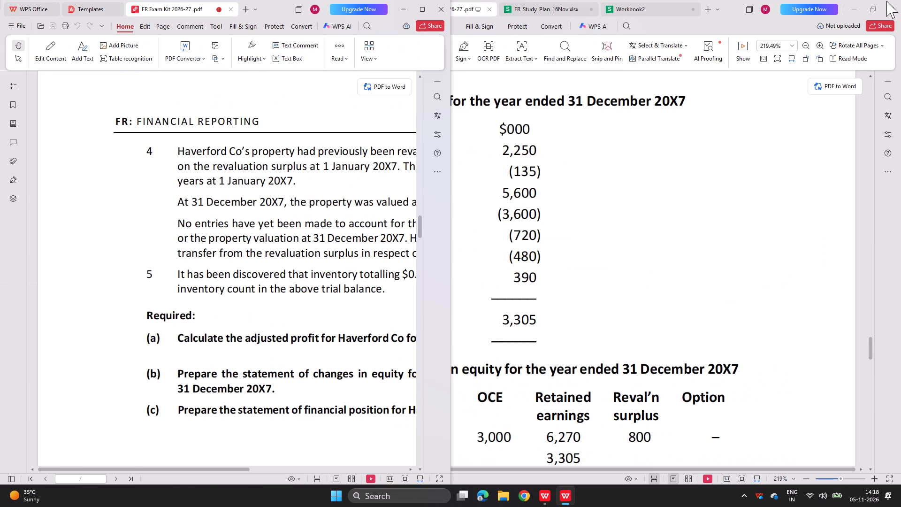
scroll(344, 223, "left", 1)
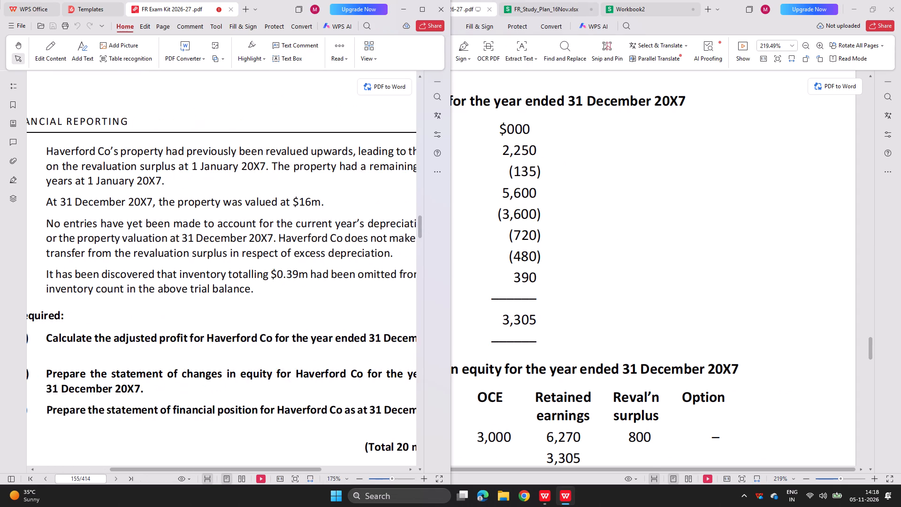
scroll(344, 223, "left", 1)
scroll(344, 223, "down", 1, "ctrl")
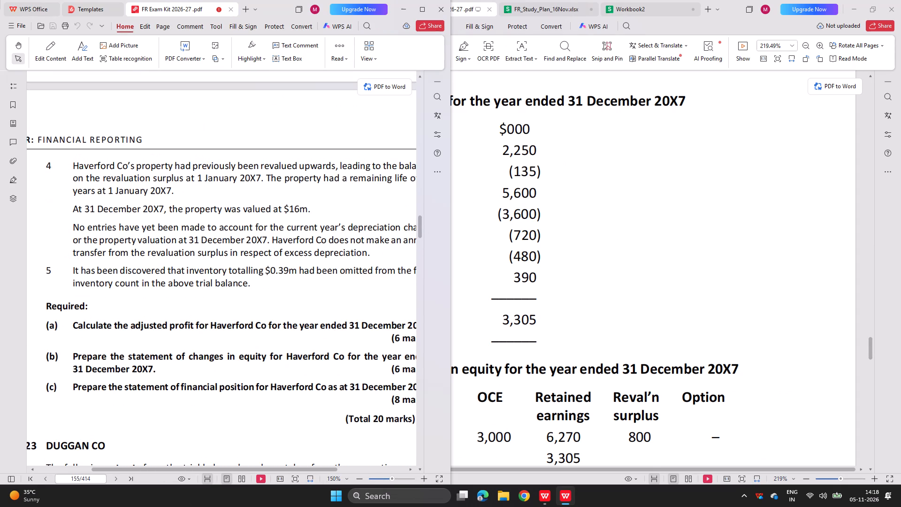
scroll(511, 9, "right", 3)
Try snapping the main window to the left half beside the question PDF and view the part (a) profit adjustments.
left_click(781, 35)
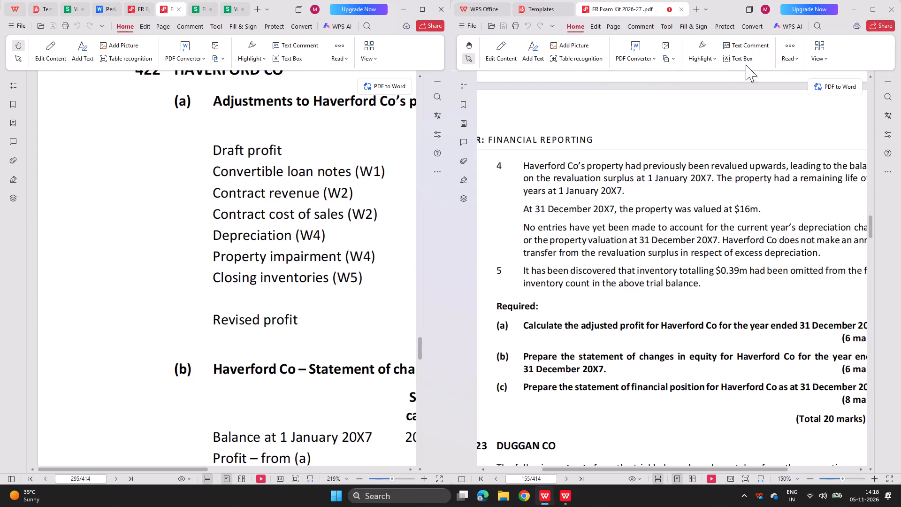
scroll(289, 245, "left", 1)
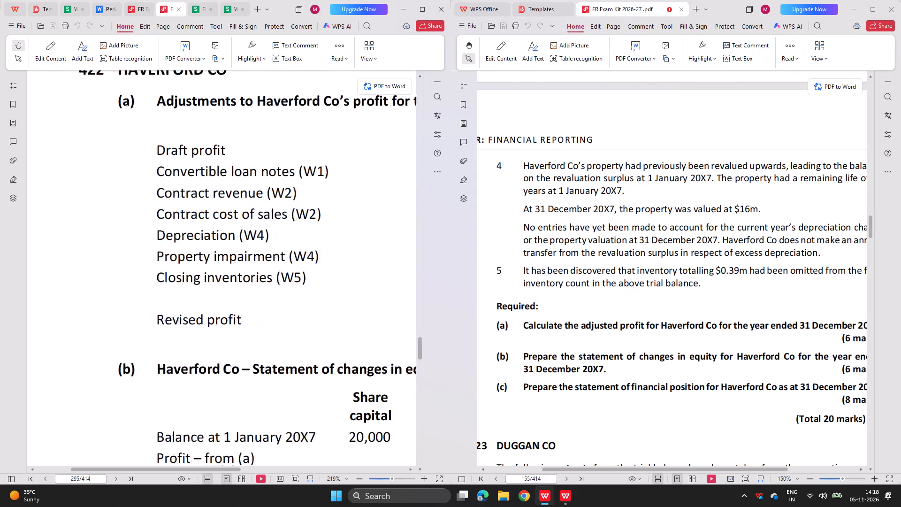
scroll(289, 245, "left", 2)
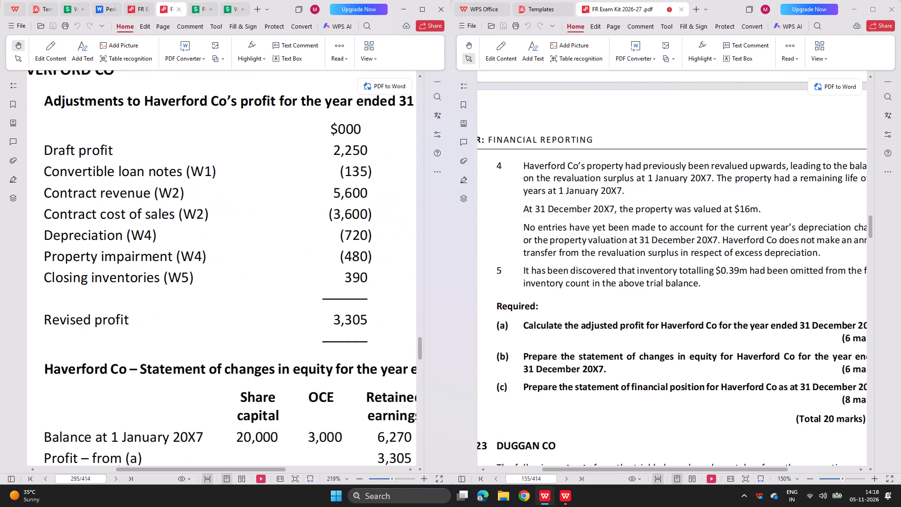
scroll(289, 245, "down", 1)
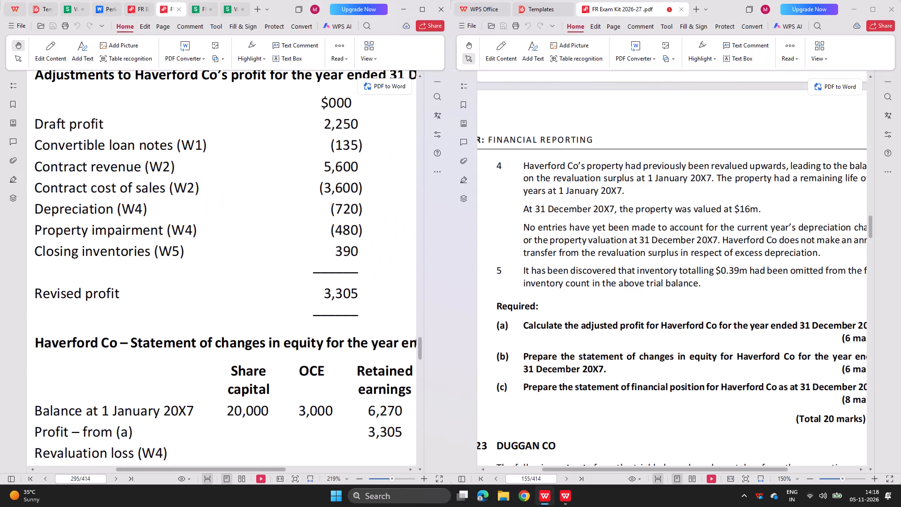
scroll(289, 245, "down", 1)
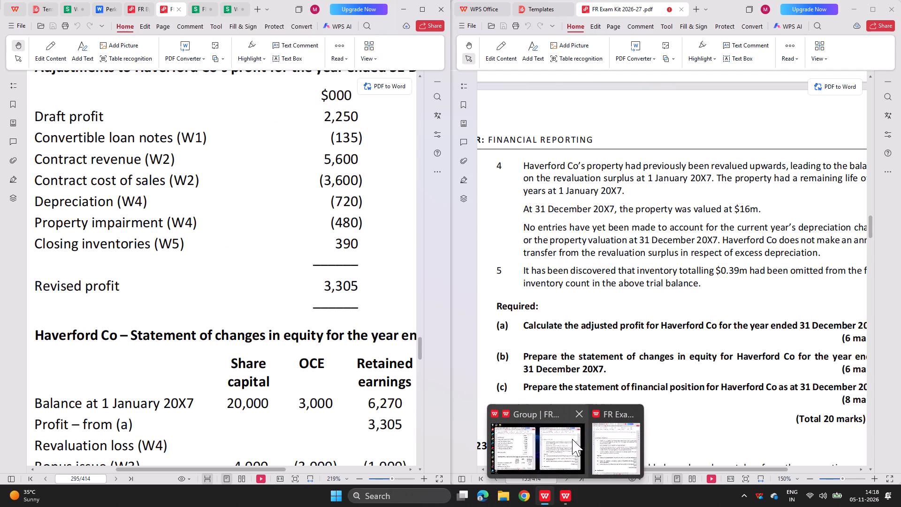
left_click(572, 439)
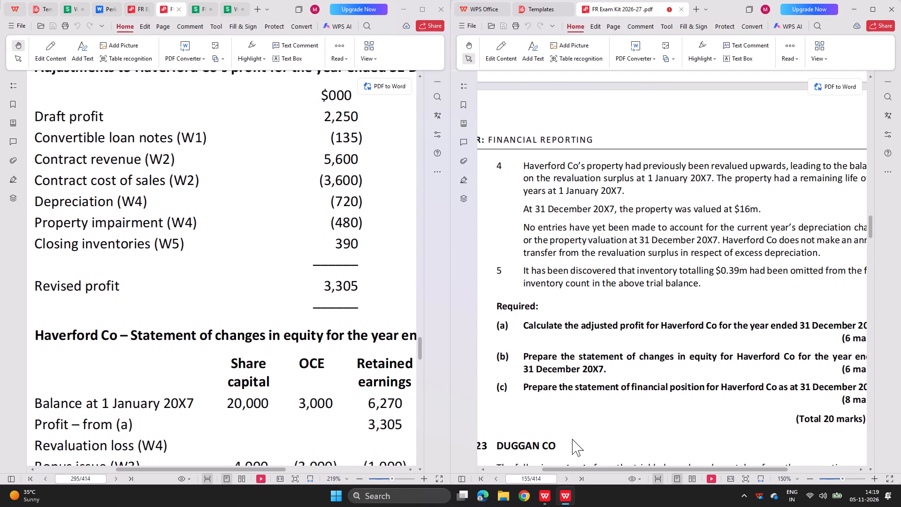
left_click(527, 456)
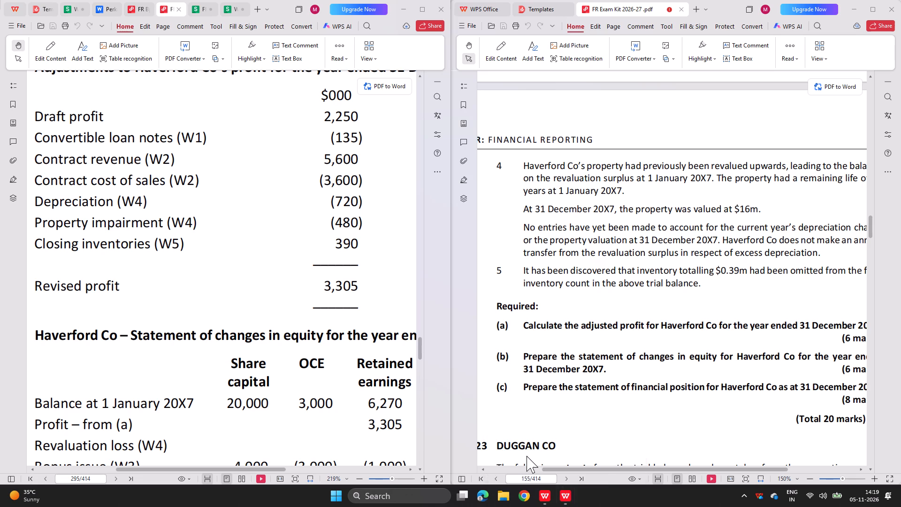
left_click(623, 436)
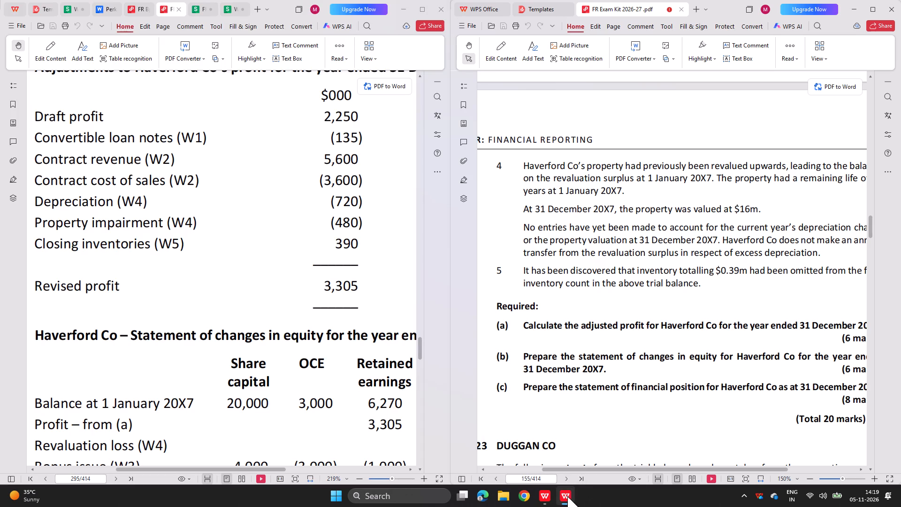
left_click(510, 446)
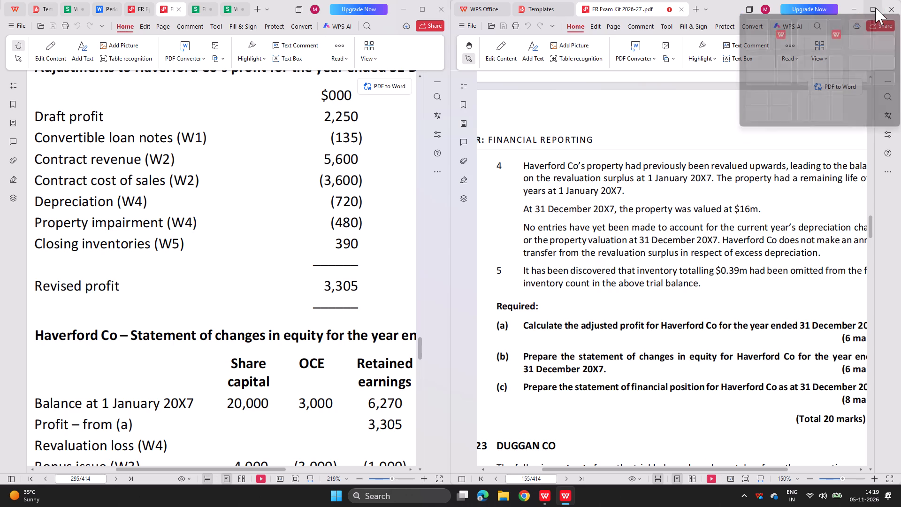
Snap the main window to the right half of the screen and show Workbook2 beside the exam kit question.
left_click(775, 33)
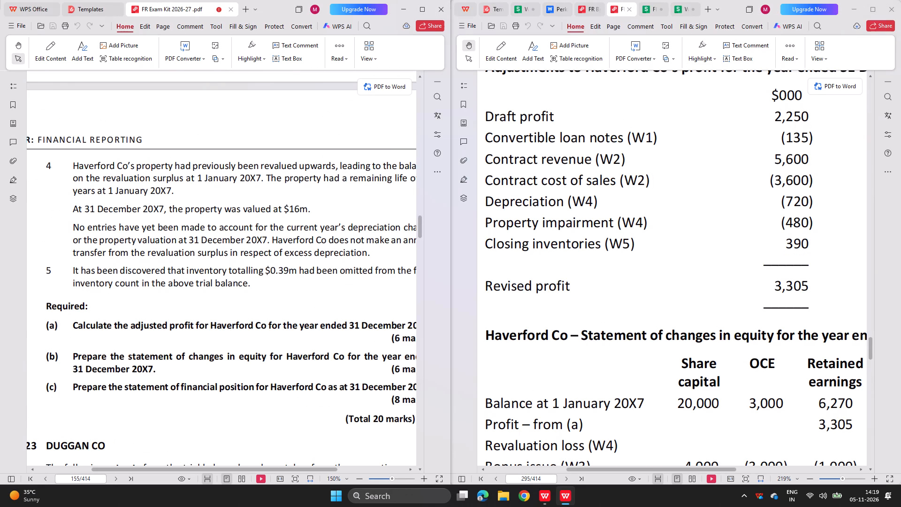
scroll(643, 246, "down", 2)
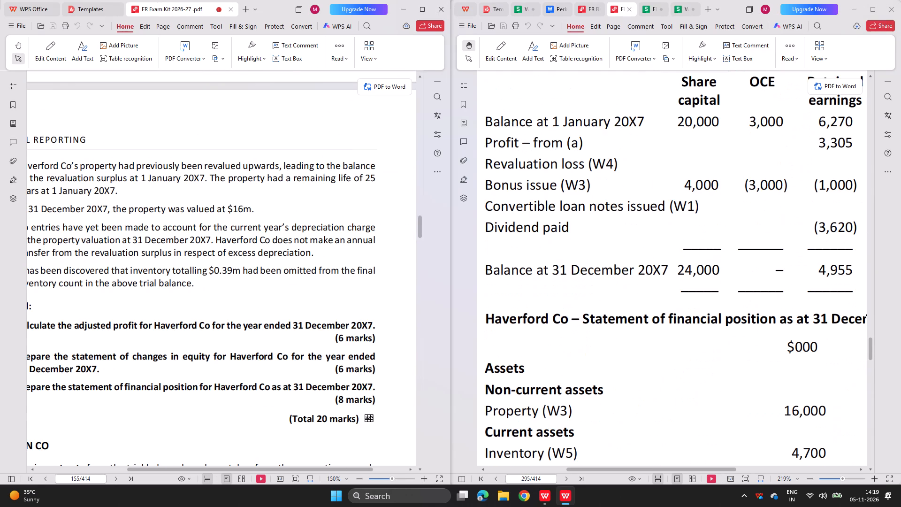
left_click(685, 5)
Find the draft profit in the Haverford Co trial balance and enter 2250 in cell D4 of Workbook2.
scroll(614, 254, "up", 1)
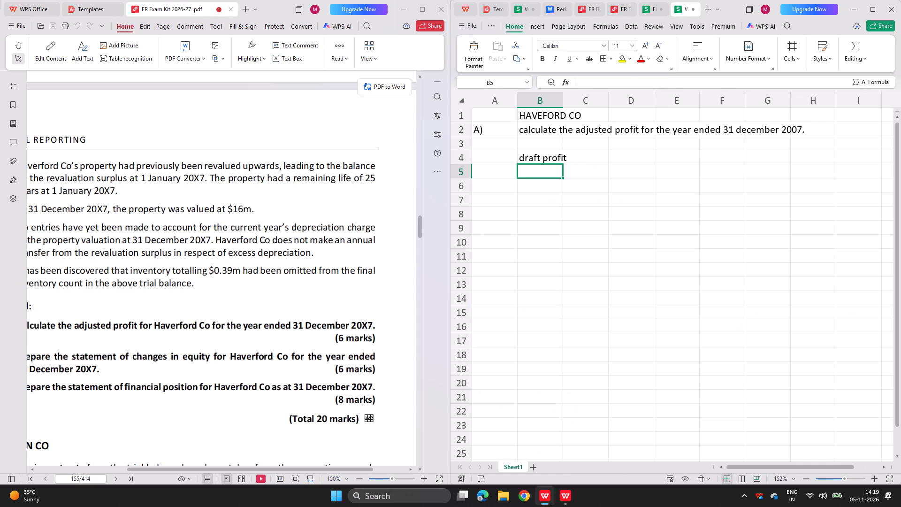
scroll(614, 254, "up", 1)
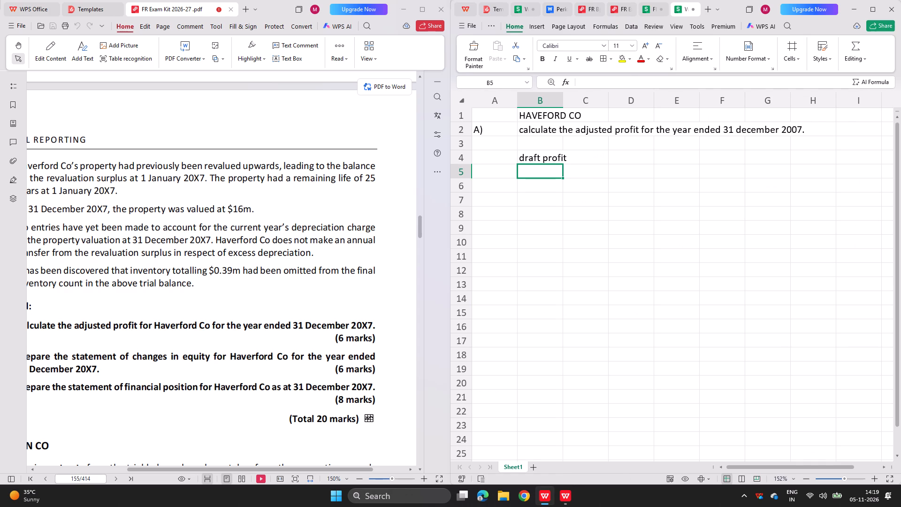
left_click(619, 161)
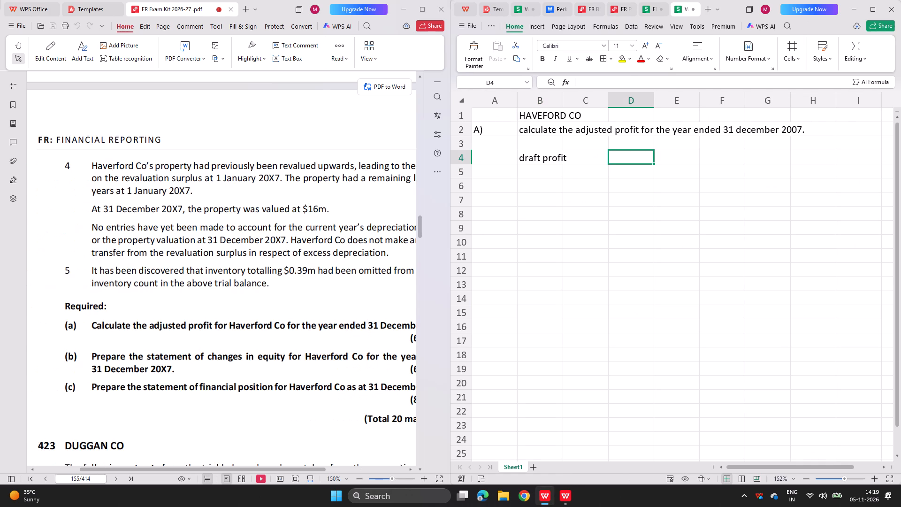
scroll(324, 296, "up", 3)
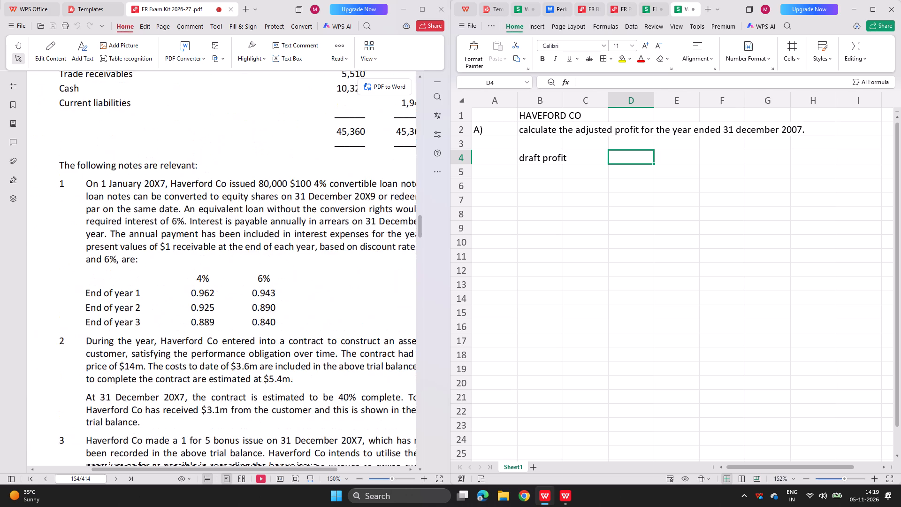
scroll(324, 296, "up", 2)
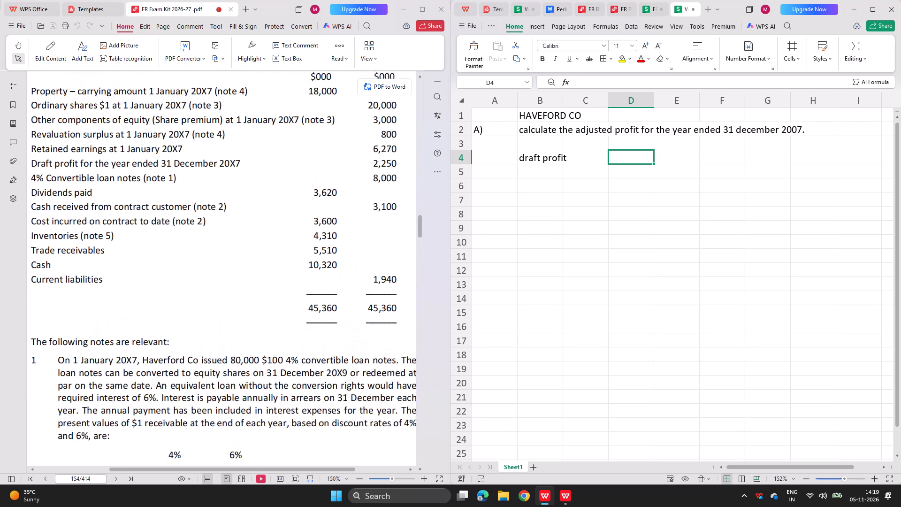
scroll(324, 296, "up", 1)
scroll(324, 296, "down", 1, "ctrl")
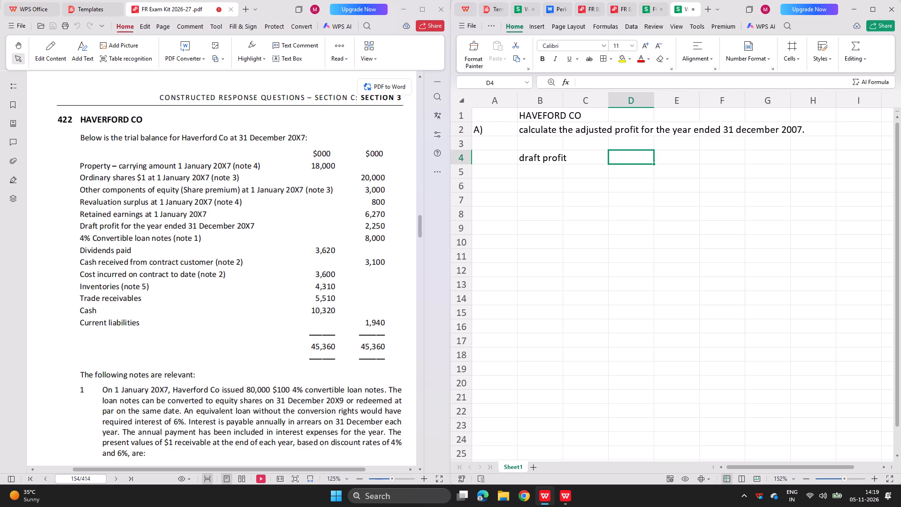
type("2250")
key("Return")
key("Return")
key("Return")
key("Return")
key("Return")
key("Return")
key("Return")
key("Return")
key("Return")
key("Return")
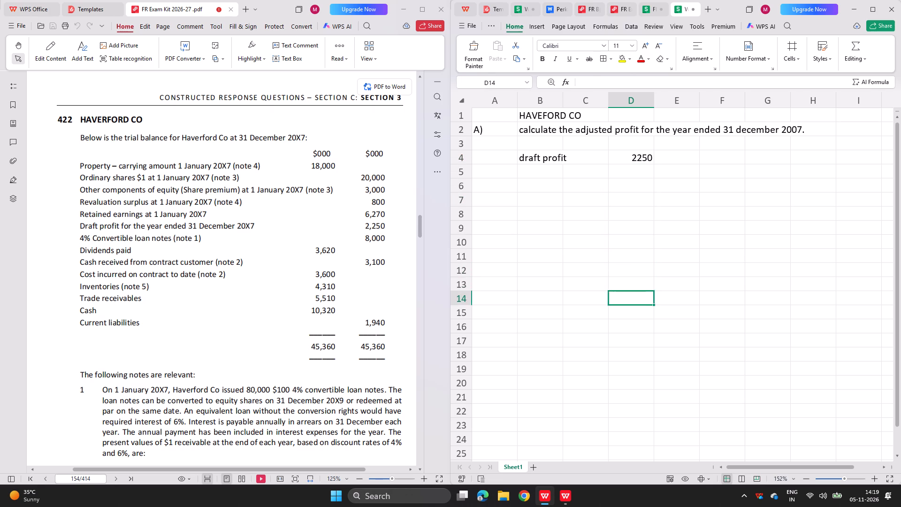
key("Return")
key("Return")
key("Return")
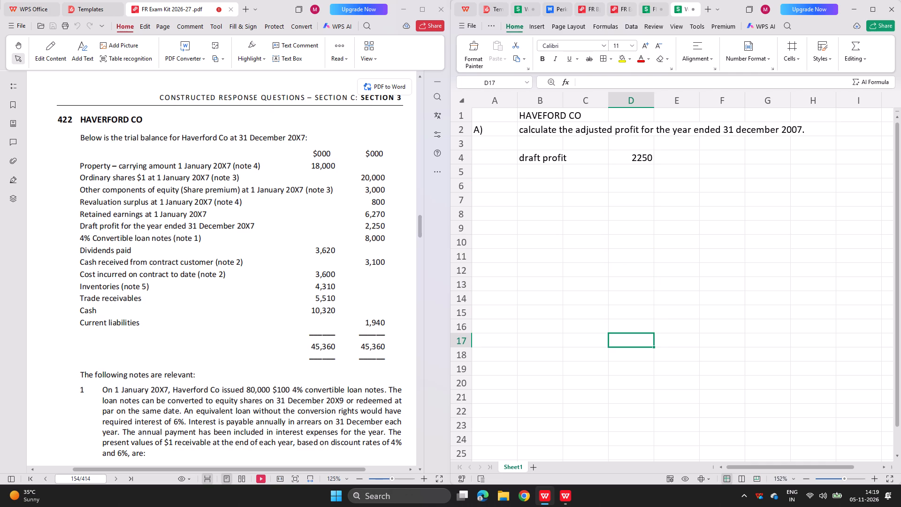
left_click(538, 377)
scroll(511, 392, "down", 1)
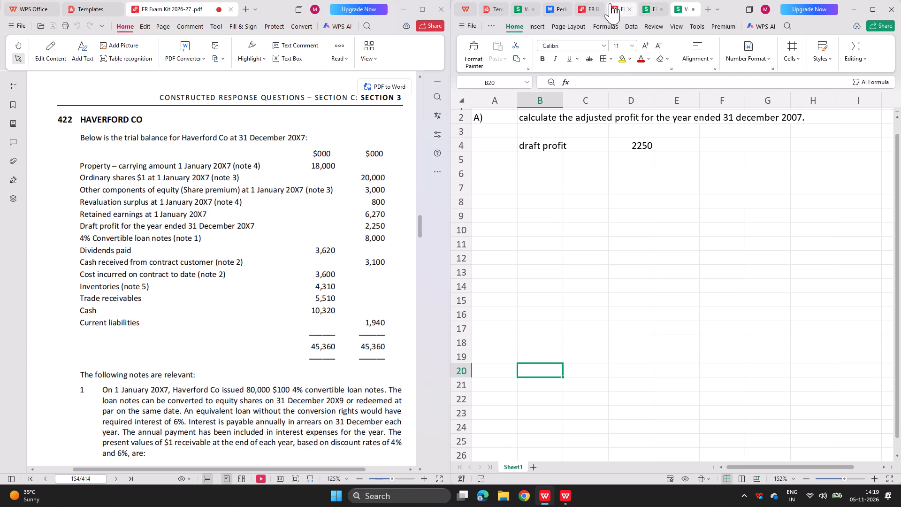
Examine the layout of the part (a) profit adjustments in the Haverford Co model answer.
left_click(588, 7)
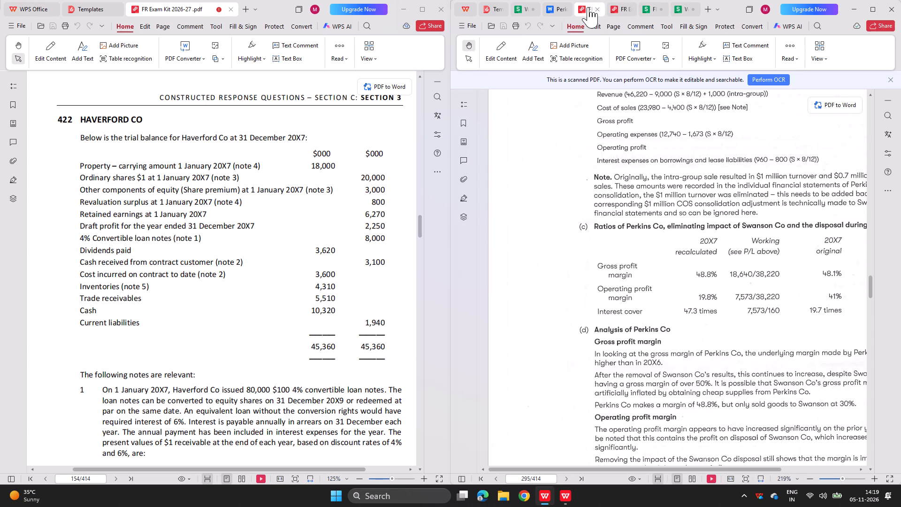
scroll(603, 284, "left", 1)
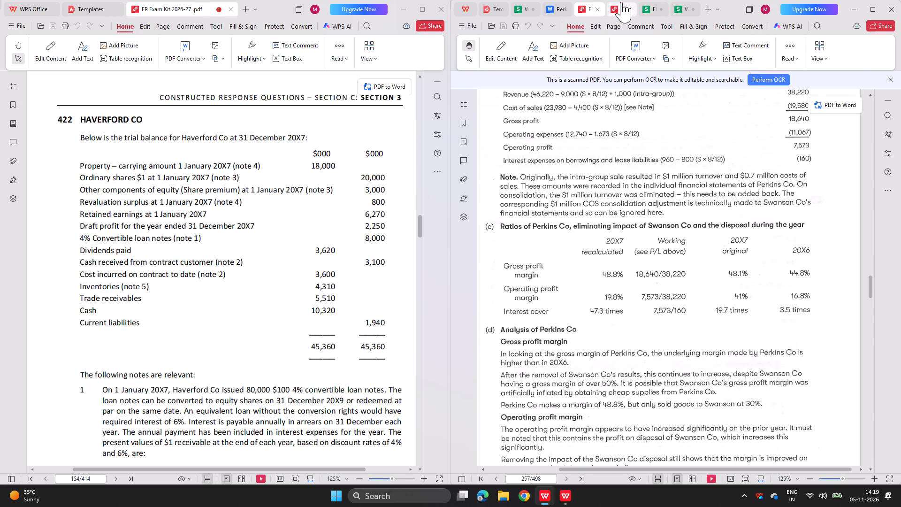
left_click(617, 3)
scroll(610, 198, "down", 1)
scroll(610, 198, "down", 1, "ctrl")
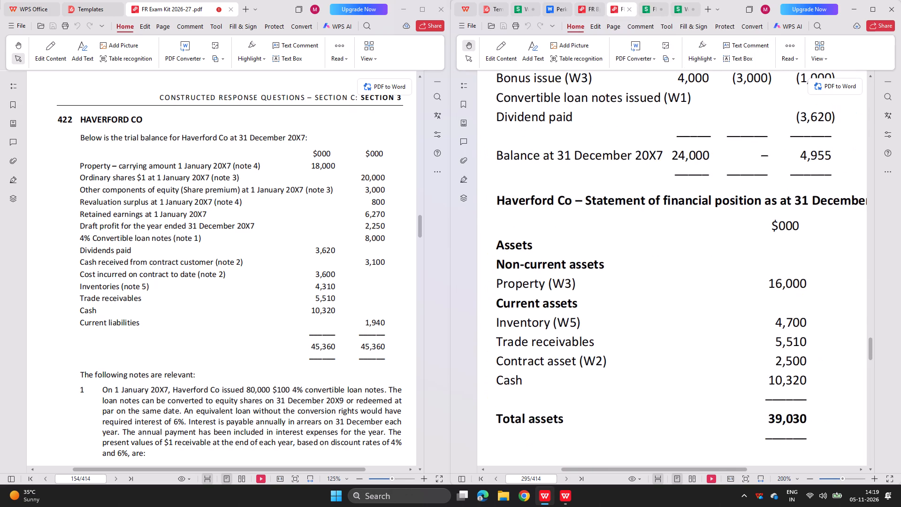
scroll(610, 198, "up", 3)
scroll(610, 198, "down", 1, "ctrl")
scroll(610, 198, "down", 1)
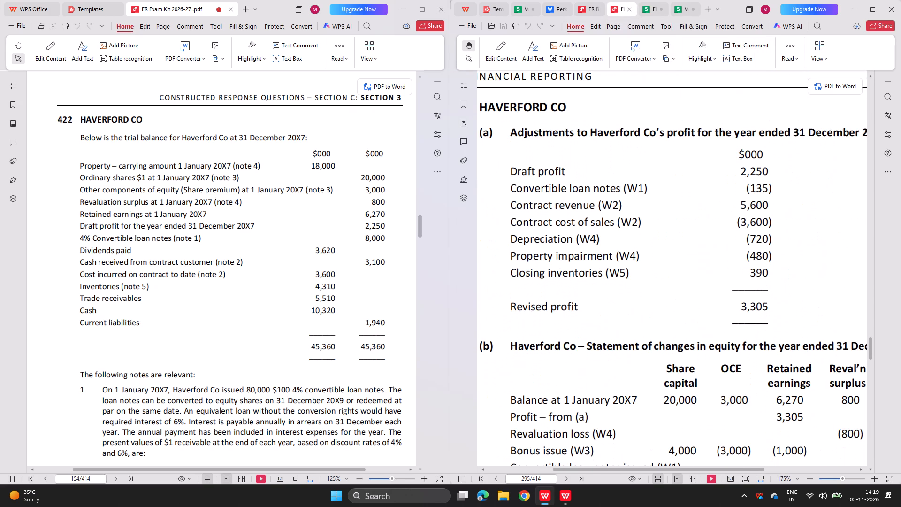
Return to Workbook2 and enter the label "profit for the year" in cell B14.
left_click(683, 2)
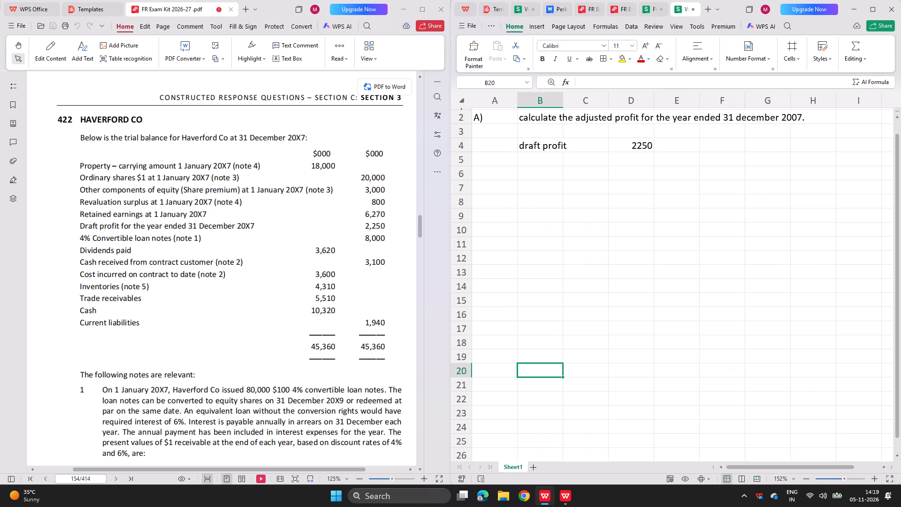
left_click(542, 289)
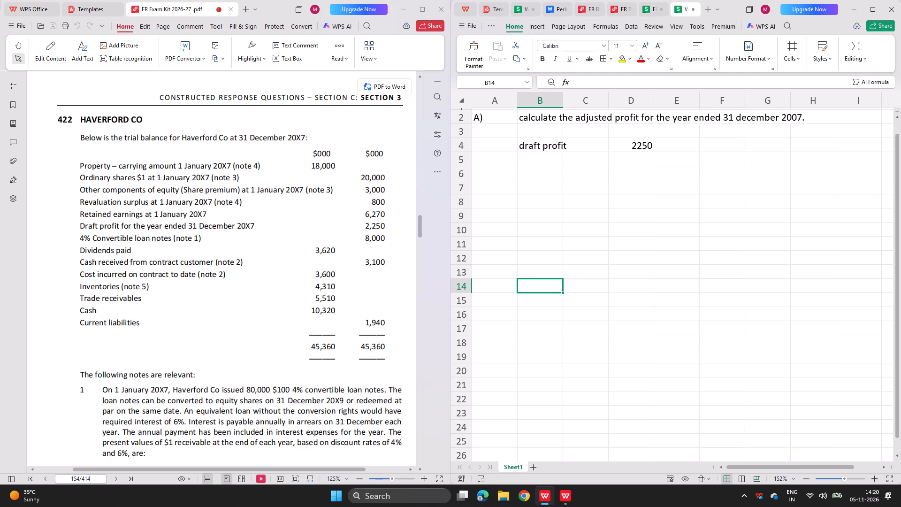
type("profit gfpor")
key("BackSpace")
key("BackSpace")
key("BackSpace")
key("BackSpace")
key("BackSpace")
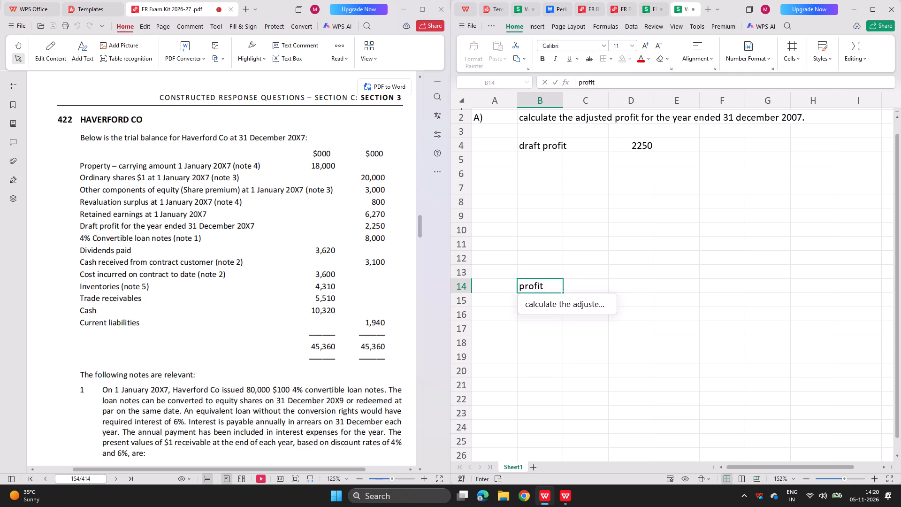
type("for thr year")
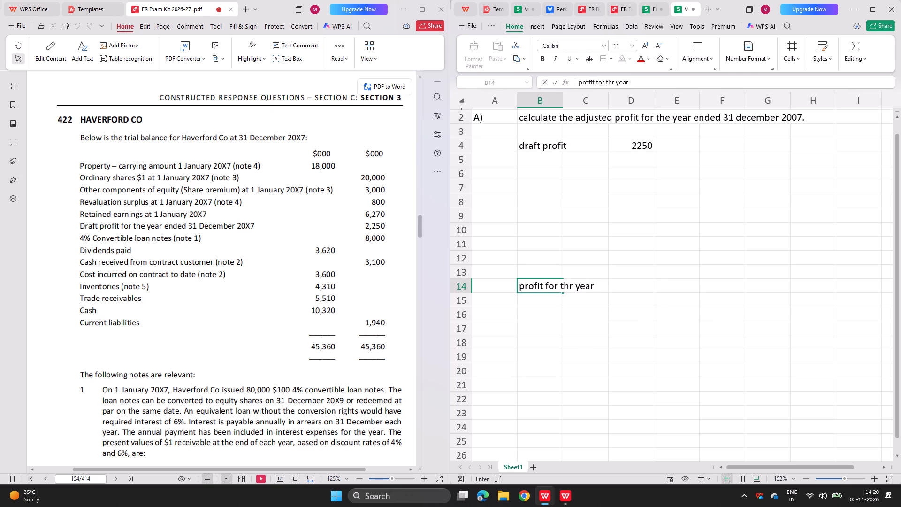
key("BackSpace")
key("BackSpace")
key("BackSpace")
key("BackSpace")
key("BackSpace")
key("BackSpace")
key("BackSpace")
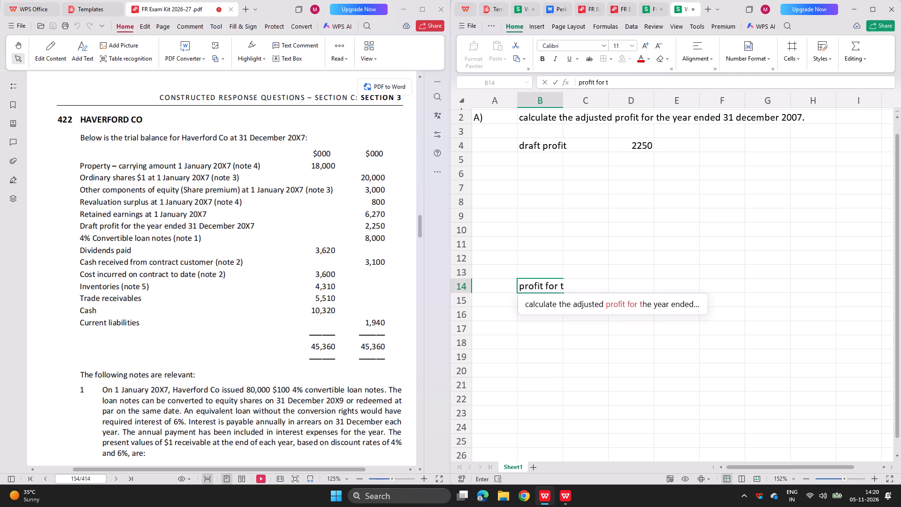
type("he year")
key("Return")
key("Return")
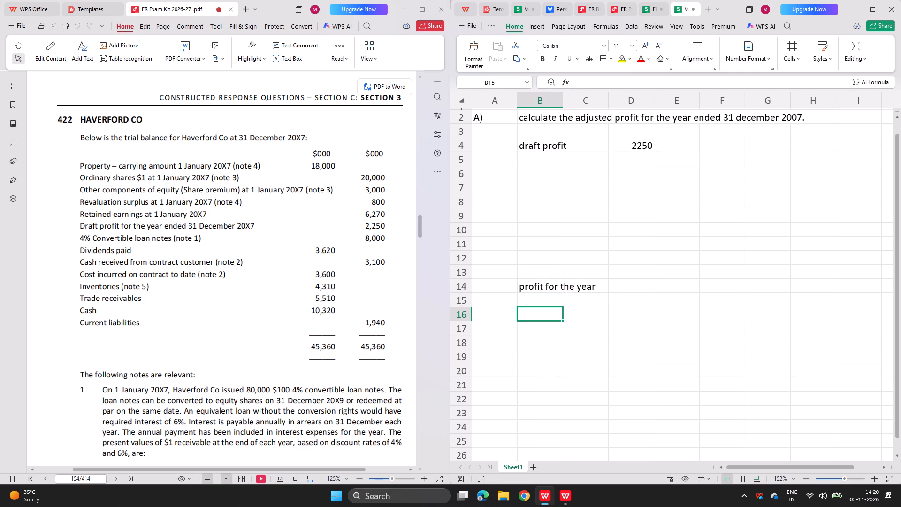
Enter the heading "workings:" in cell B16, below the profit for the year label.
key("Left")
key("Right")
type("wporkin")
key("BackSpace")
key("BackSpace")
key("BackSpace")
key("BackSpace")
key("BackSpace")
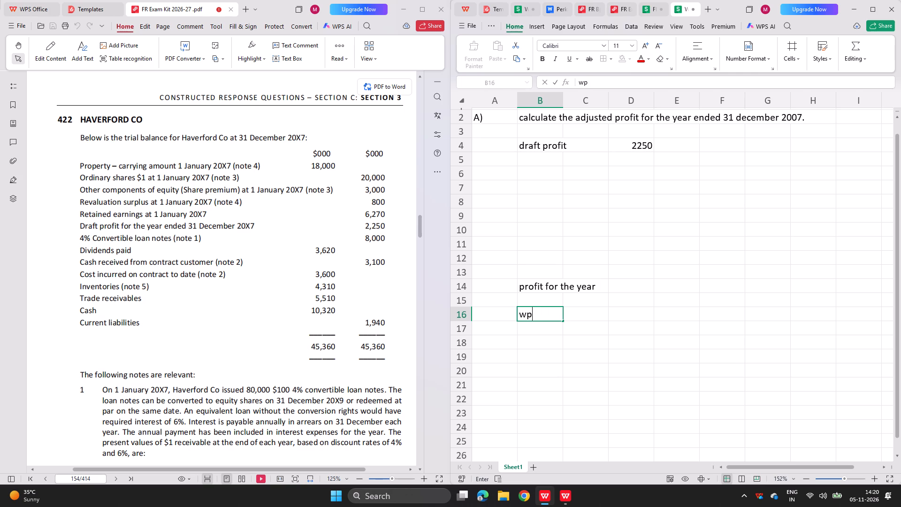
key("BackSpace")
type("orkings:")
key("Return")
Bring note 1 of the question into view and enter the heading "convertible loan notes" in cell B17.
scroll(295, 332, "down", 1)
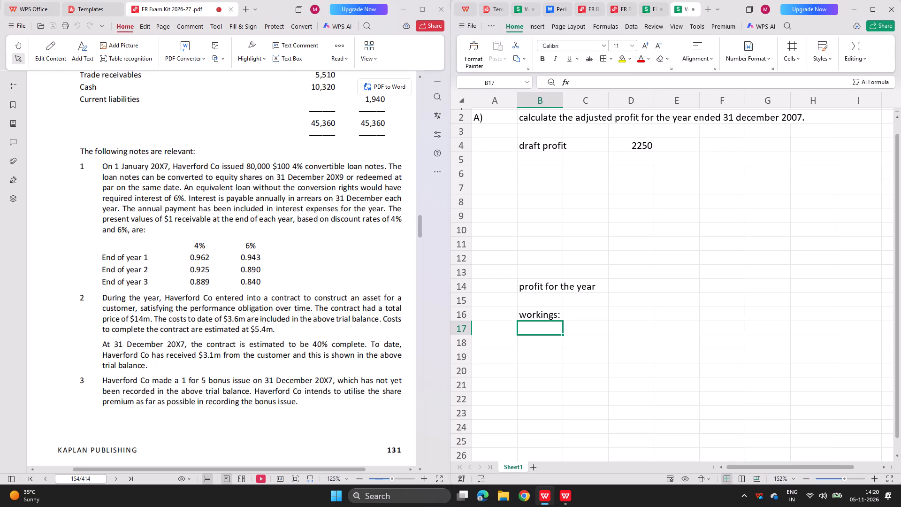
type("convertible laon notews")
key("Return")
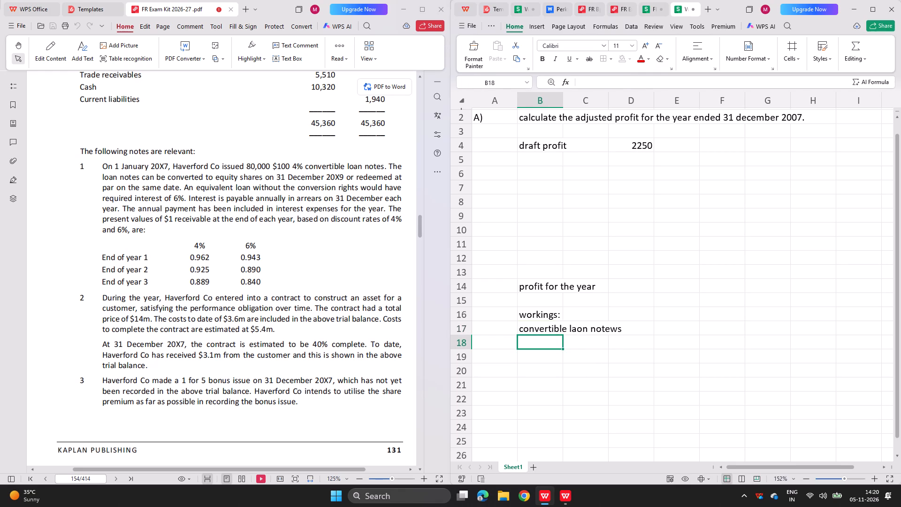
left_click(539, 326)
left_click_drag(539, 326, 628, 328)
left_click(628, 328)
key("BackSpace")
key("BackSpace")
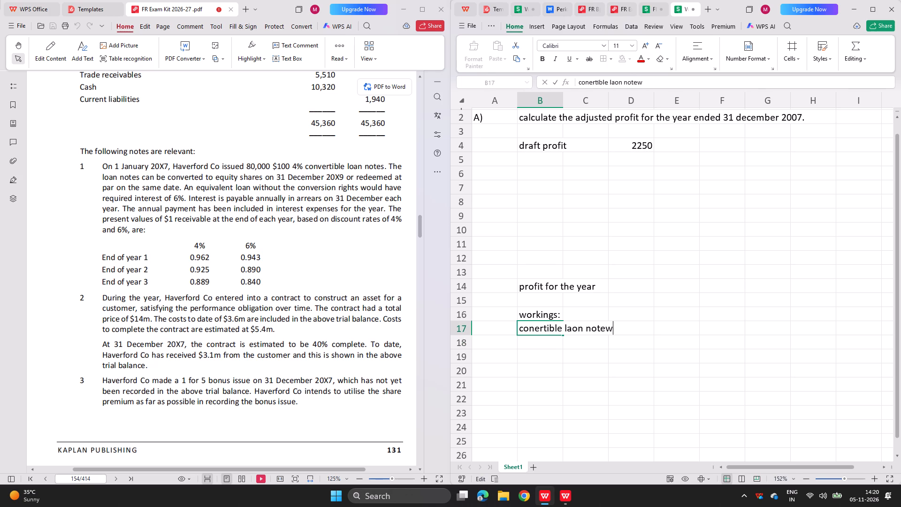
key("BackSpace")
key("BackSpace")
key("BackSpace")
key("BackSpace")
key("BackSpace")
key("BackSpace")
key("BackSpace")
key("BackSpace")
key("BackSpace")
type("oan notr")
key("BackSpace")
type("es")
key("Return")
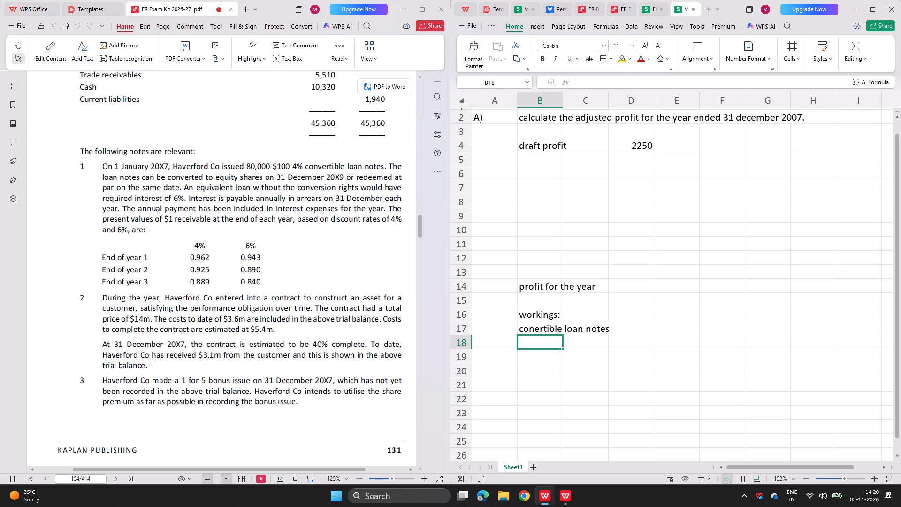
Calculate the total loan note amount in cell B18 with =80000*100.
type("=80000")
type("*100")
key("Return")
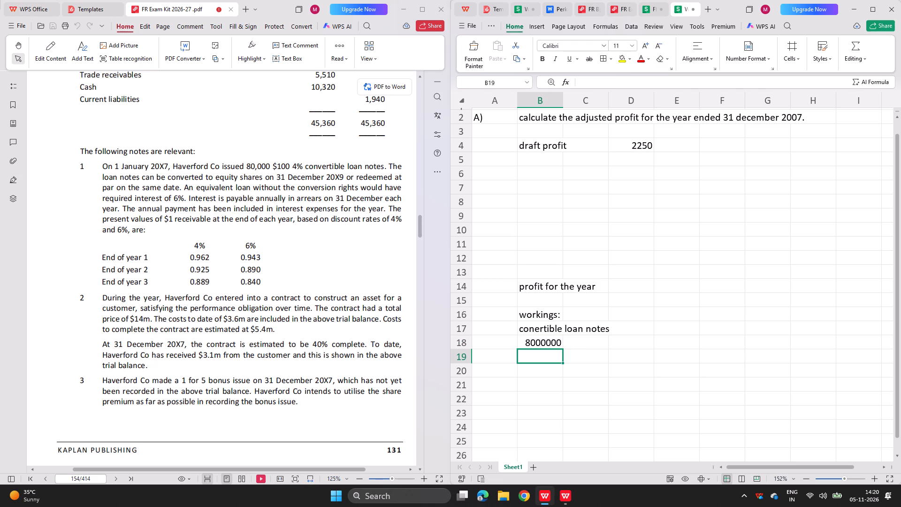
Enter the column headings "cfs", "df" and "pv" in cells B19 to D19.
type("cfs")
key("Right")
type("df")
key("Right")
type("pv")
key("Return")
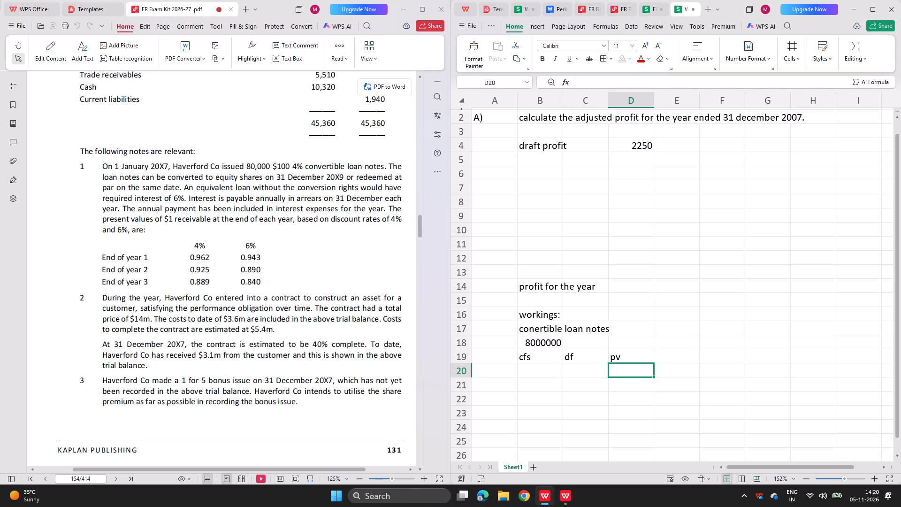
Calculate the first annual interest payment in cell B20 with =80000*0.04.
key("Left")
key("Left")
key("equal")
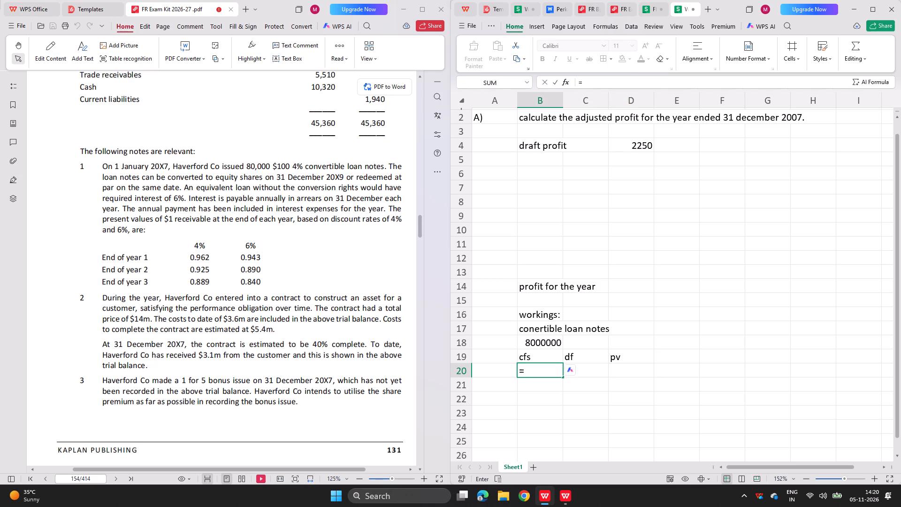
type("80*0.04")
key("Return")
key("Right")
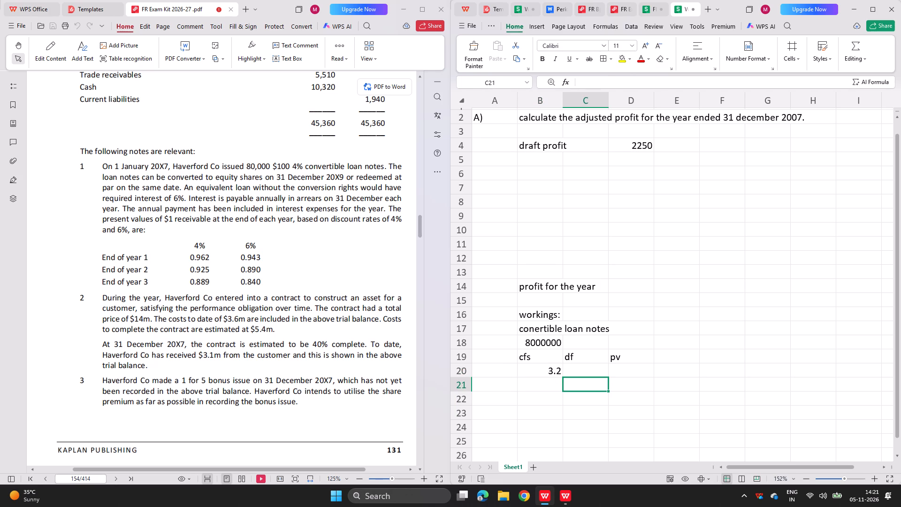
double_click(552, 372)
left_click(535, 369)
type("000")
key("Return")
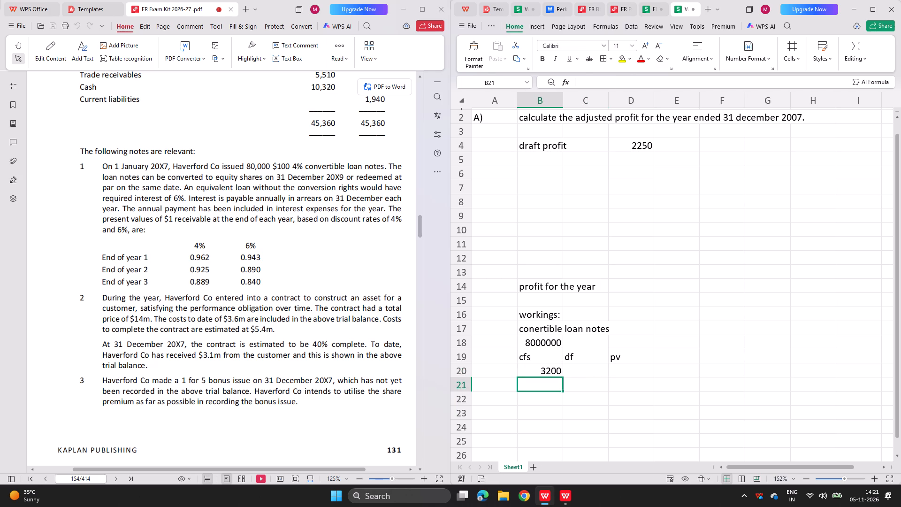
Enter the 6% discount factors 0.943, 0.890 and 0.840 in cells C20 to C22.
left_click(580, 374)
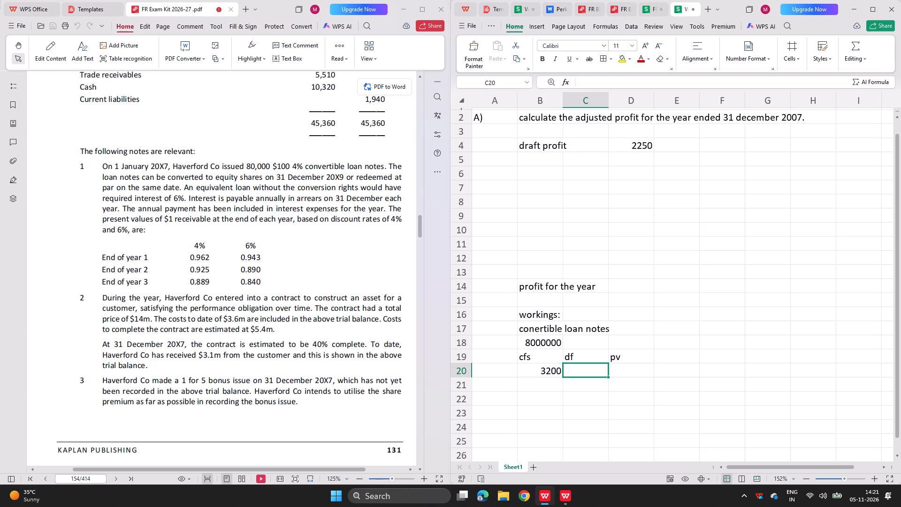
type("0.95")
key("BackSpace")
type("43")
key("Return")
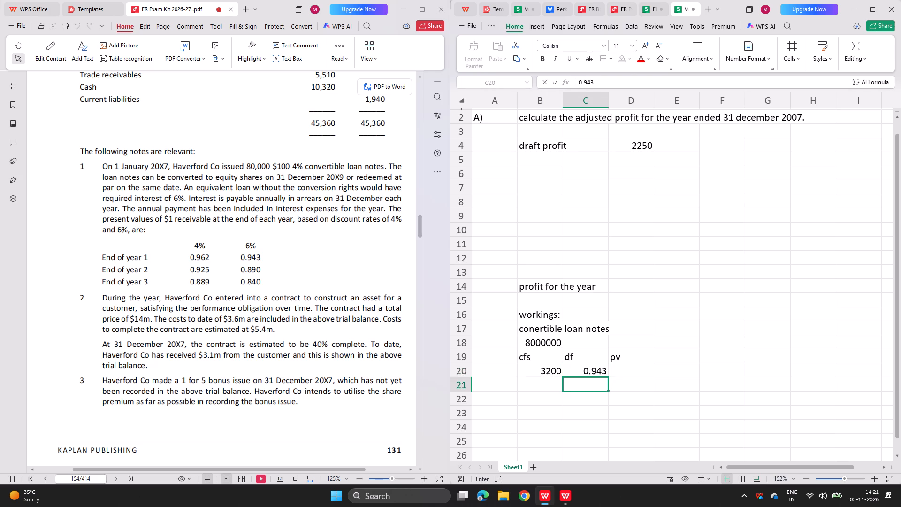
type("0.890")
key("Return")
type("0.840")
key("shift+Return")
Enter the remaining cash flows under cfs: =80000*0.04 in cell B21 and =80000+B21 in cell B22.
key("Left")
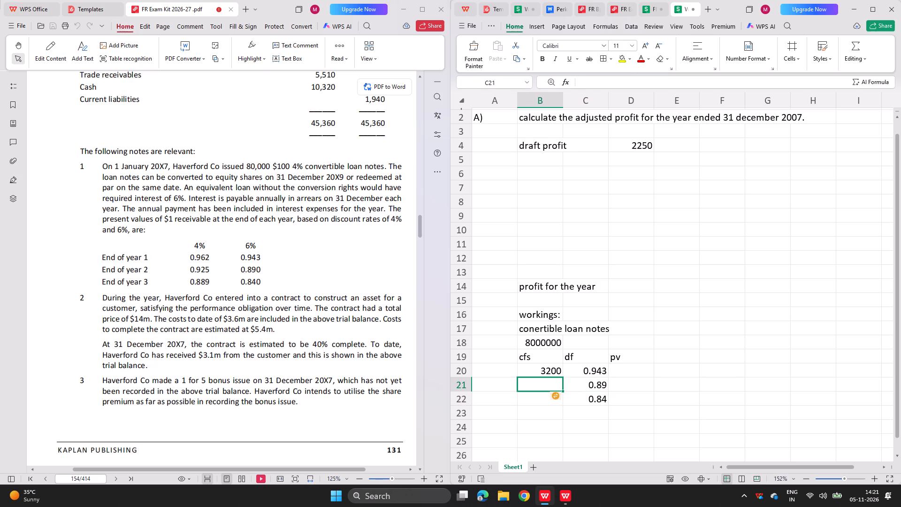
type("=80000*0.04")
key("Return")
key("equal")
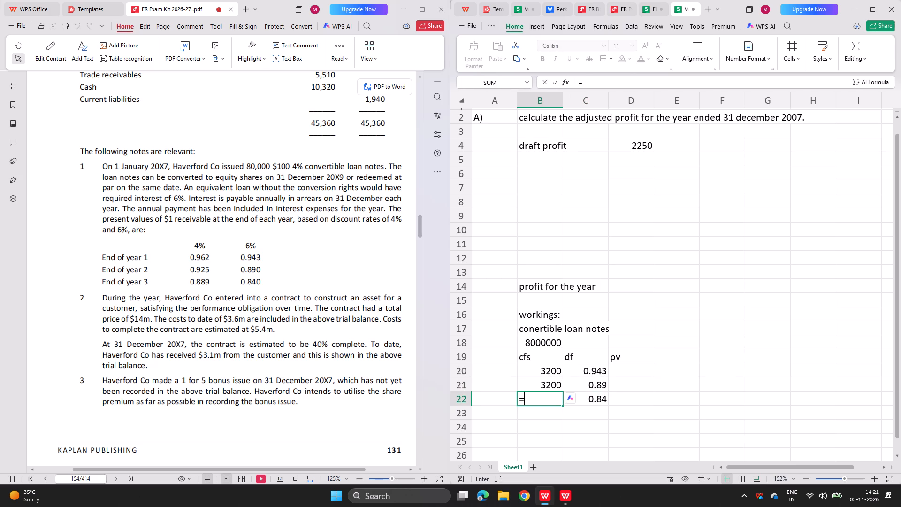
type("8000")
type("0+")
key("Up")
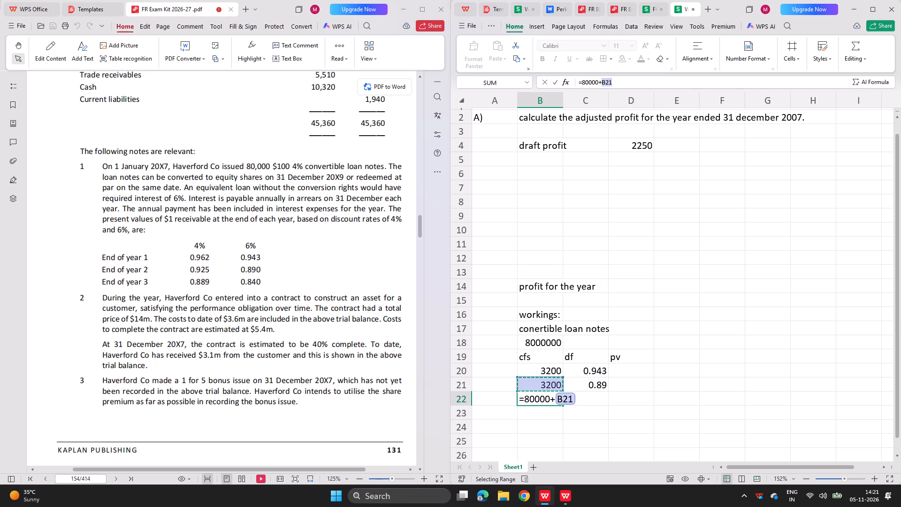
key("Return")
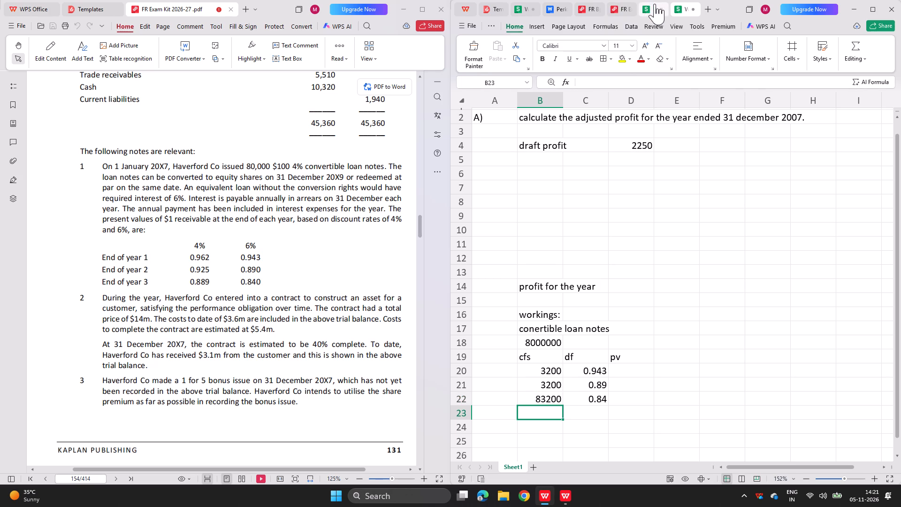
Check the model answer's convertible loan notes working and correct the cash flows: =8000*0.04 in B20 and B21, =8000+B21 in B22.
left_click(613, 7)
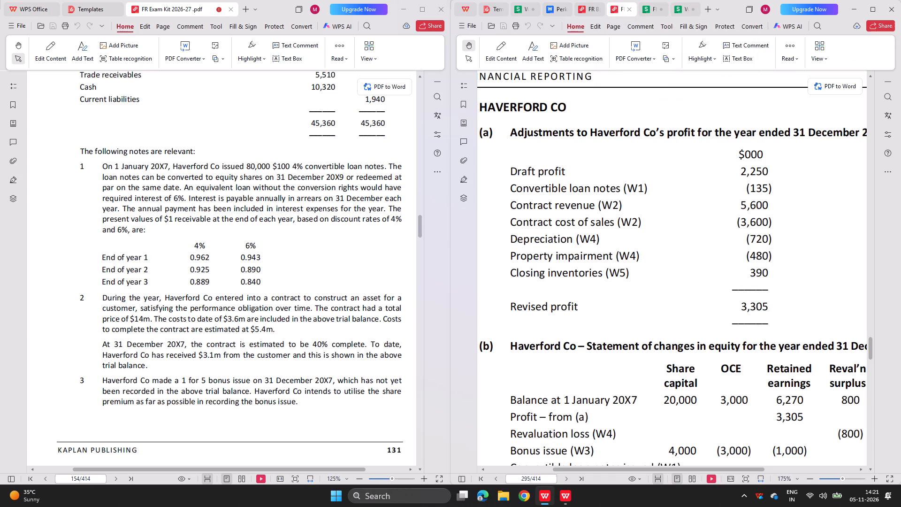
scroll(575, 233, "down", 9)
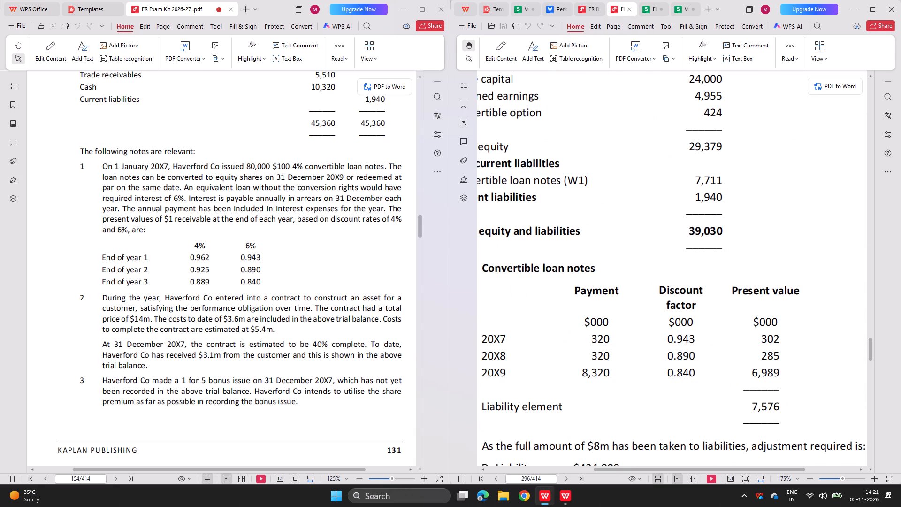
left_click(685, 5)
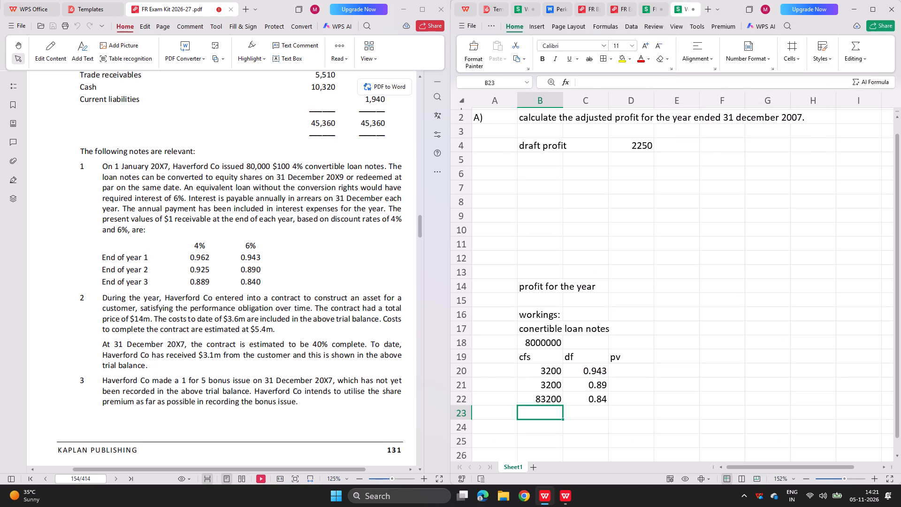
double_click(555, 374)
left_click(547, 370)
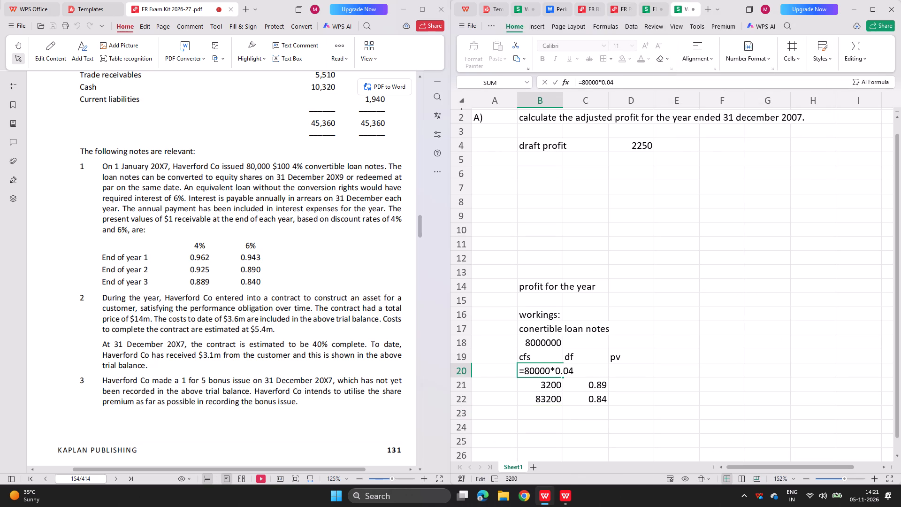
key("BackSpace")
key("Return")
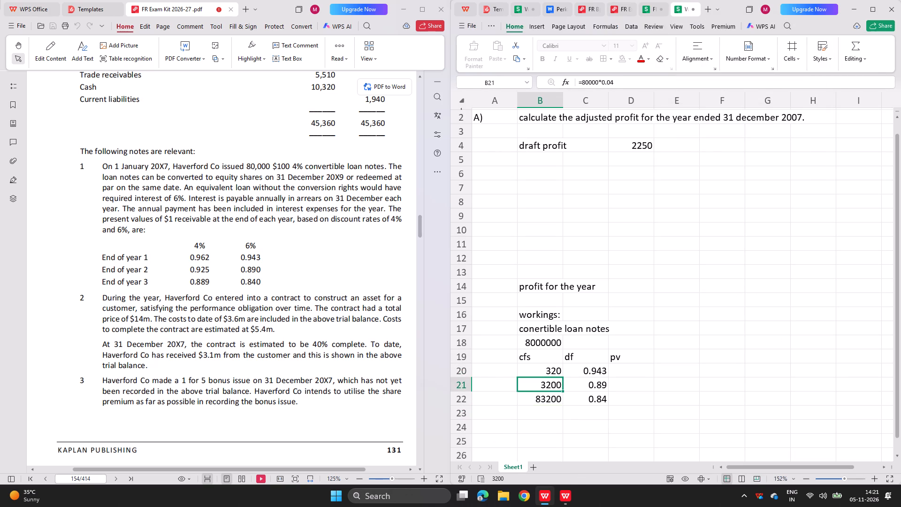
double_click(539, 384)
key("BackSpace")
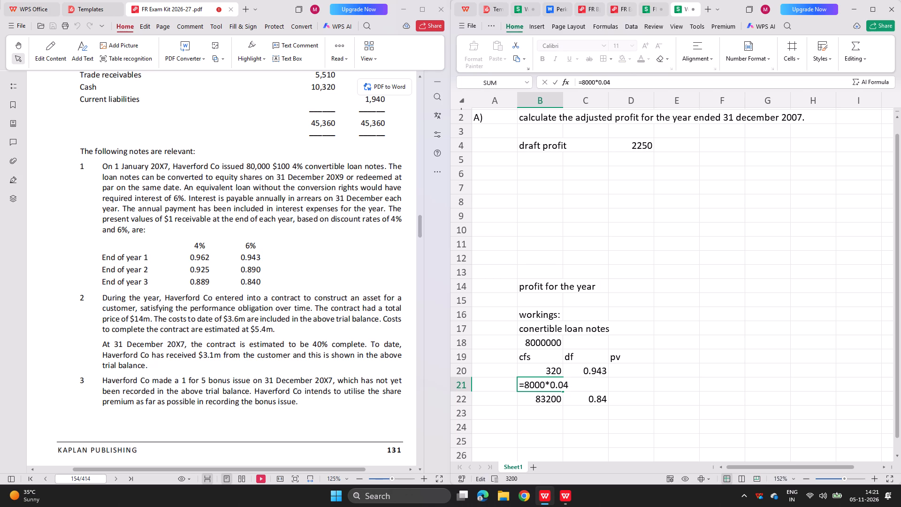
key("Return")
left_click(538, 401)
left_click_drag(538, 401, 542, 400)
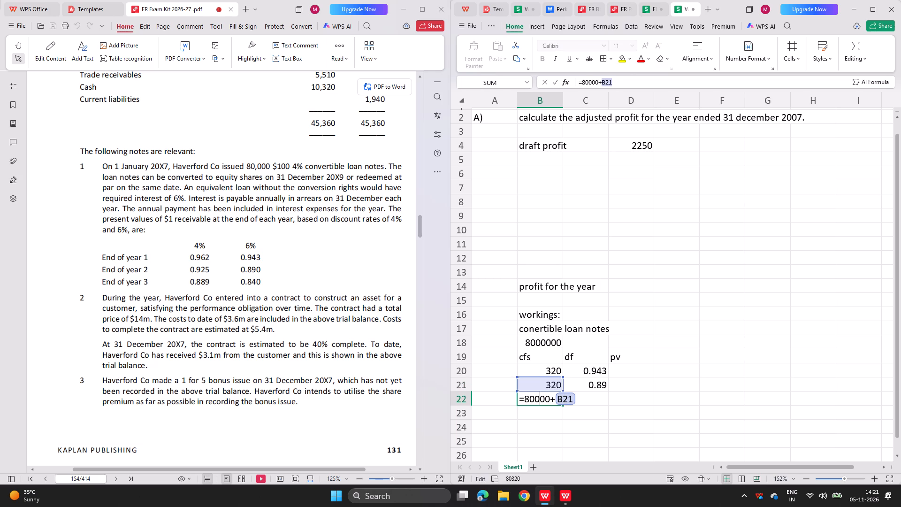
left_click_drag(542, 400, 542, 399)
key("BackSpace")
key("Return")
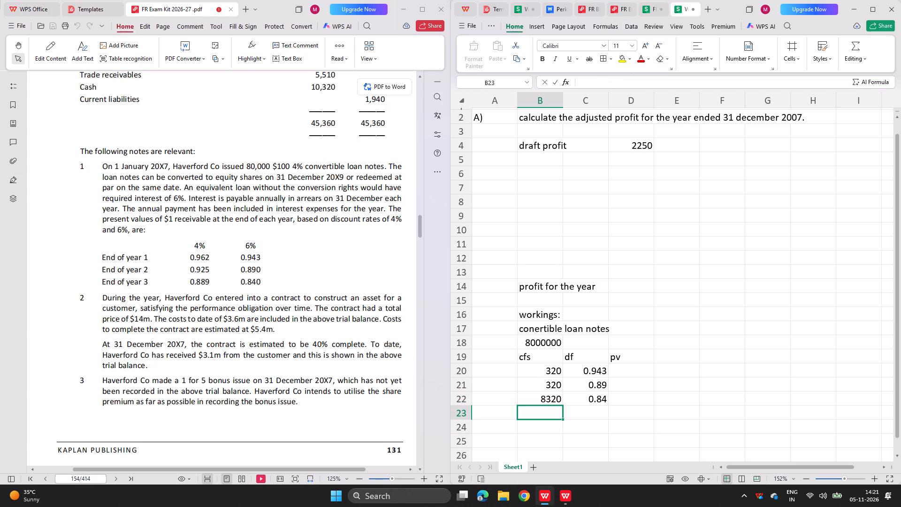
Calculate the first year's present value in cell D20 with =B20*C20.
scroll(557, 422, "down", 1)
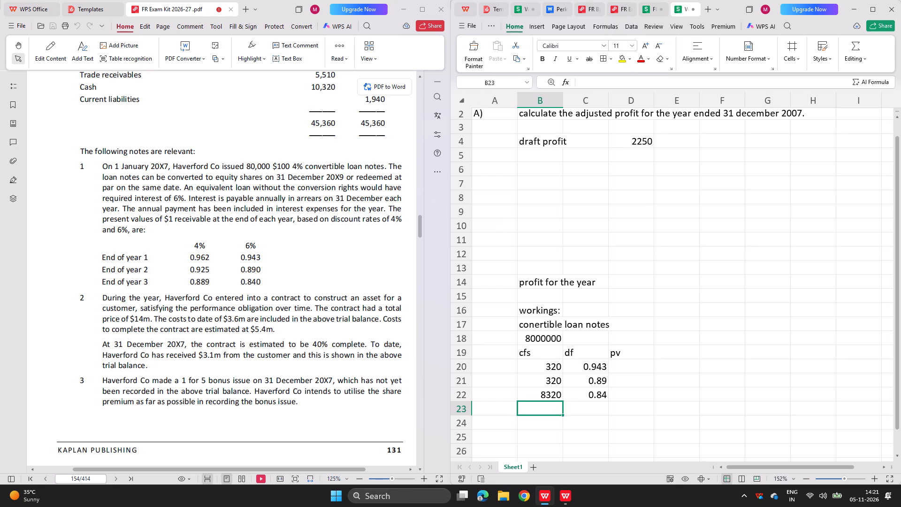
left_click(627, 364)
key("minus")
key("BackSpace")
key("equal")
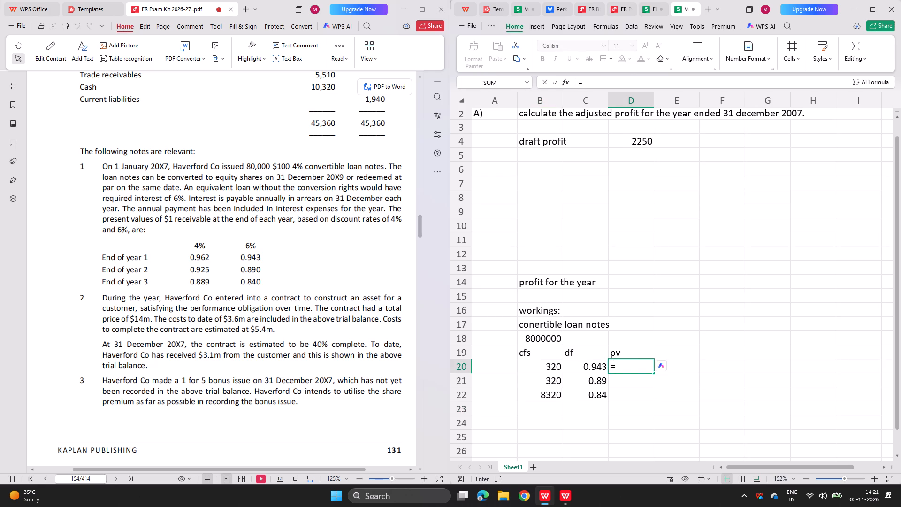
key("Left")
key("Left")
key("minus")
key("BackSpace")
key("asterisk")
key("Up")
key("Left")
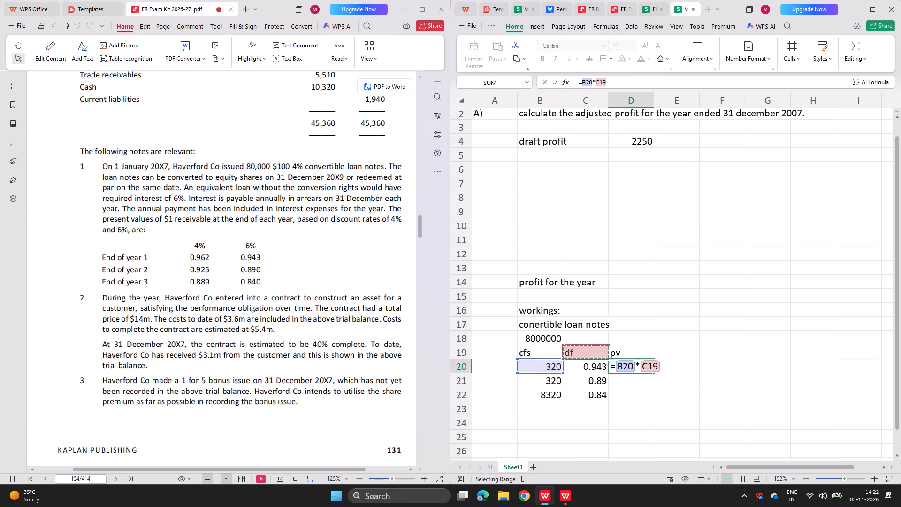
key("Down")
key("Return")
Copy the present value formula from D20 into cells D21 and D22.
left_click(629, 364)
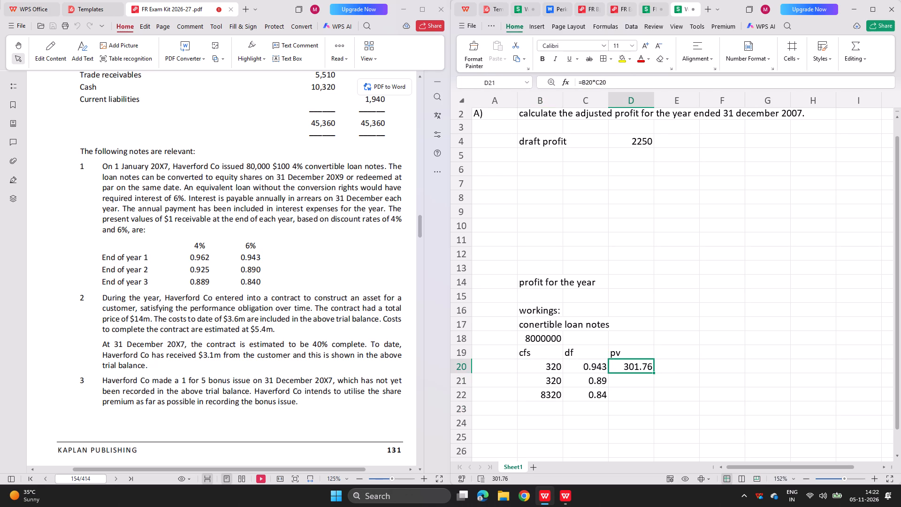
key("ctrl+c")
left_click_drag(630, 379, 626, 397)
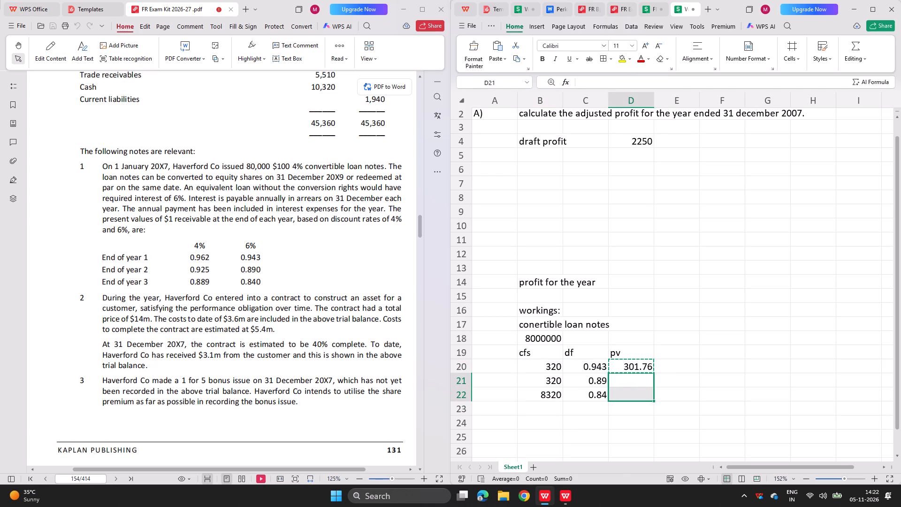
key("ctrl+v")
left_click(577, 414)
Total the present values in cell D23 with a SUM of D20:D22.
left_click(626, 410)
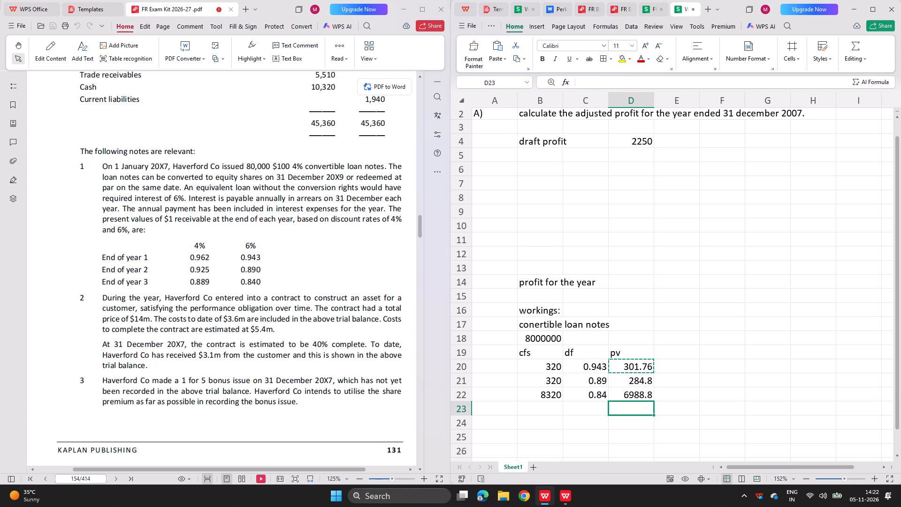
key("minus")
key("BackSpace")
type("=sx")
type("um(")
left_click(628, 409)
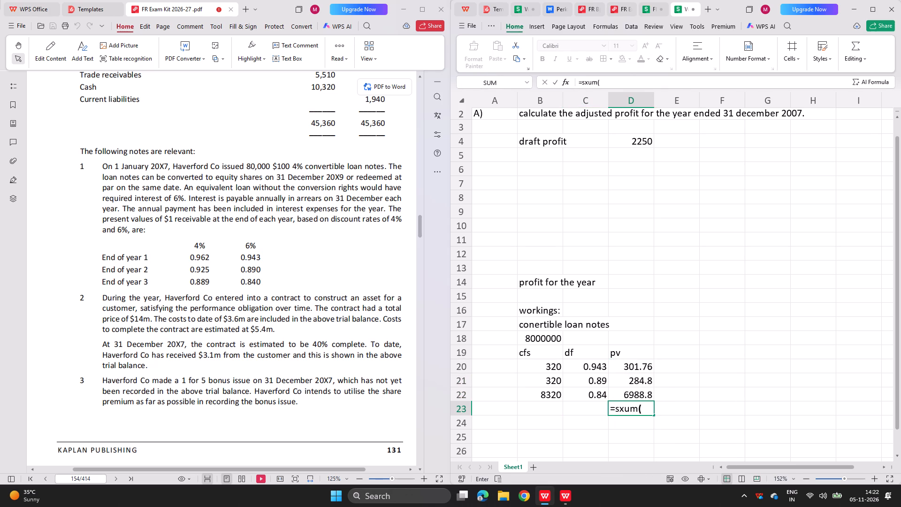
key("BackSpace")
key("BackSpace")
key("u")
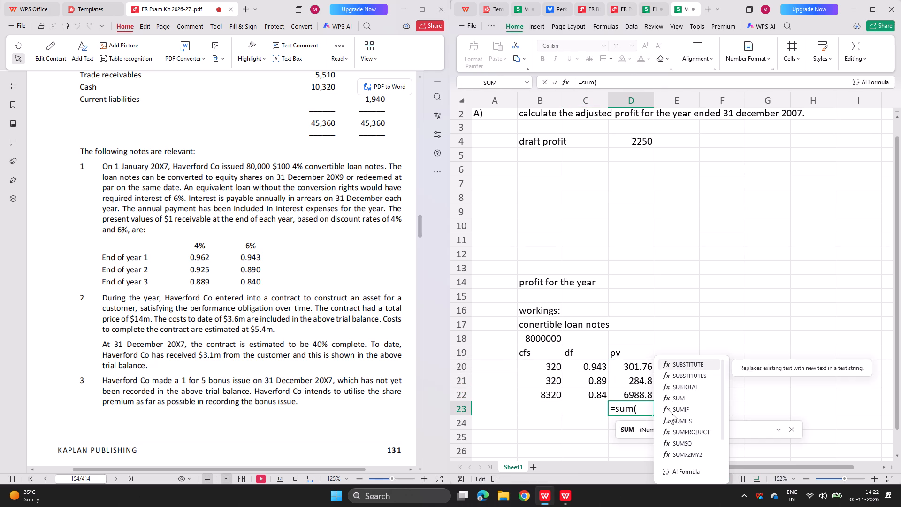
left_click(641, 408)
left_click_drag(622, 395, 623, 375)
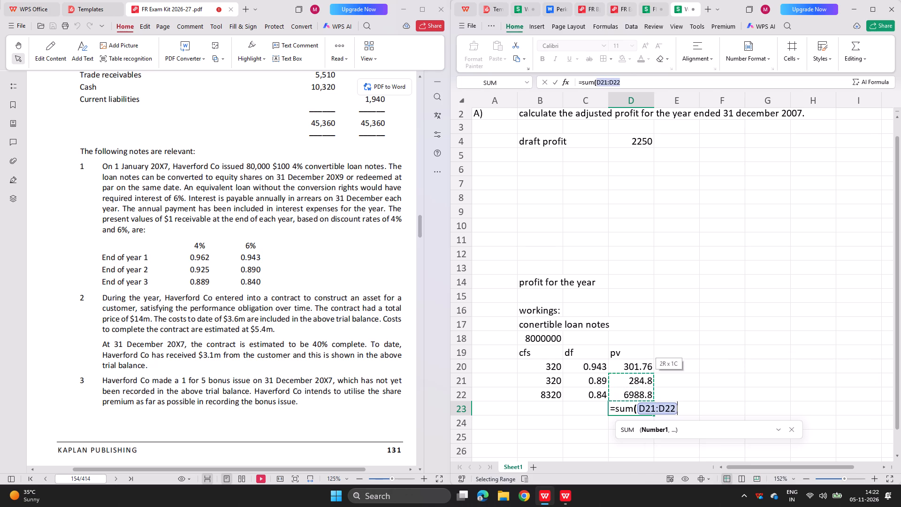
left_click_drag(623, 375, 623, 369)
key("Return")
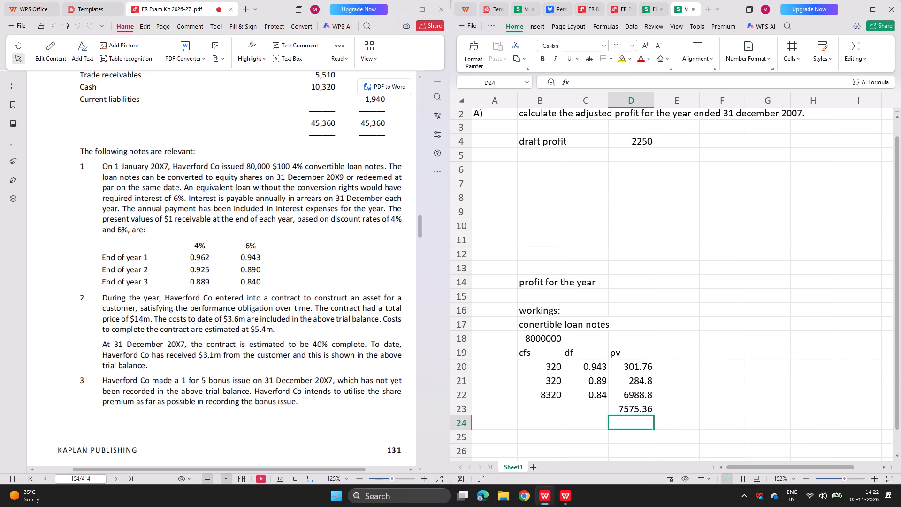
Compare the present values with the model answer's liability element and label the total "debt" in cell C23.
left_click(580, 410)
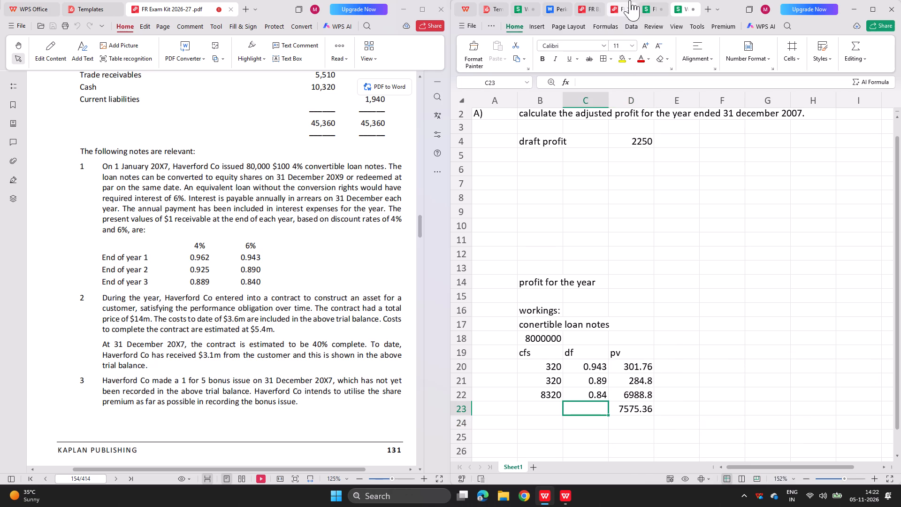
left_click(619, 2)
scroll(606, 215, "down", 1)
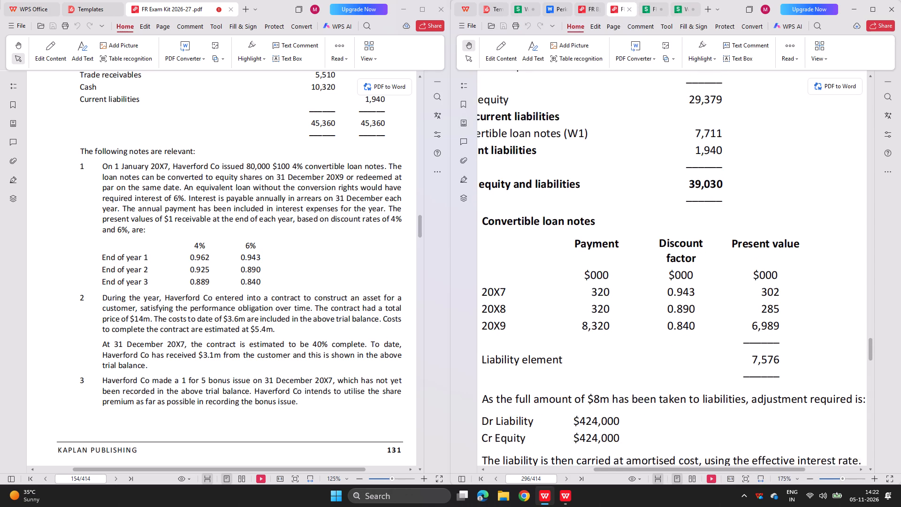
scroll(606, 215, "down", 1)
left_click(686, 4)
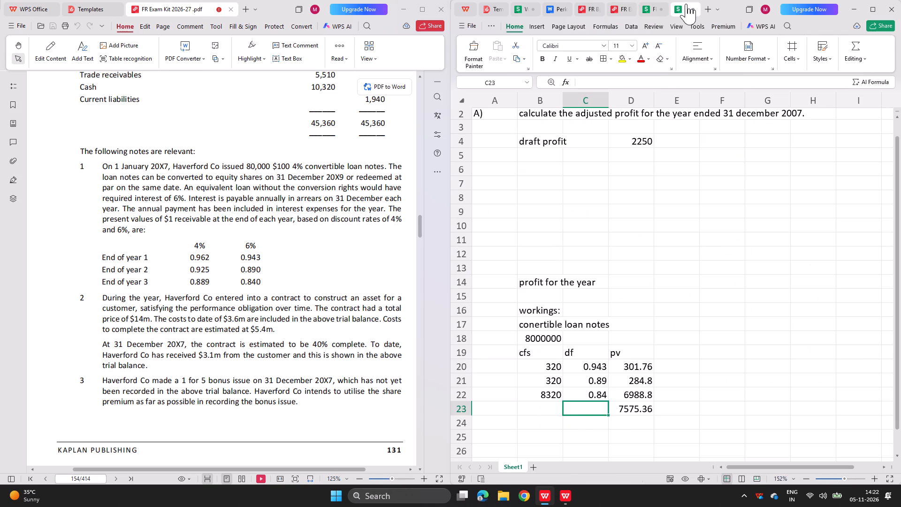
type("debt")
key("Return")
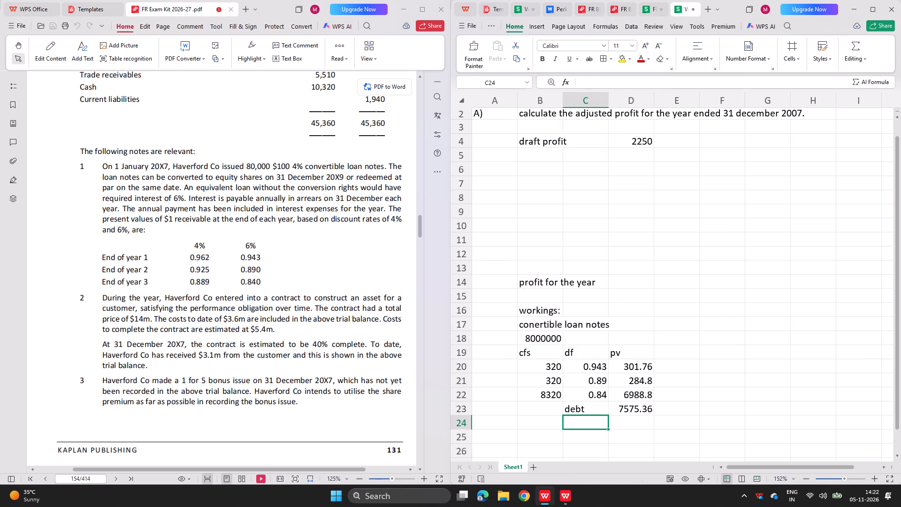
left_click_drag(566, 407, 640, 407)
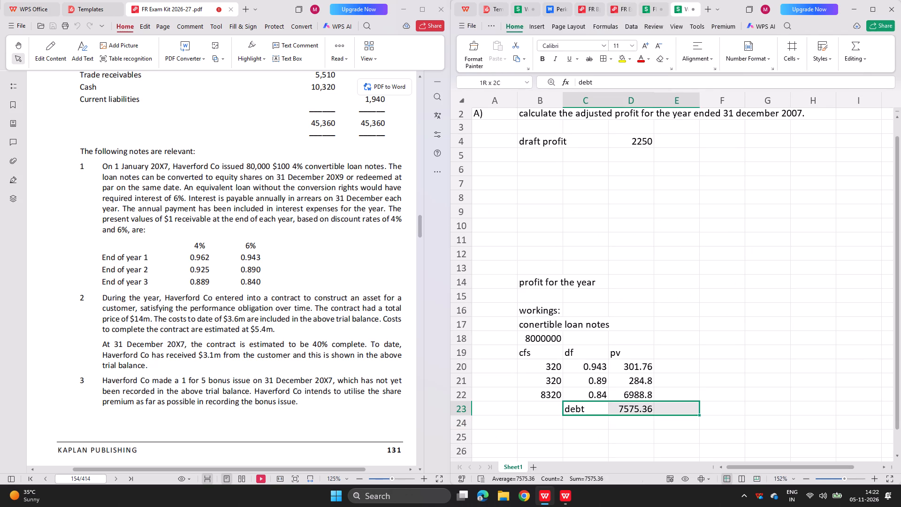
left_click_drag(640, 407, 639, 407)
Examine the model answer's convertible loan notes working (W1), its equity and interest adjustments, and how they feed the profit and equity statements.
left_click(579, 425)
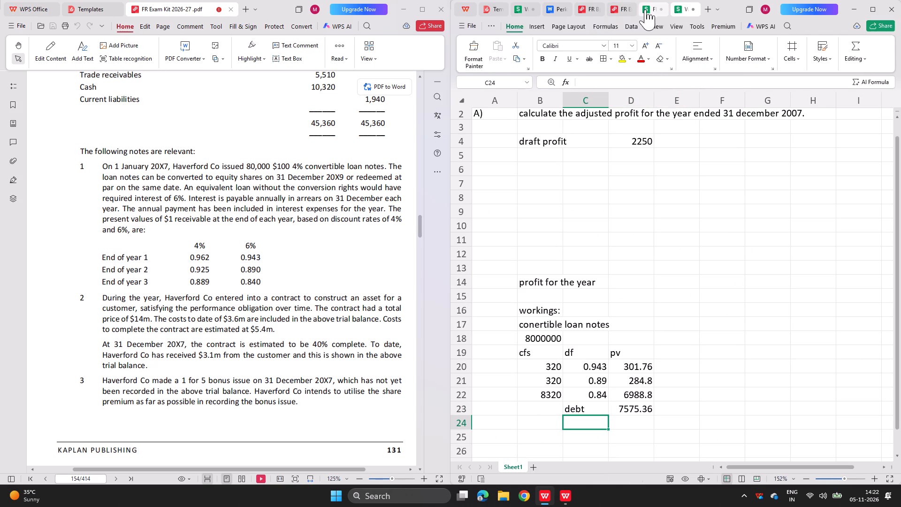
left_click(647, 8)
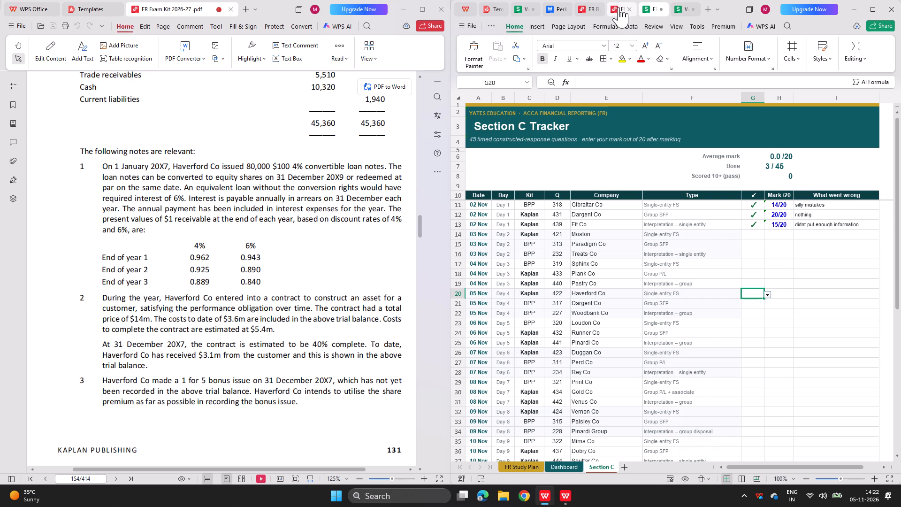
left_click(618, 7)
scroll(600, 267, "left", 1)
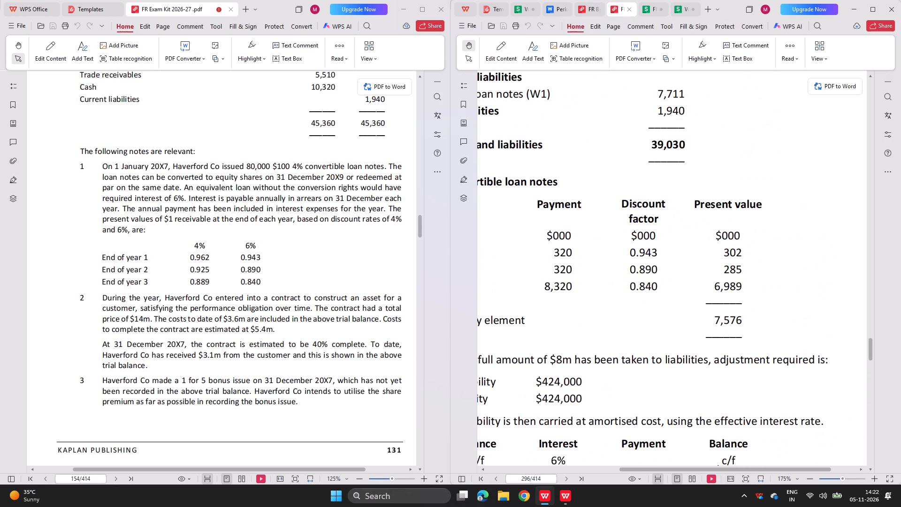
scroll(600, 267, "down", 1, "ctrl")
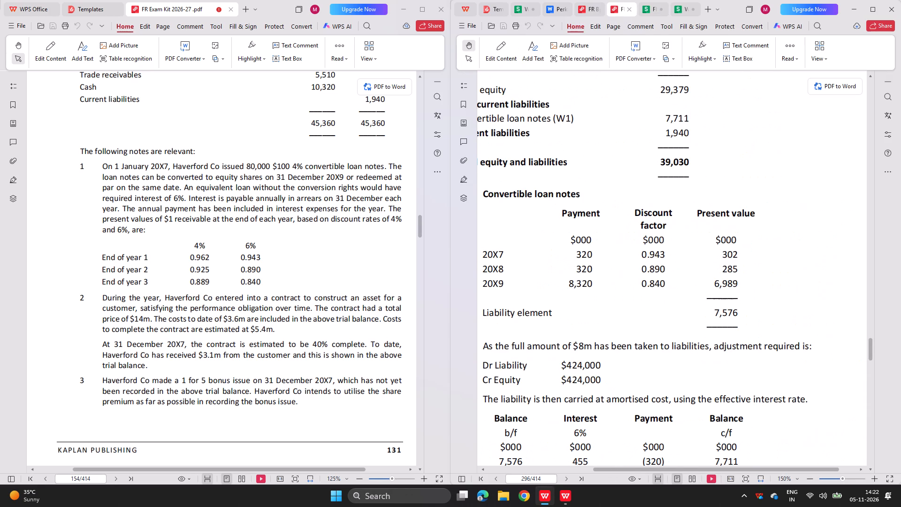
scroll(600, 267, "down", 1)
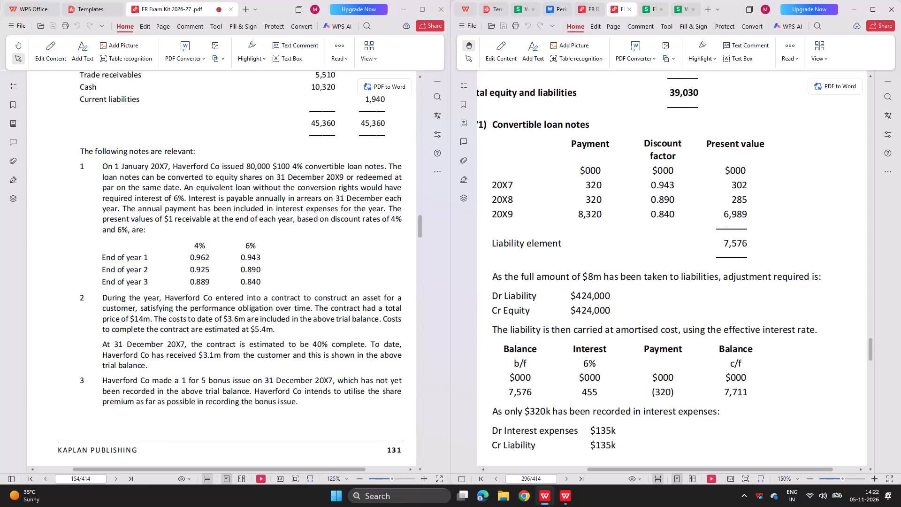
scroll(590, 305, "up", 5)
scroll(590, 305, "down", 1)
scroll(590, 305, "up", 1)
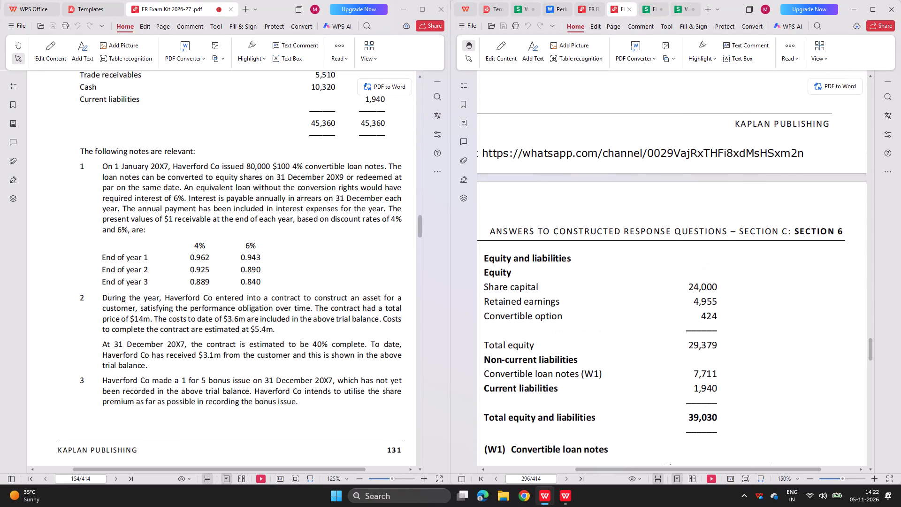
scroll(590, 305, "up", 2)
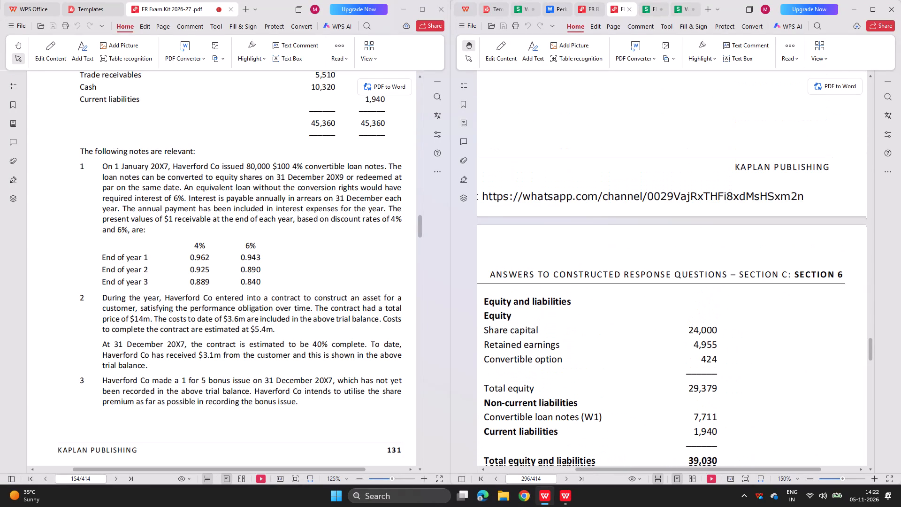
scroll(590, 305, "up", 2)
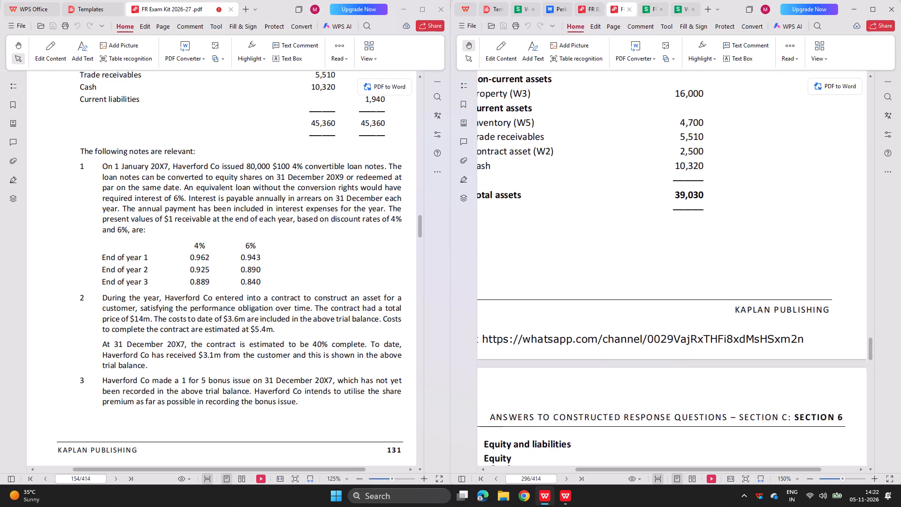
scroll(590, 305, "up", 2)
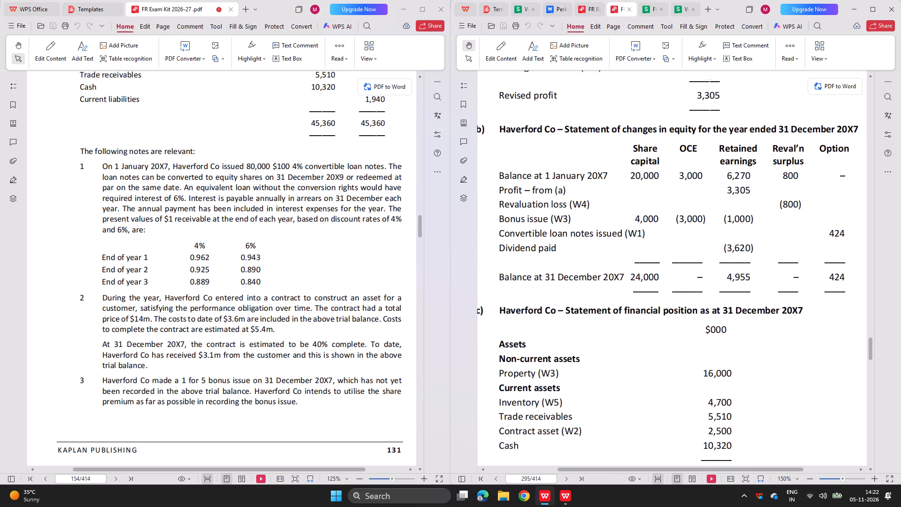
scroll(590, 305, "up", 2)
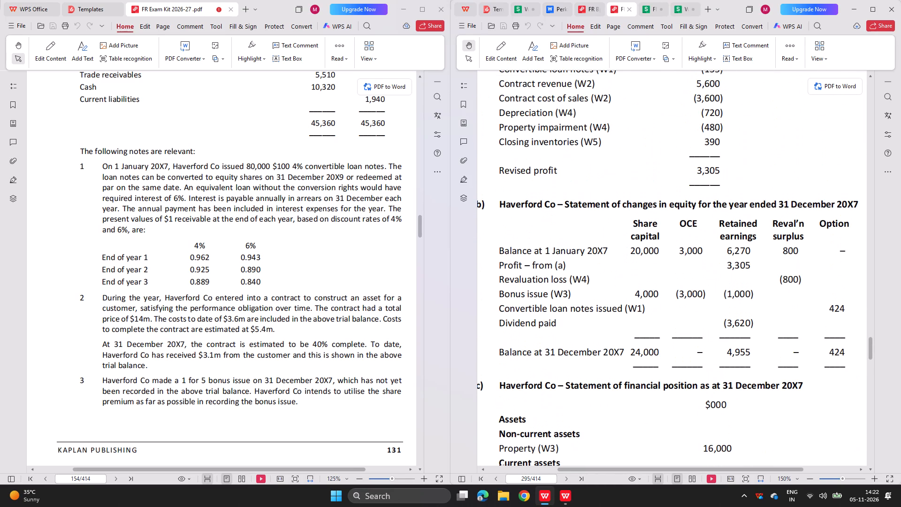
scroll(590, 305, "down", 6)
scroll(590, 305, "up", 1)
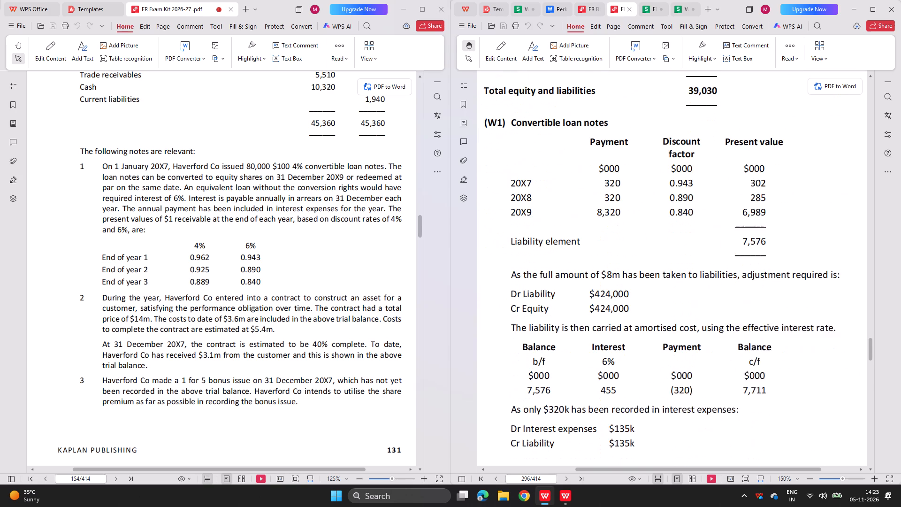
scroll(590, 305, "up", 3)
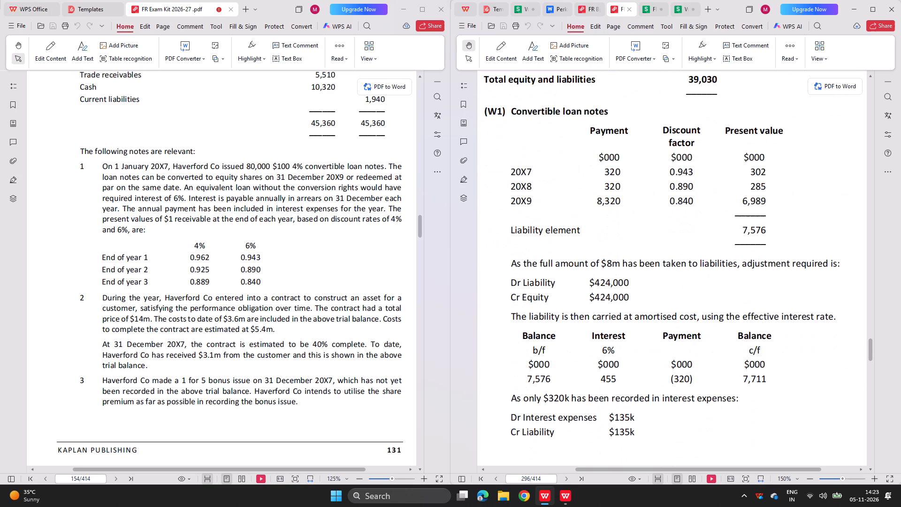
scroll(590, 305, "up", 2)
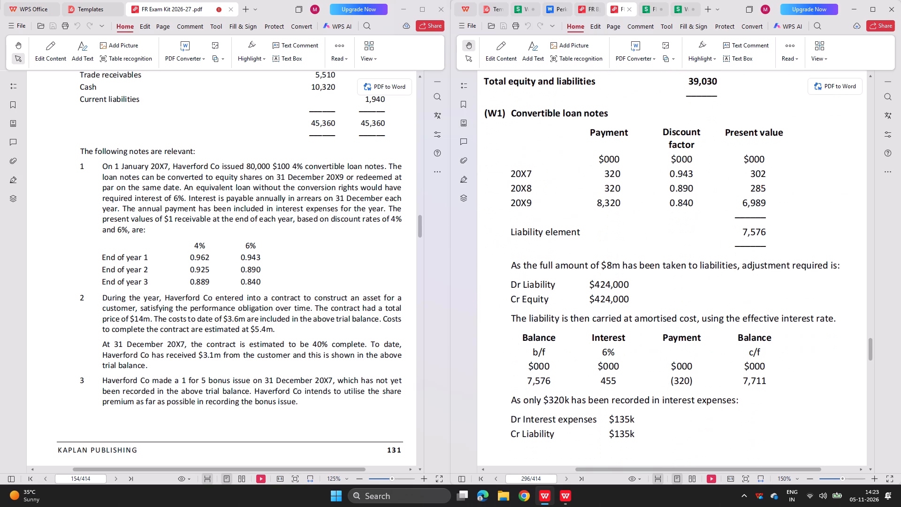
scroll(590, 305, "up", 2)
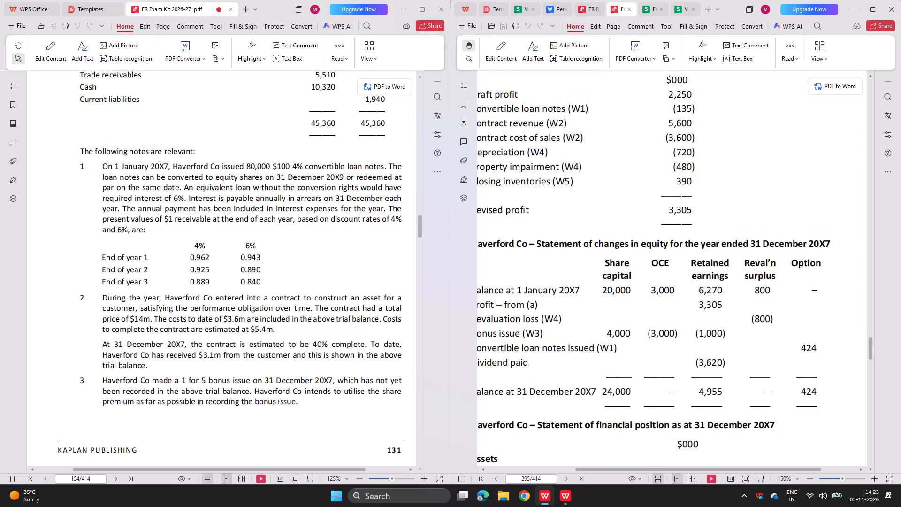
Back in the workbook, label C24 "equity" and C25 "nominal value", and enter 8000 in D25.
left_click(675, 2)
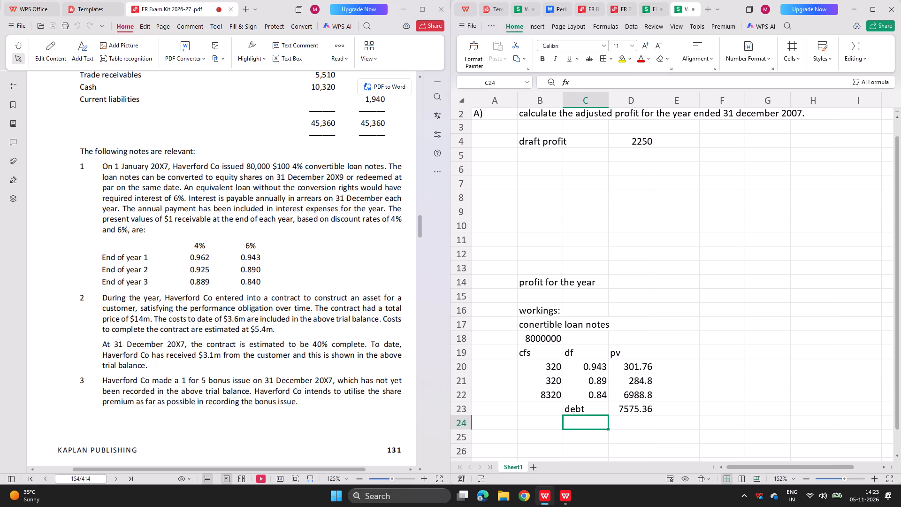
type("equity")
key("Return")
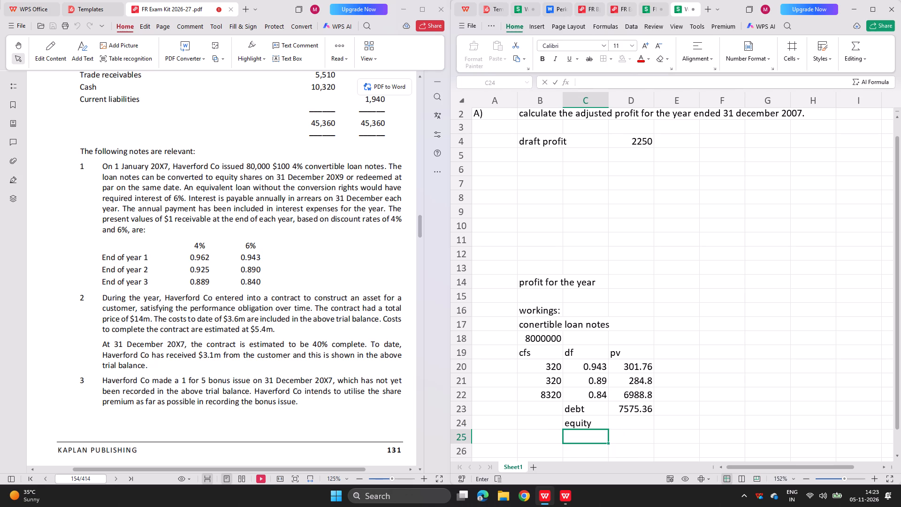
type("nominal")
key("space")
type("value")
key("Down")
key("Right")
key("Up")
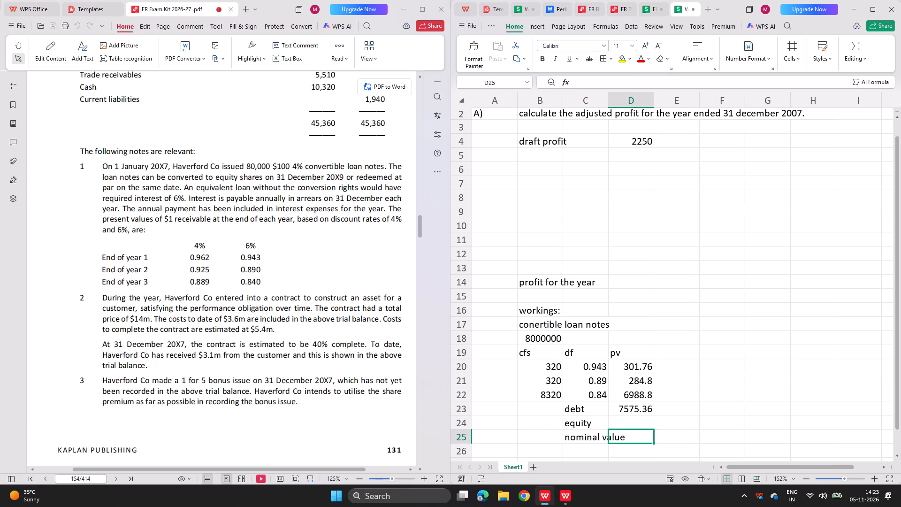
type("800")
key("0")
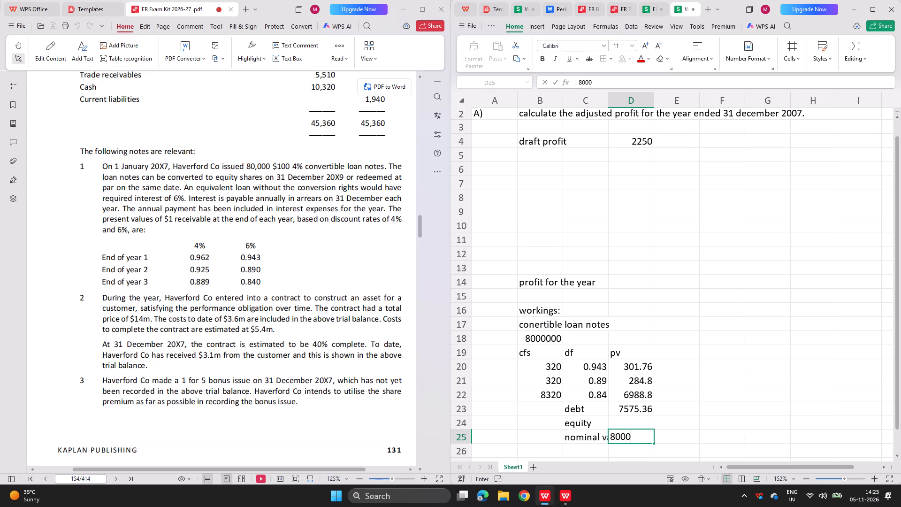
Calculate the equity element in cell D24 as nominal value less debt, =D25-D23.
key("Up")
key("equal")
key("Down")
key("minus")
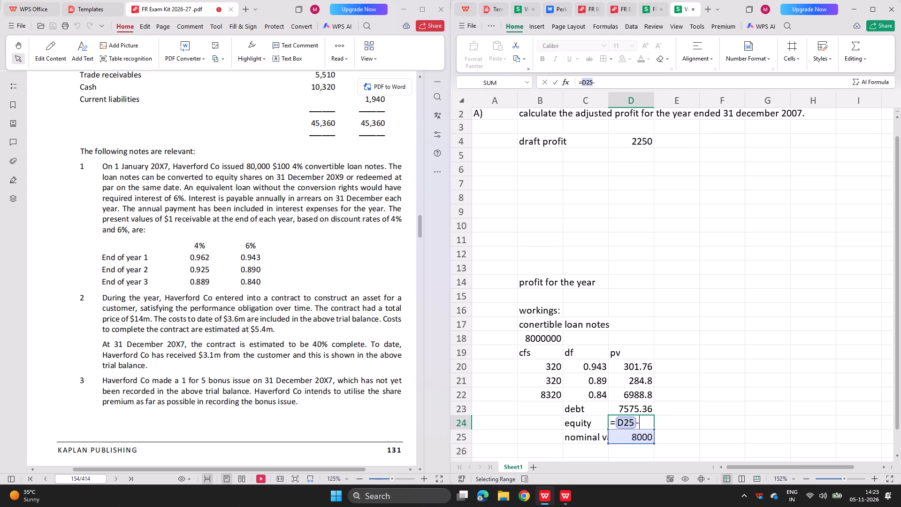
key("Up")
key("Return")
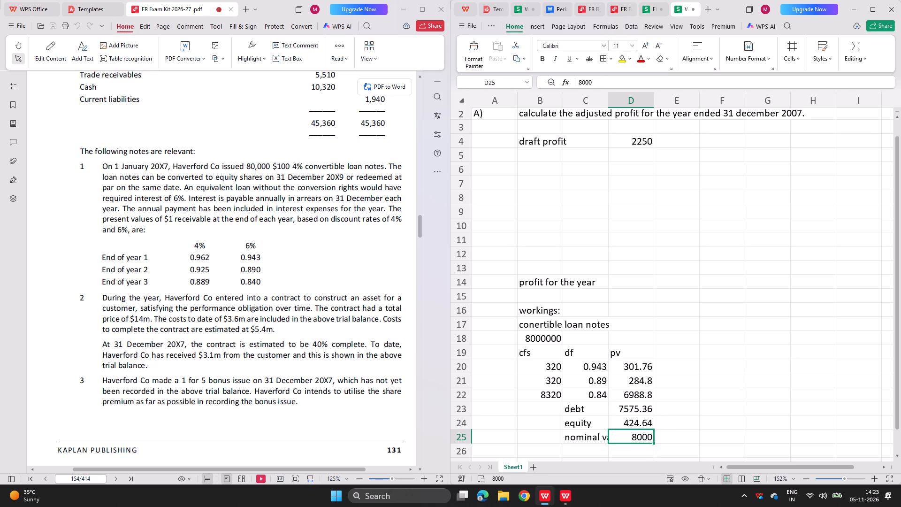
Note "add in req b" in cell E24, beside the equity figure of the loan notes working.
left_click(668, 420)
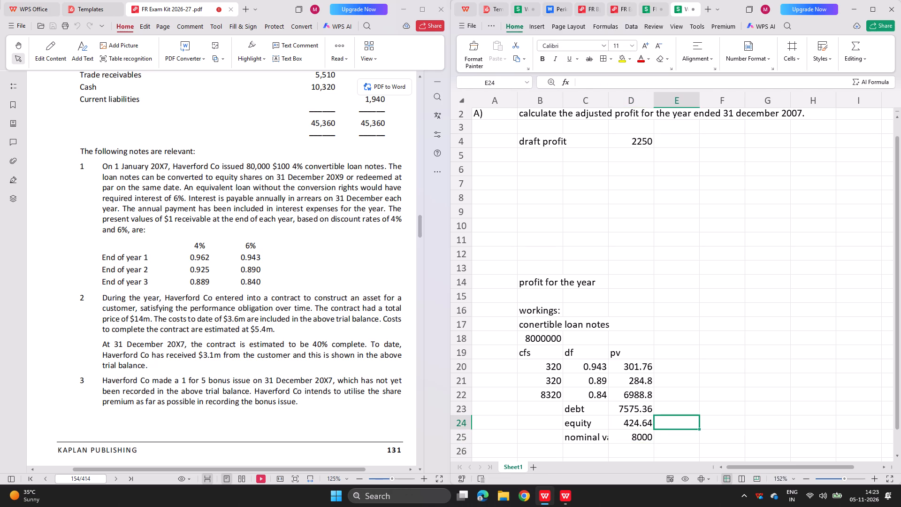
key("e")
key("BackSpace")
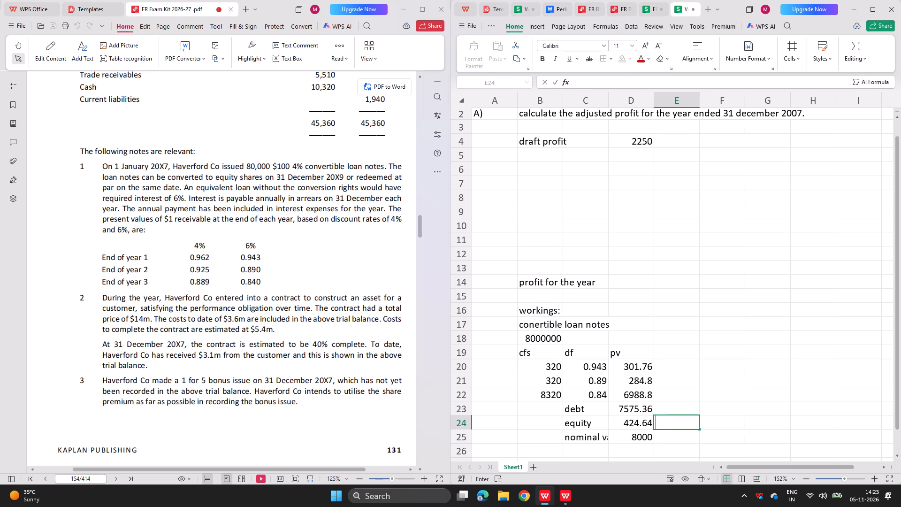
scroll(277, 288, "down", 3)
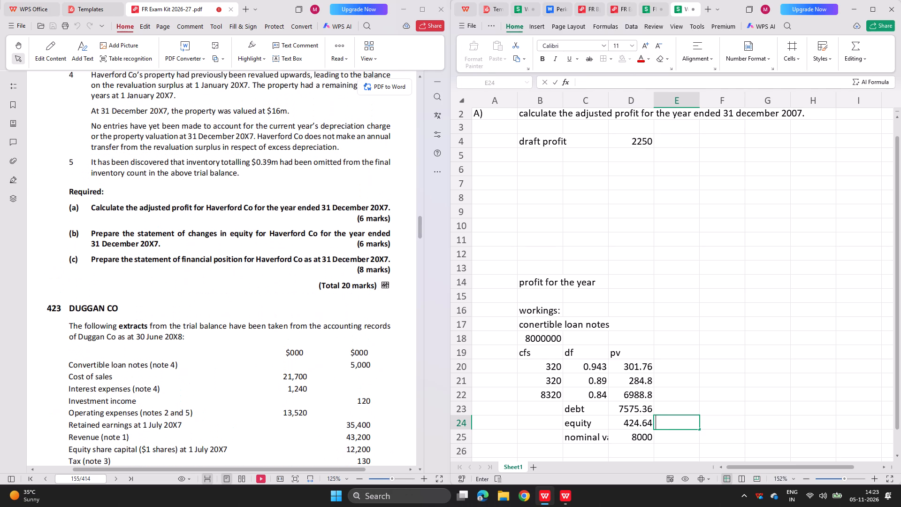
scroll(277, 288, "up", 3)
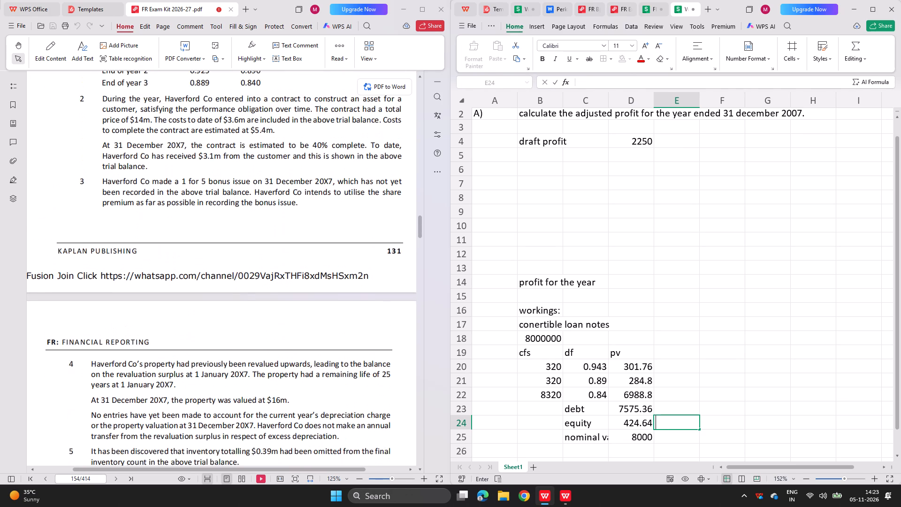
scroll(277, 288, "up", 2)
type("changes in")
key("space")
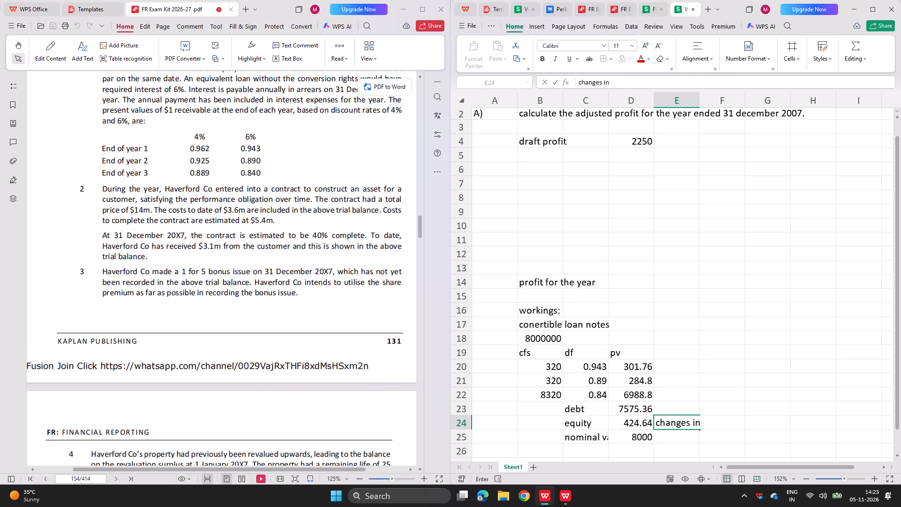
key("BackSpace")
key("BackSpace")
key("BackSpace")
key("BackSpace")
key("BackSpace")
key("BackSpace")
key("BackSpace")
key("BackSpace")
key("BackSpace")
key("BackSpace")
key("BackSpace")
key("BackSpace")
key("BackSpace")
key("BackSpace")
key("BackSpace")
type("add in requ")
key("space")
key("BackSpace")
key("BackSpace")
key("space")
type("b")
key("Return")
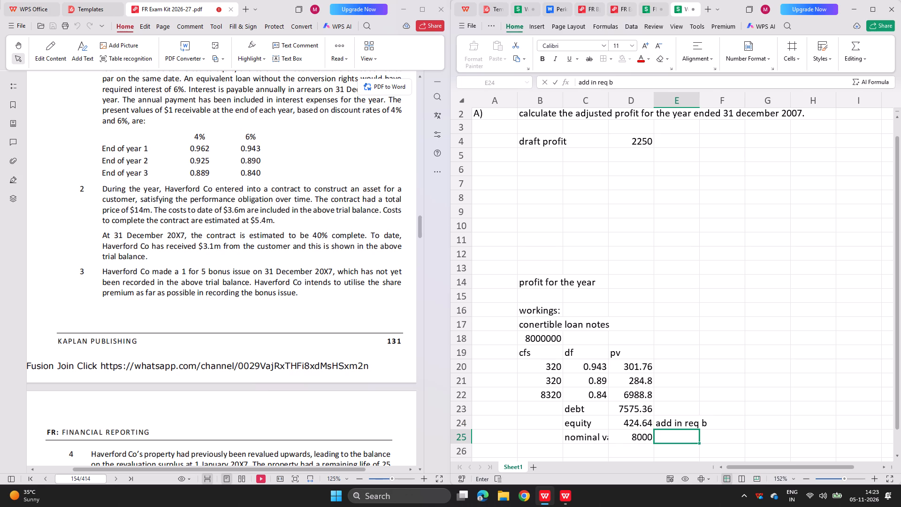
Head a liability table under the loan notes working with "op", "int", "pay" and "closing" in cells B27 to E27.
scroll(620, 401, "down", 1)
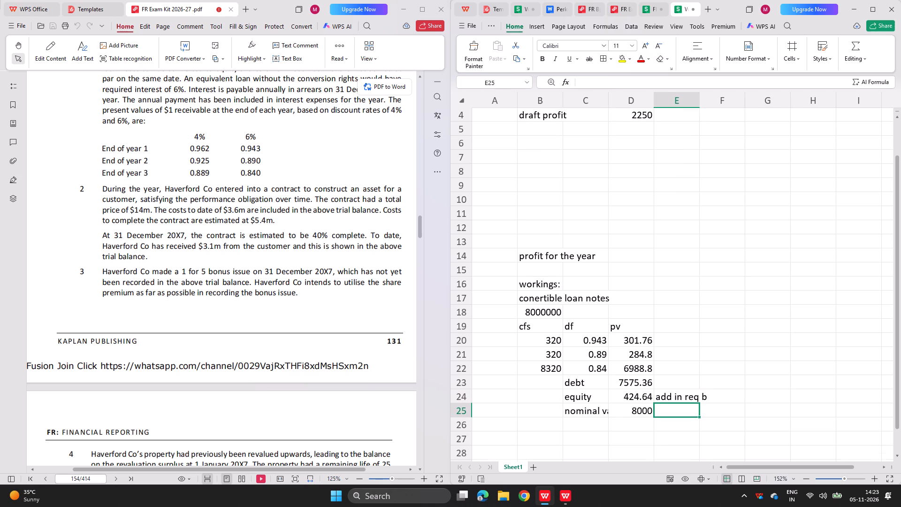
scroll(620, 401, "down", 1)
left_click(534, 443)
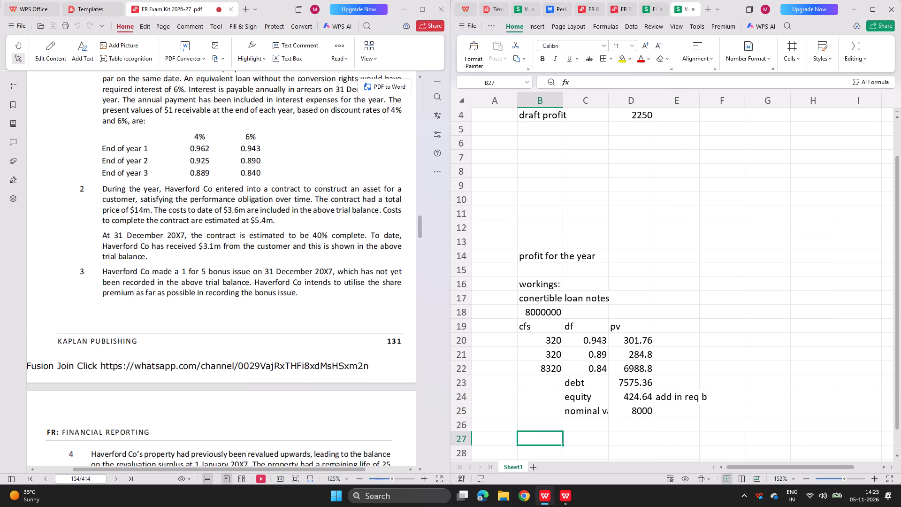
type("pv")
key("Right")
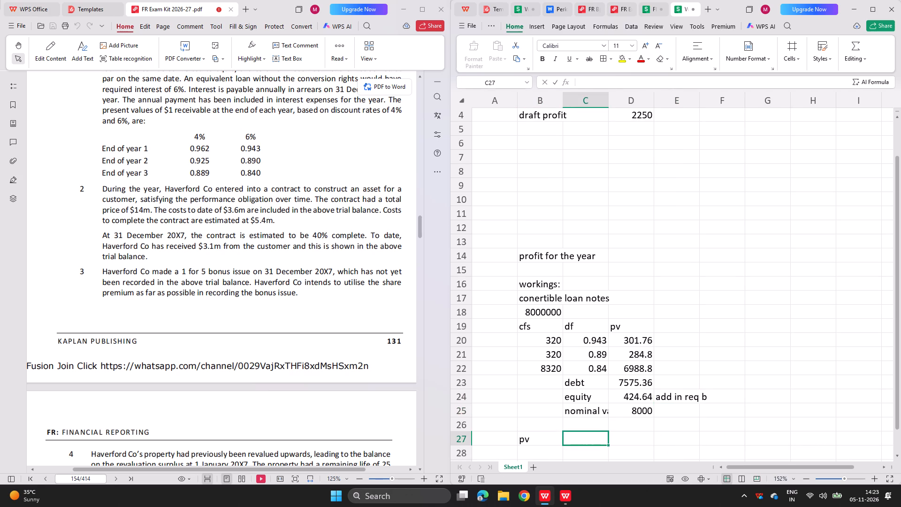
key("Left")
key("BackSpace")
type("op")
key("Right")
type("int")
key("Right")
type("pay")
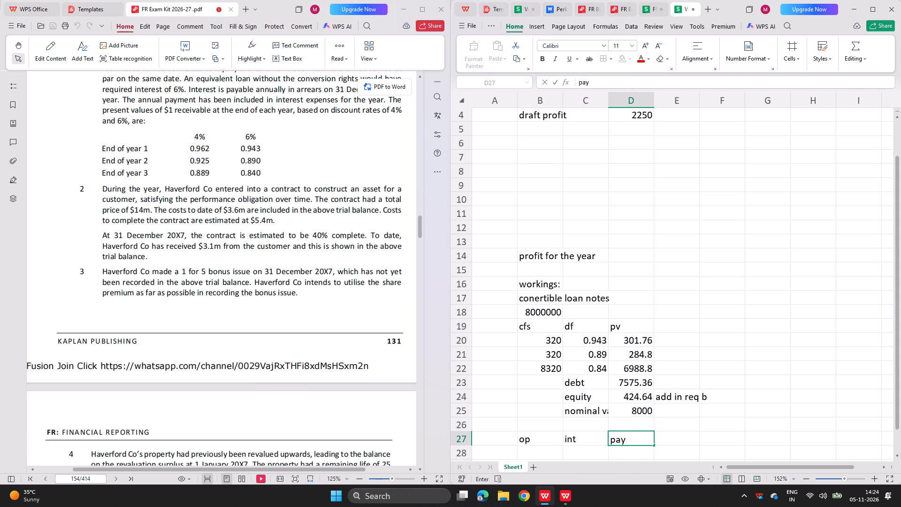
key("Right")
type("closim")
key("BackSpace")
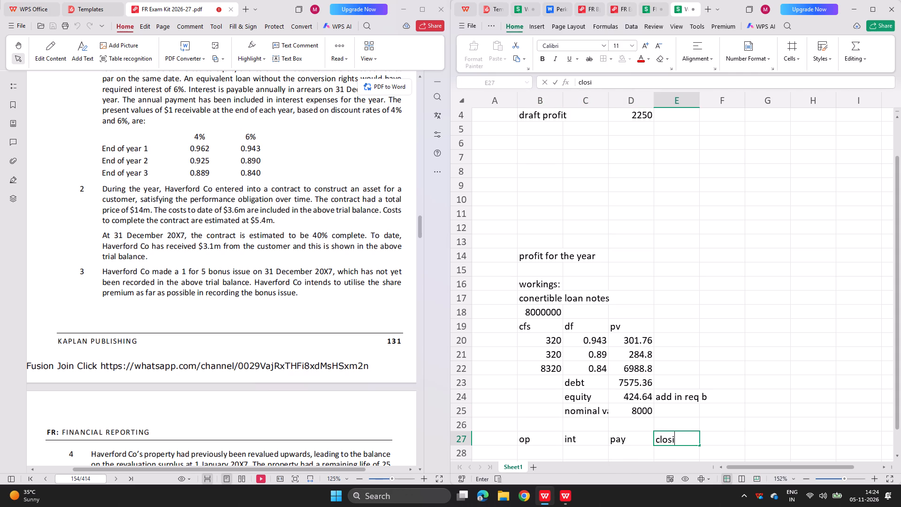
key("BackSpace")
key("BackSpace")
type("sing")
key("Return")
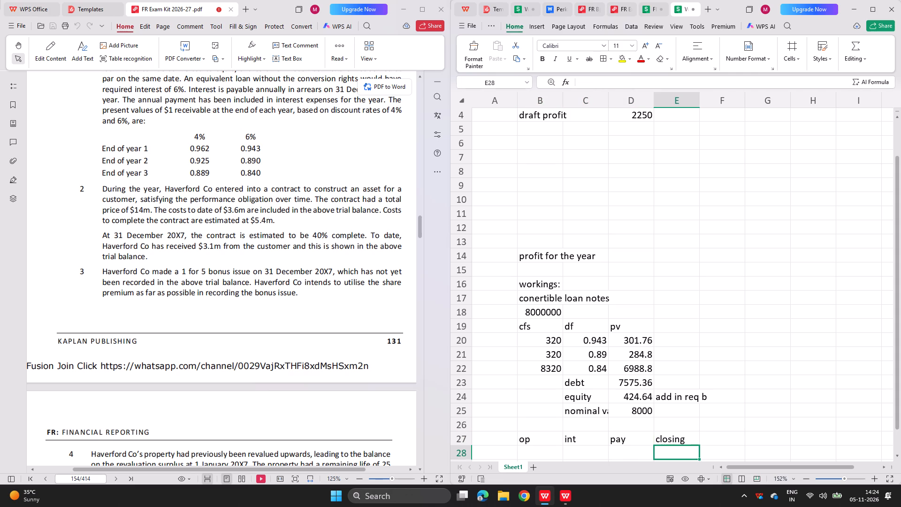
Link the opening balance in cell B28 to the debt total with =D23.
key("Left")
key("Left")
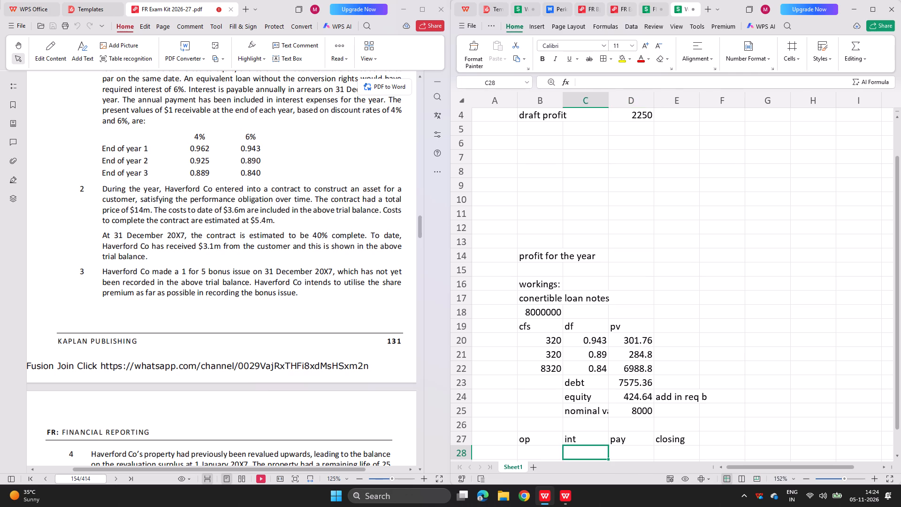
key("Left")
key("equal")
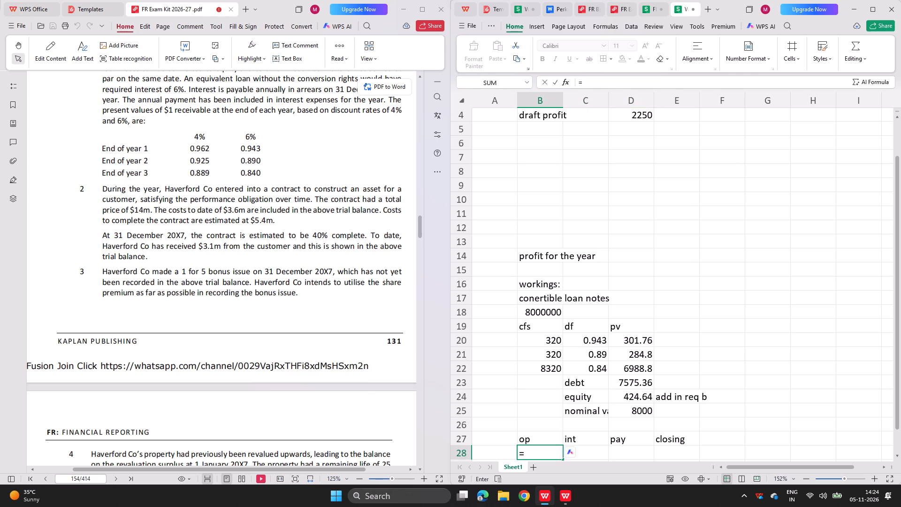
left_click(628, 384)
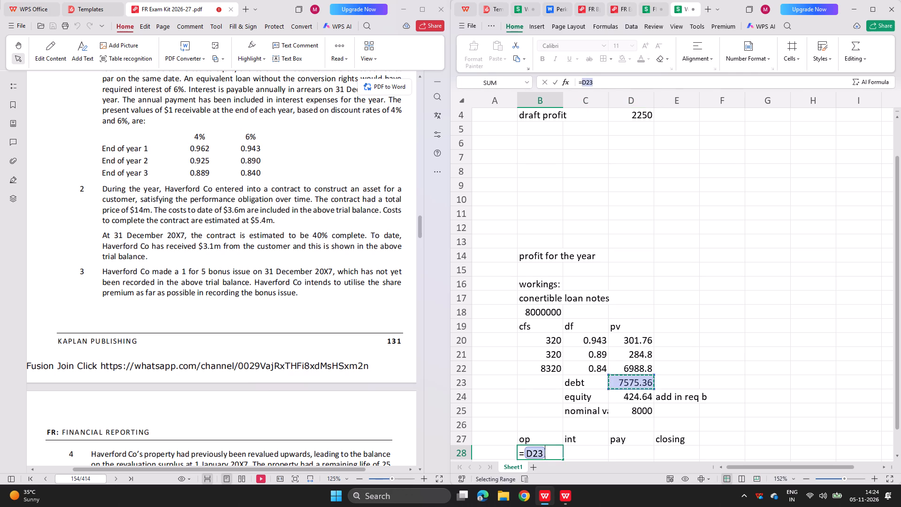
key("Return")
Calculate the 6% effective interest on the opening balance in cell C28 with =B28*0.06.
key("Right")
key("Up")
key("equal")
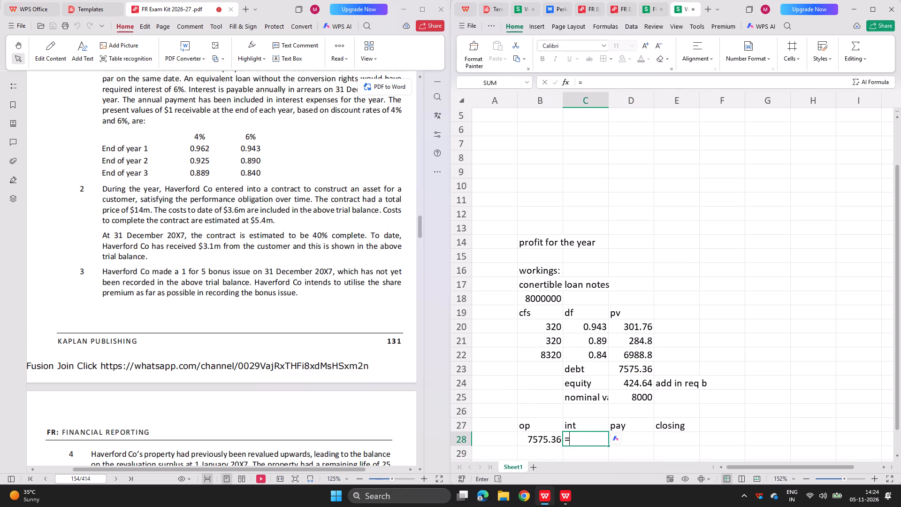
key("Left")
key("asterisk")
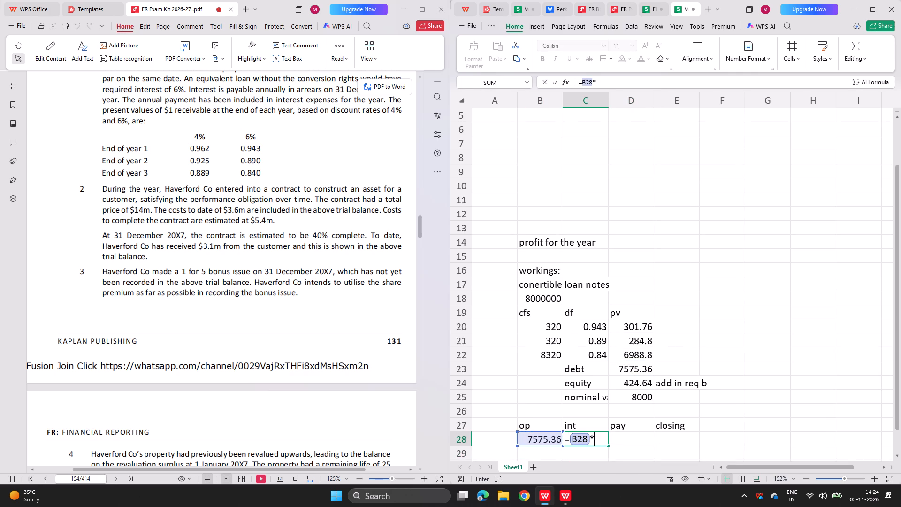
scroll(285, 266, "up", 1)
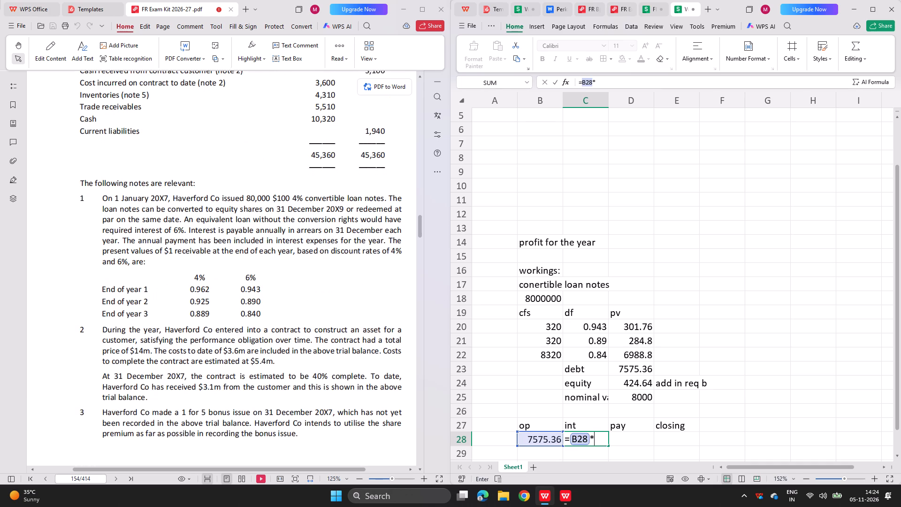
scroll(285, 266, "up", 1)
type("0.06")
key("Return")
Calculate the annual interest payment in cell D28 with =8000*0.04.
key("Right")
key("Up")
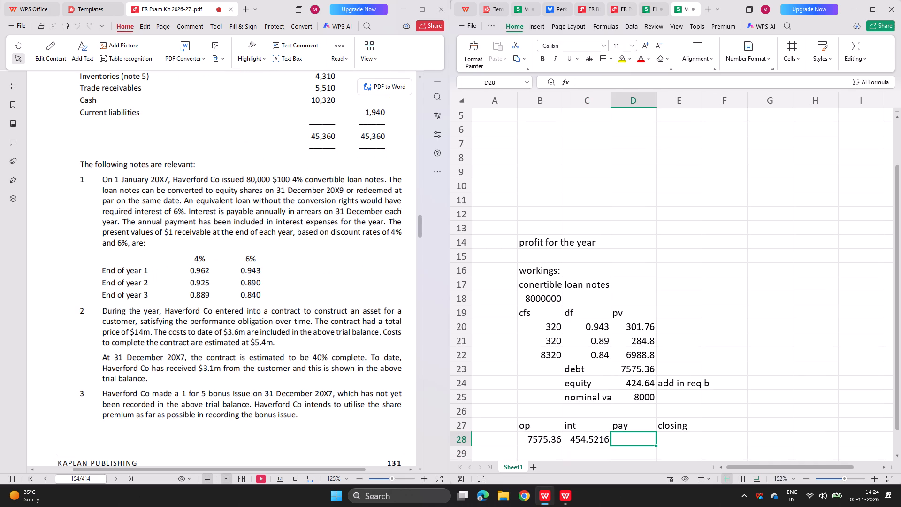
key("equal")
type("8000*0.04")
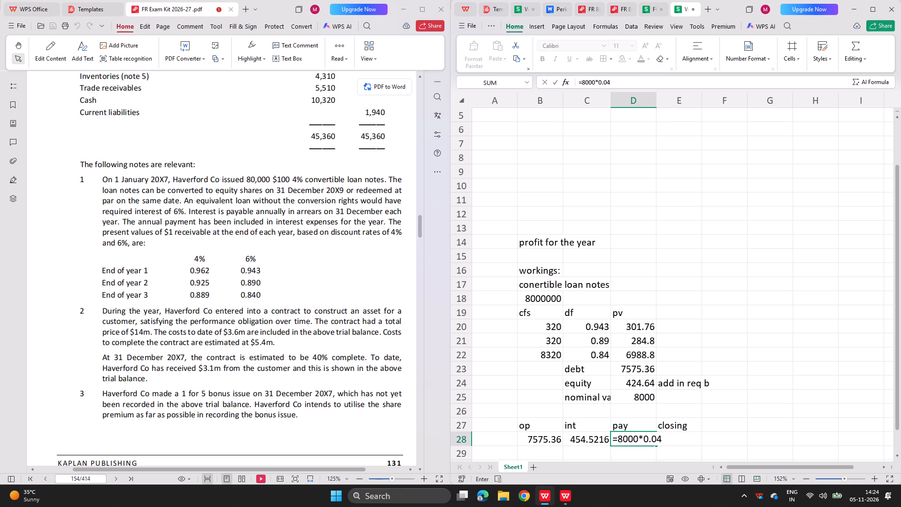
key("Return")
Calculate the closing liability in cell E28 as opening balance plus interest less payment, =B28+C28-D28.
key("Right")
key("Up")
key("equal")
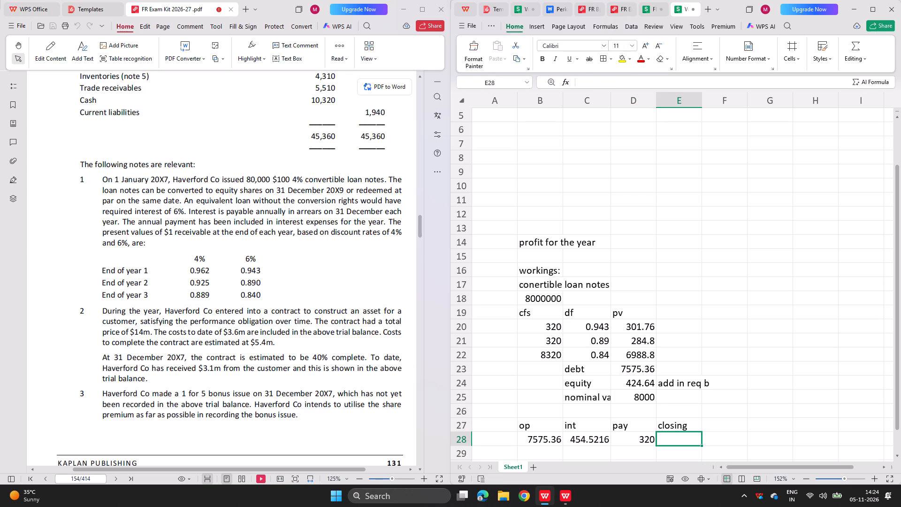
key("Left")
key("Left")
key("Left")
key("plus")
key("Left")
key("Left")
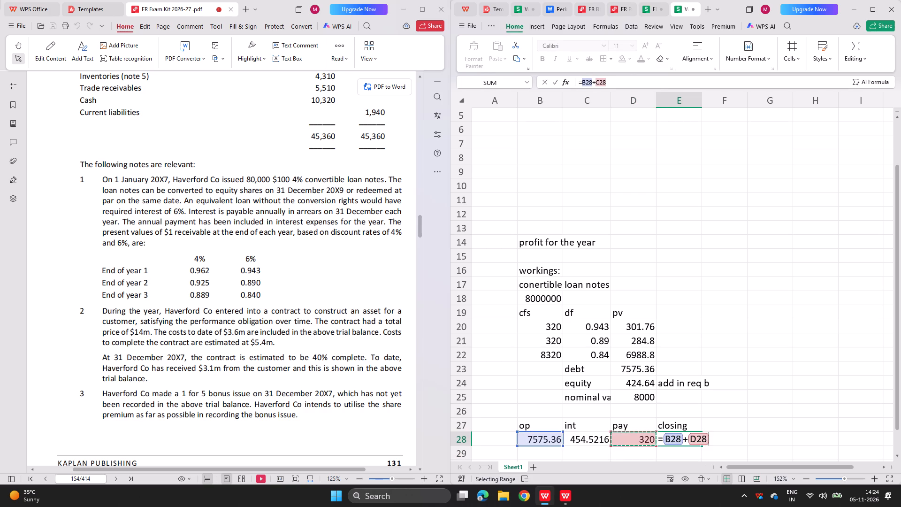
key("minus")
key("Left")
key("Return")
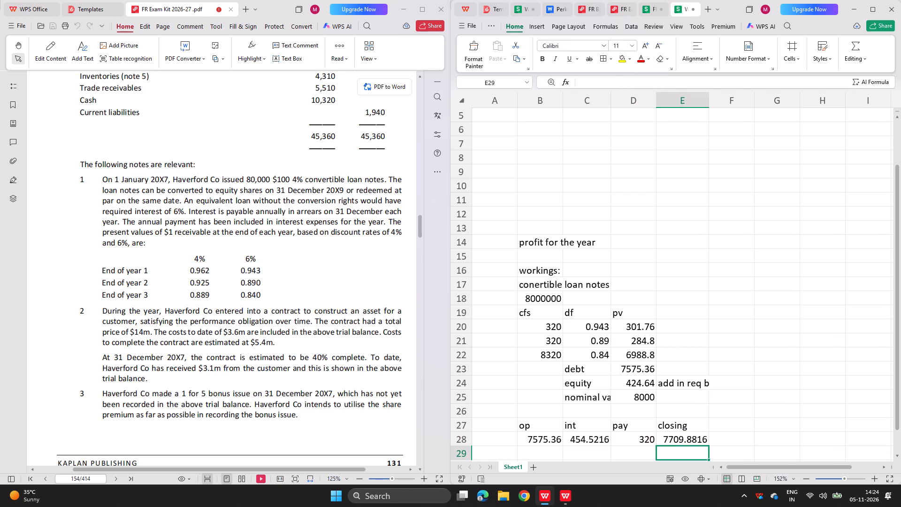
Compare the liability row with the model answer's amortised cost table in W1, and examine its interest expense adjustment.
left_click(618, 14)
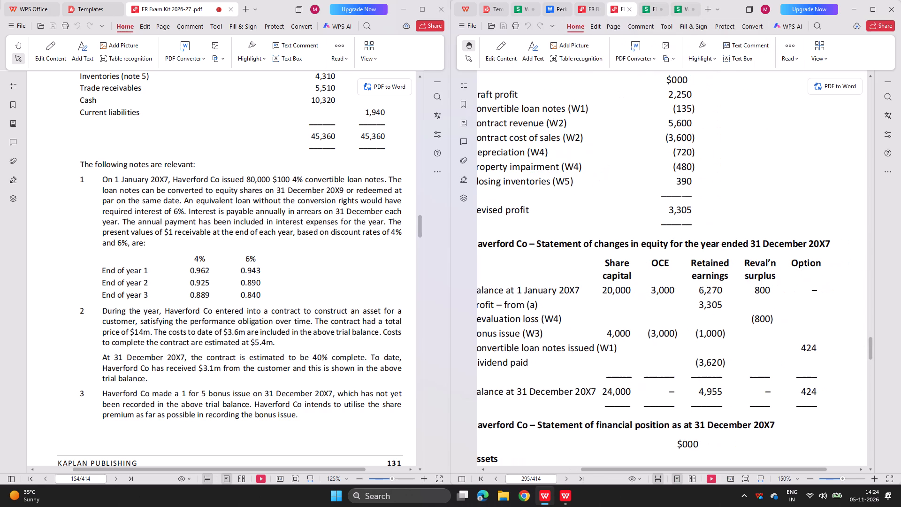
scroll(597, 209, "down", 1)
scroll(597, 209, "up", 2)
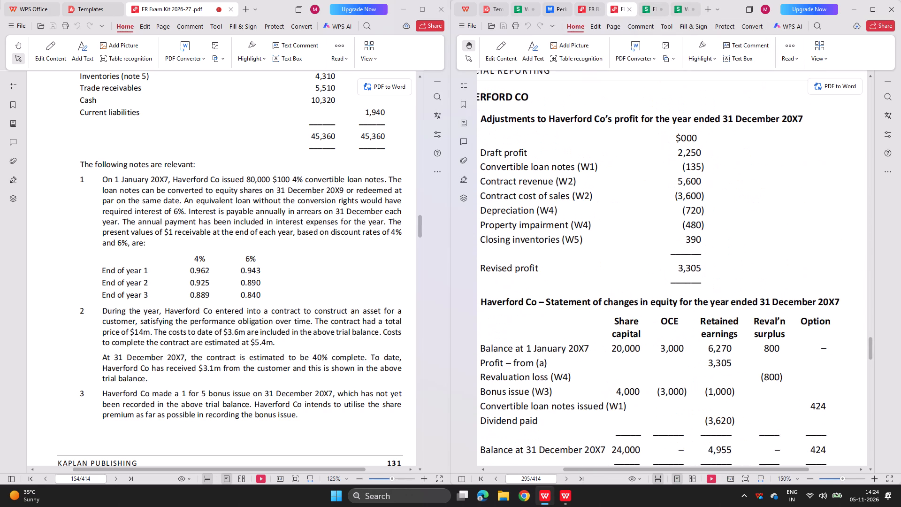
scroll(597, 209, "down", 4)
scroll(597, 209, "up", 1)
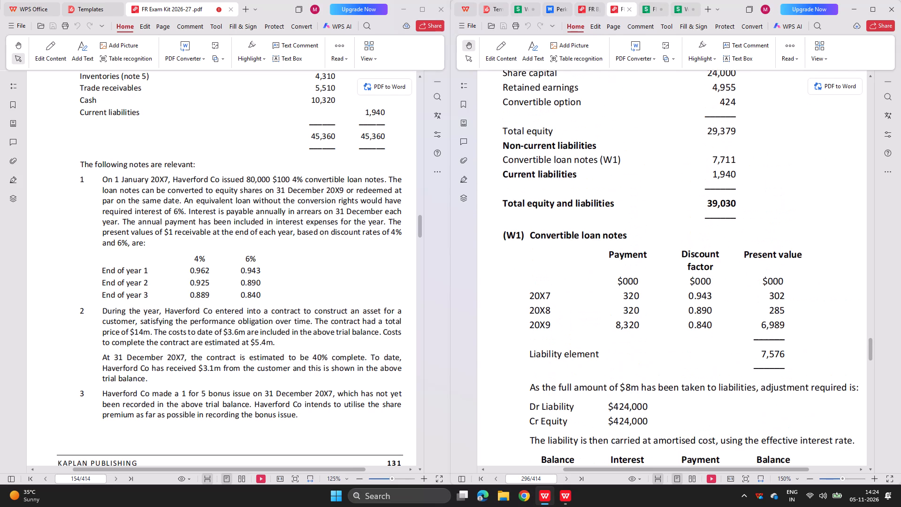
scroll(597, 209, "up", 1)
scroll(585, 269, "down", 1)
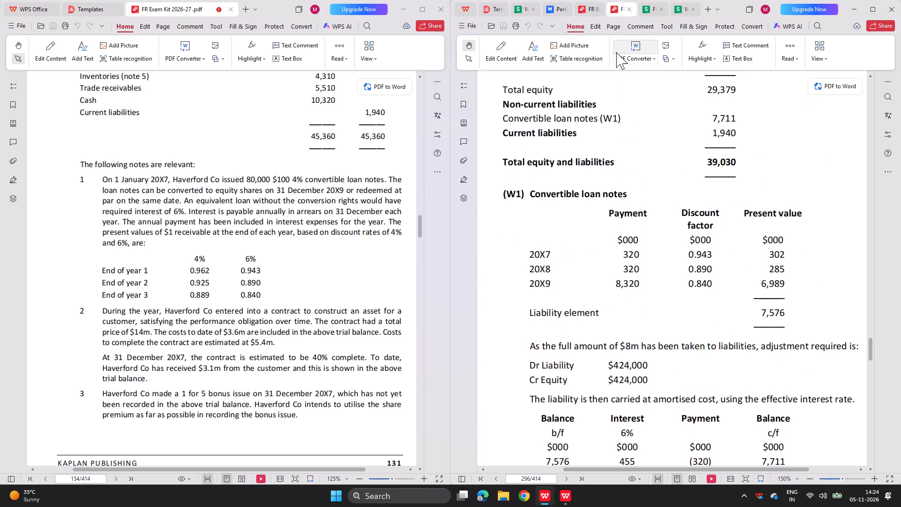
left_click(678, 14)
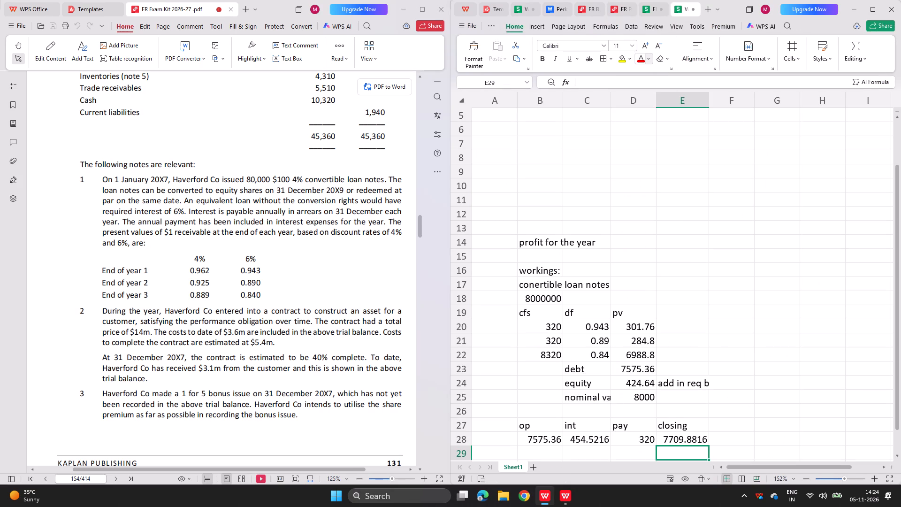
scroll(606, 205, "down", 1)
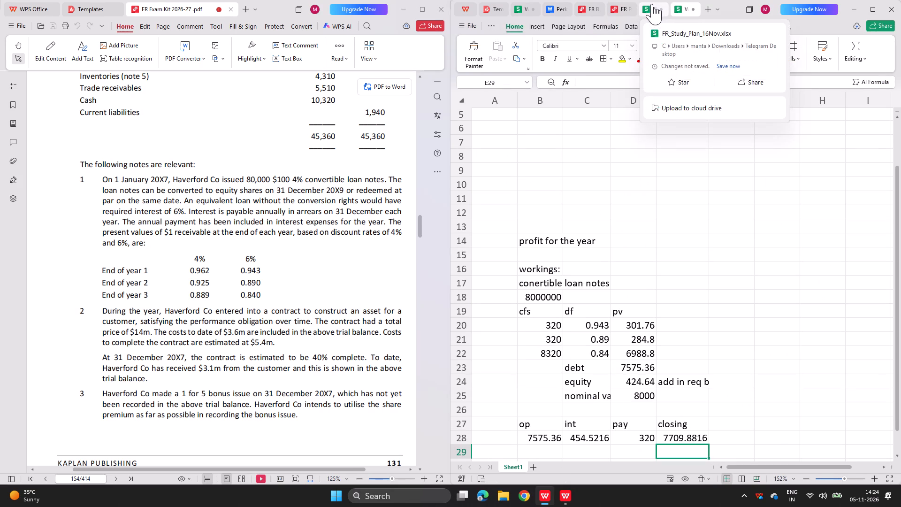
left_click(651, 3)
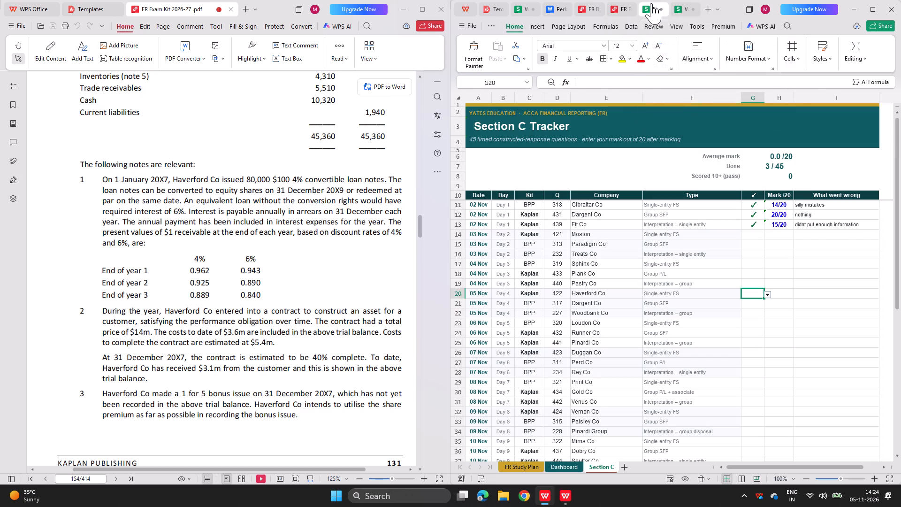
left_click(615, 12)
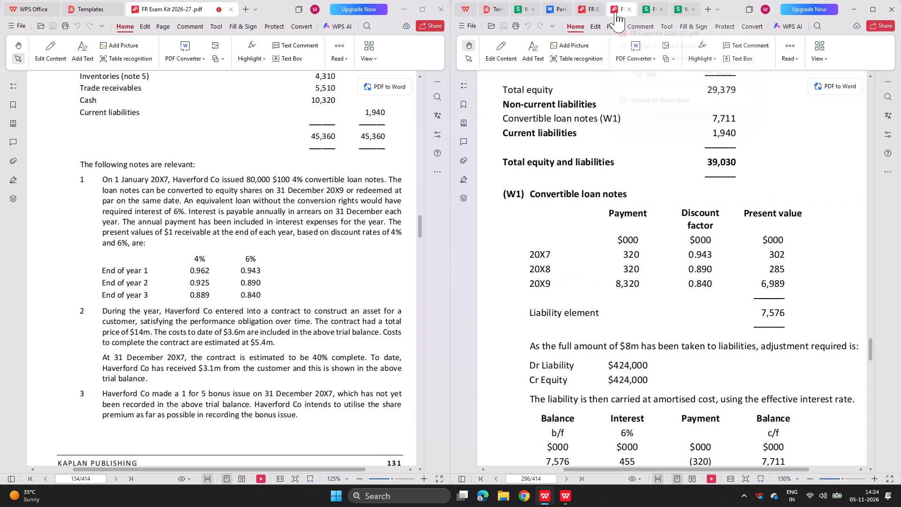
scroll(628, 248, "right", 1)
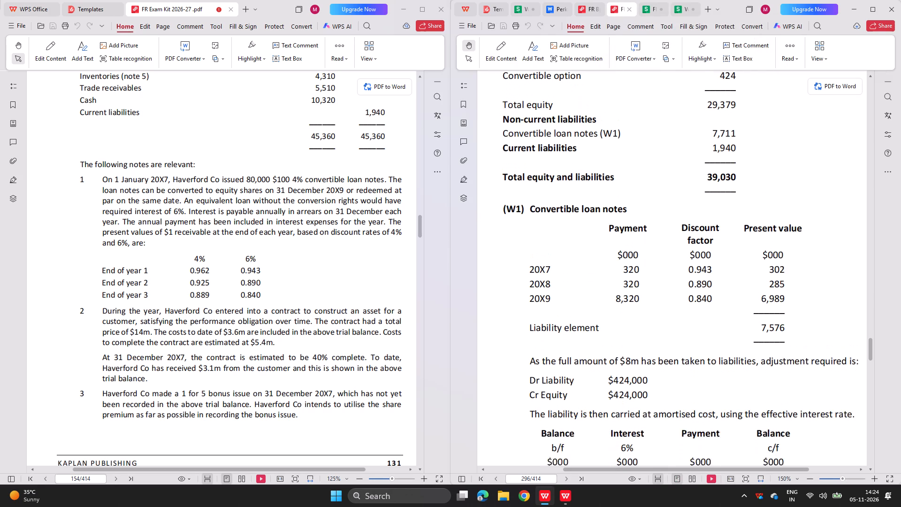
scroll(628, 248, "right", 1)
scroll(628, 248, "down", 2)
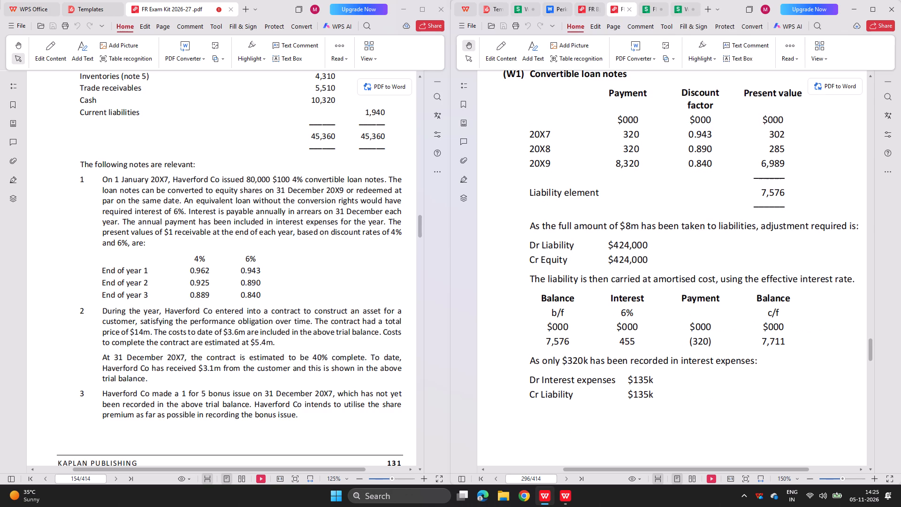
scroll(612, 209, "up", 2)
scroll(612, 209, "down", 1)
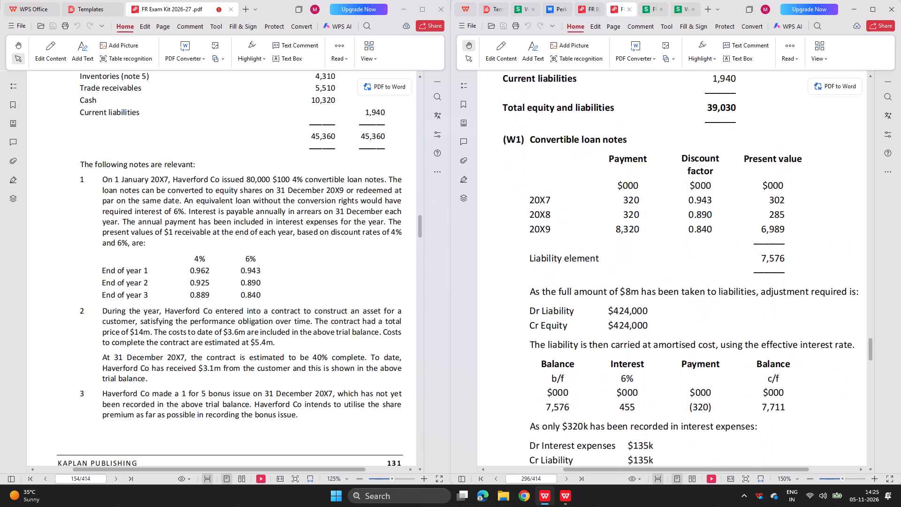
Examine the model answer's profit adjustments, financial statements and W1 loan note entries, comparing them with the workbook's amortised cost row.
scroll(612, 209, "down", 1)
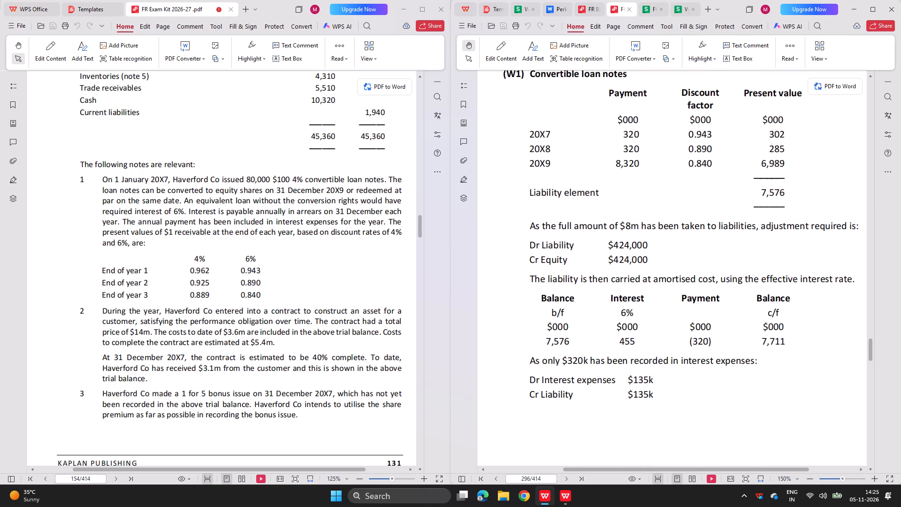
scroll(615, 182, "up", 5)
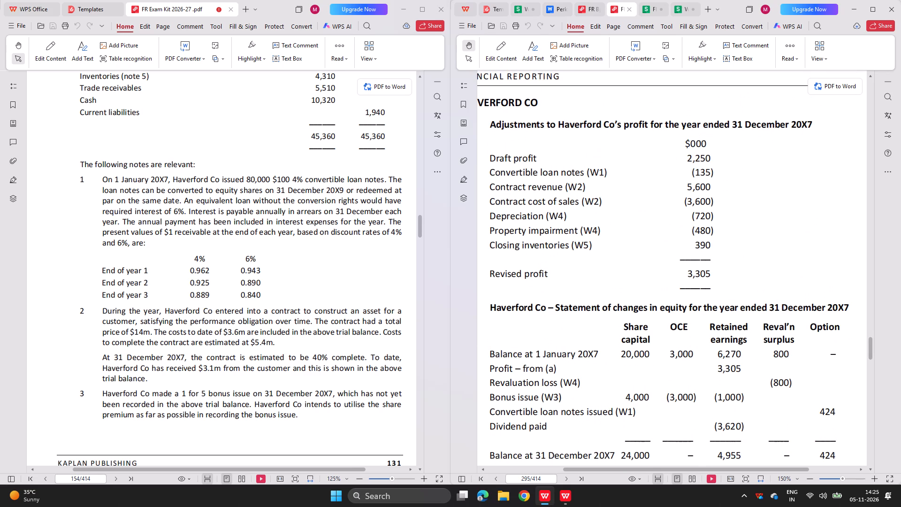
scroll(618, 237, "down", 1)
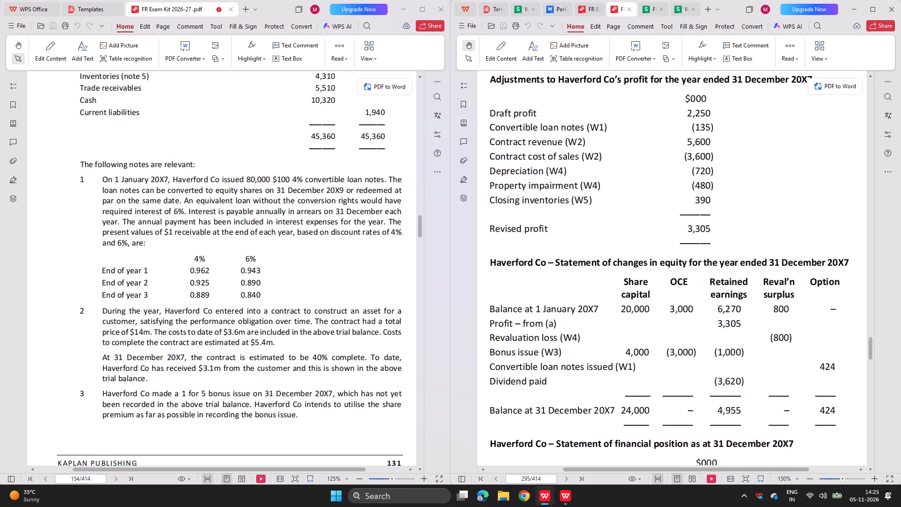
scroll(618, 237, "down", 1)
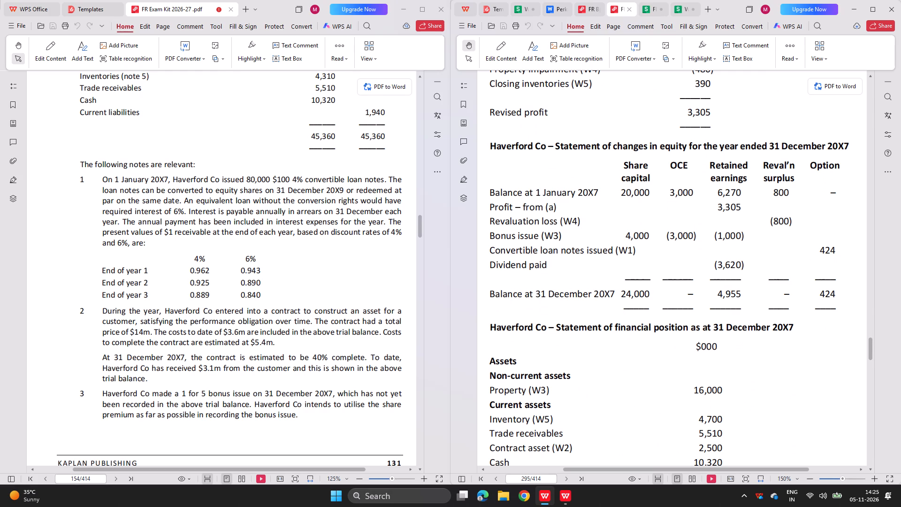
scroll(629, 265, "down", 2)
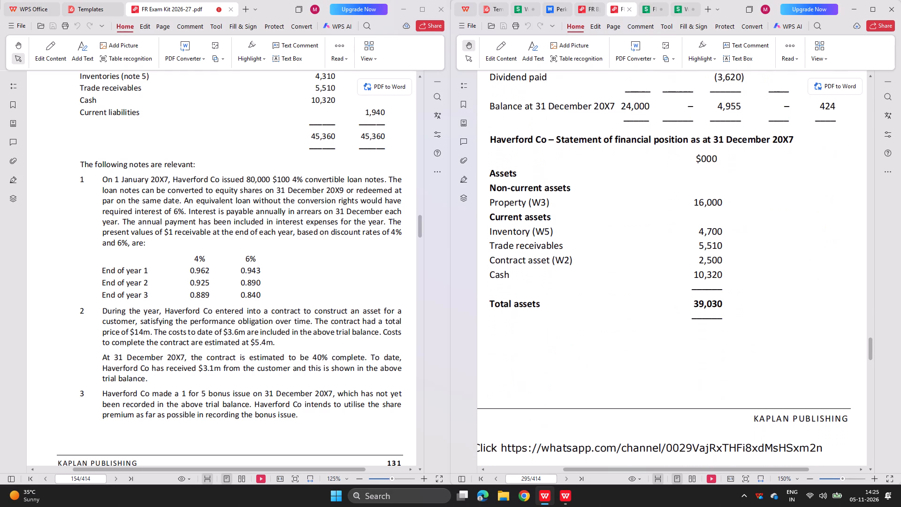
scroll(629, 265, "down", 4)
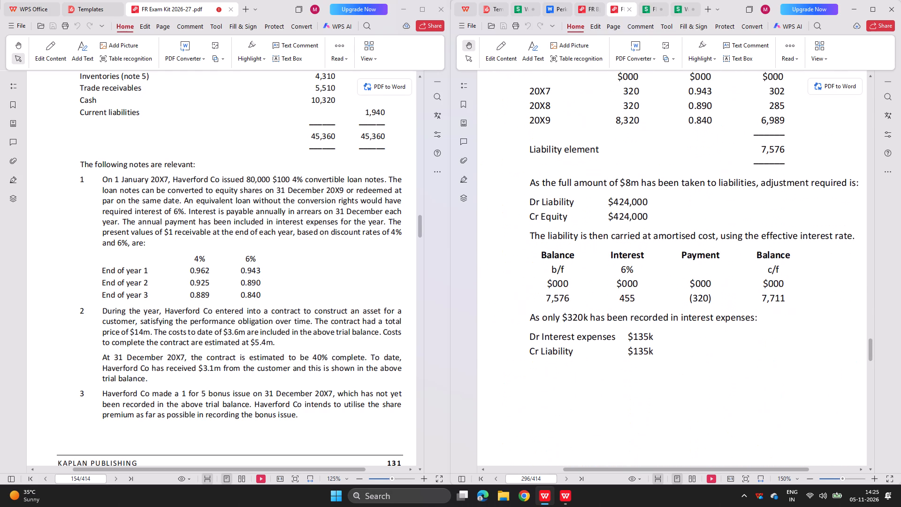
left_click(646, 11)
left_click(684, 5)
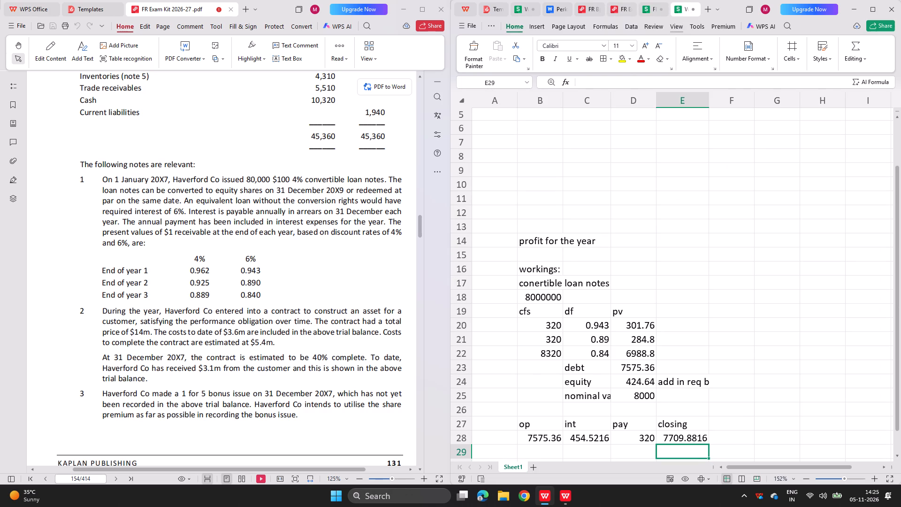
left_click(650, 4)
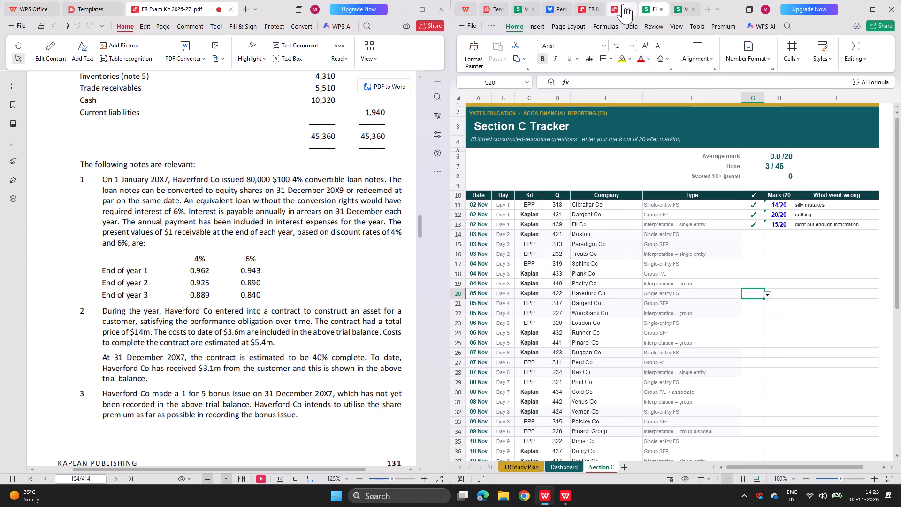
left_click(623, 4)
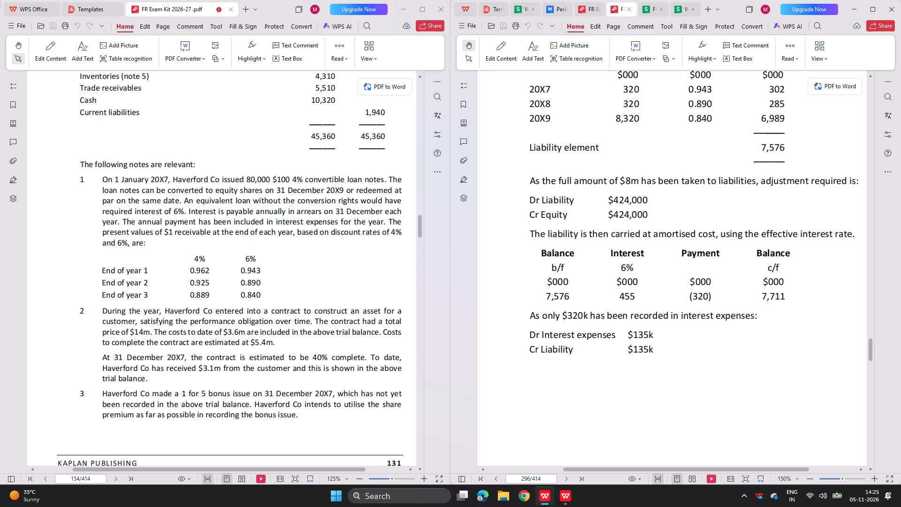
left_click(685, 10)
scroll(658, 230, "down", 1)
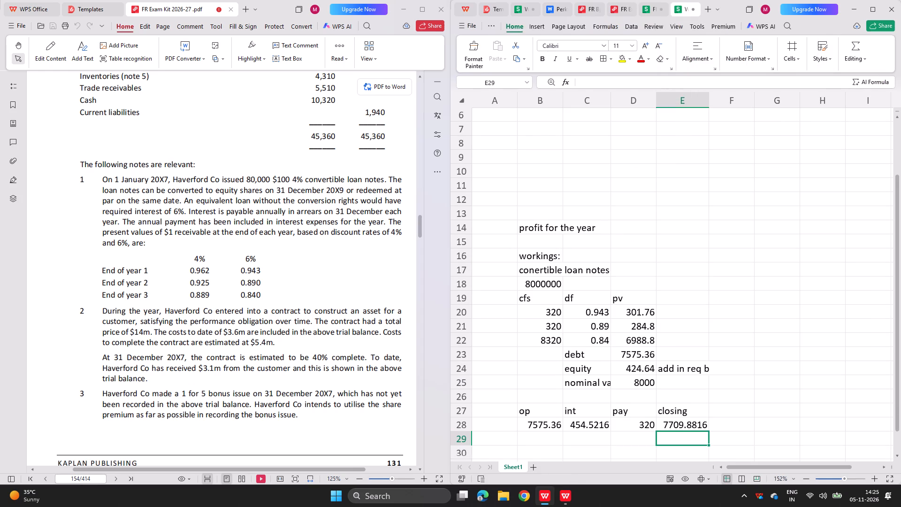
left_click(621, 3)
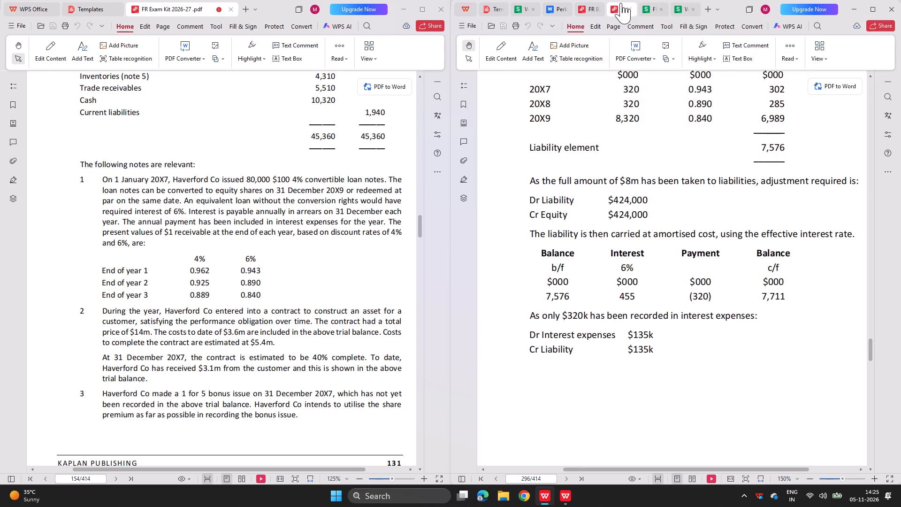
left_click(677, 0)
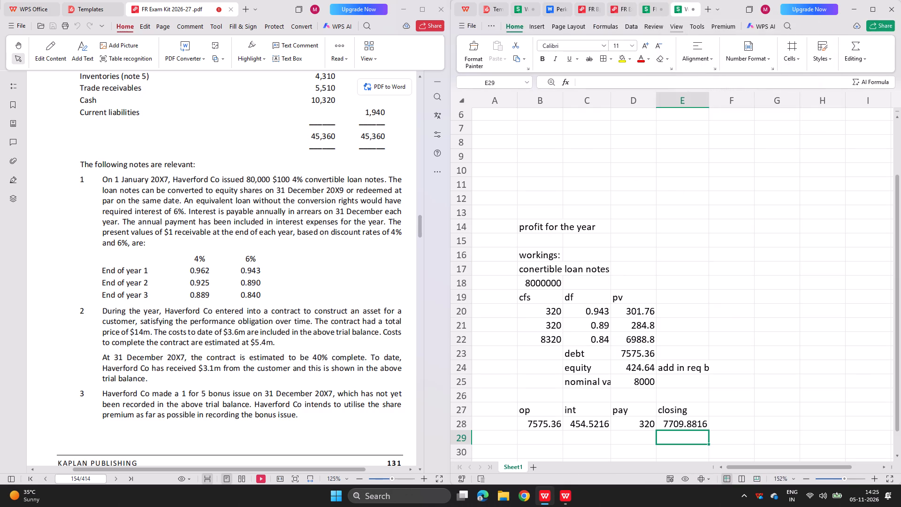
Find the Decrease Decimal command by searching for "decimal" and reduce the closing liability in E28 to no decimal places.
left_click(693, 424)
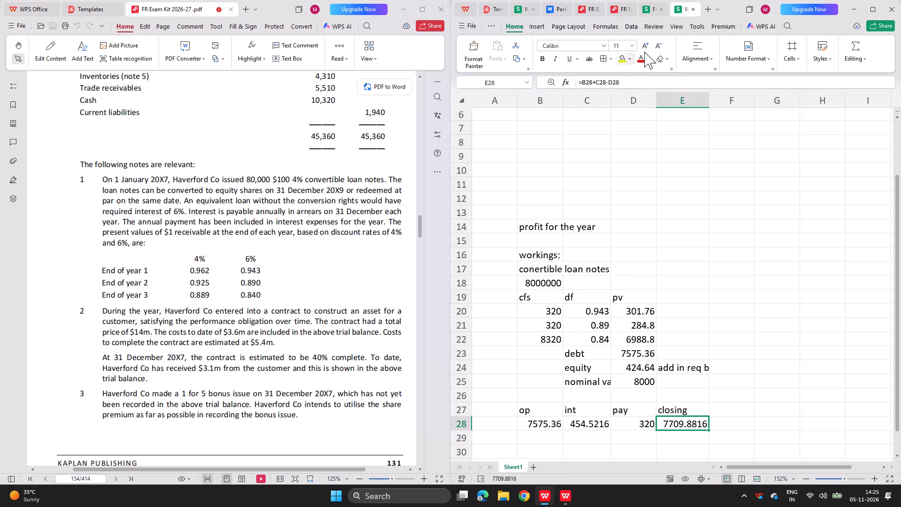
left_click(788, 25)
type("decinma")
key("BackSpace")
key("BackSpace")
key("BackSpace")
key("BackSpace")
key("BackSpace")
key("BackSpace")
key("BackSpace")
key("BackSpace")
key("BackSpace")
key("BackSpace")
key("BackSpace")
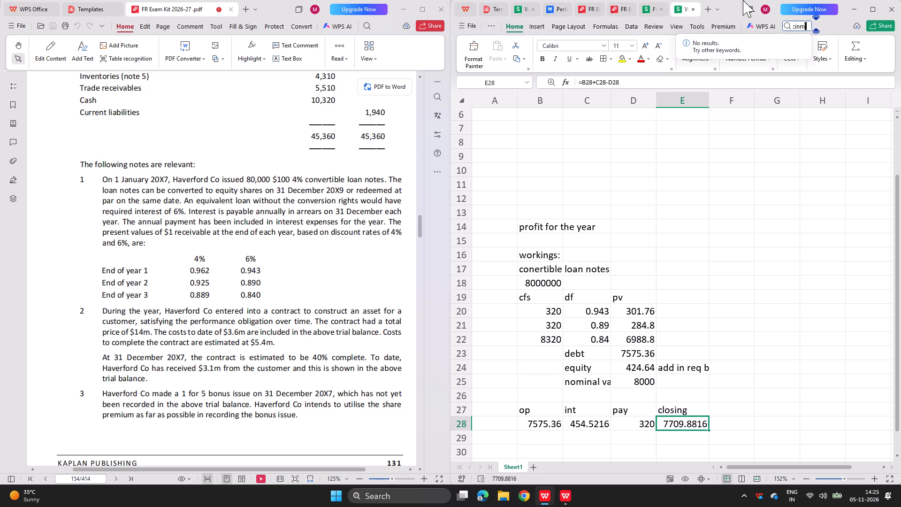
type("decimal")
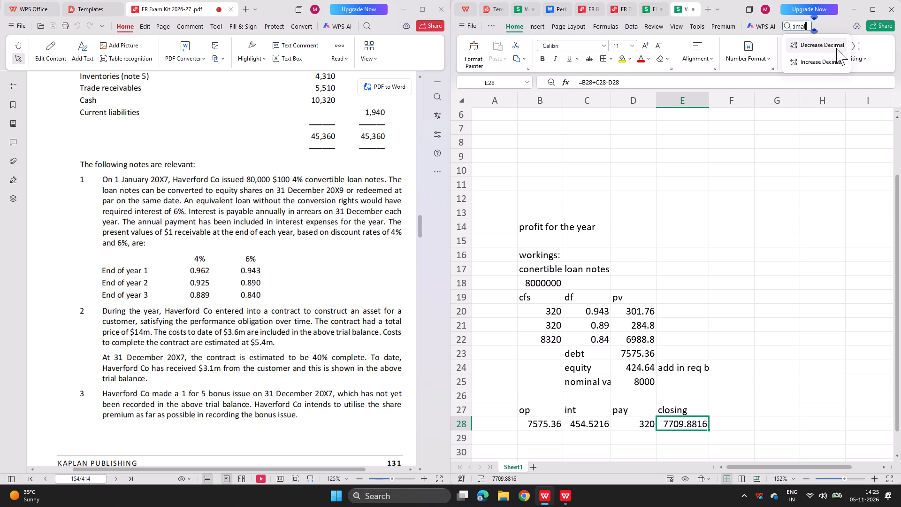
double_click(825, 50)
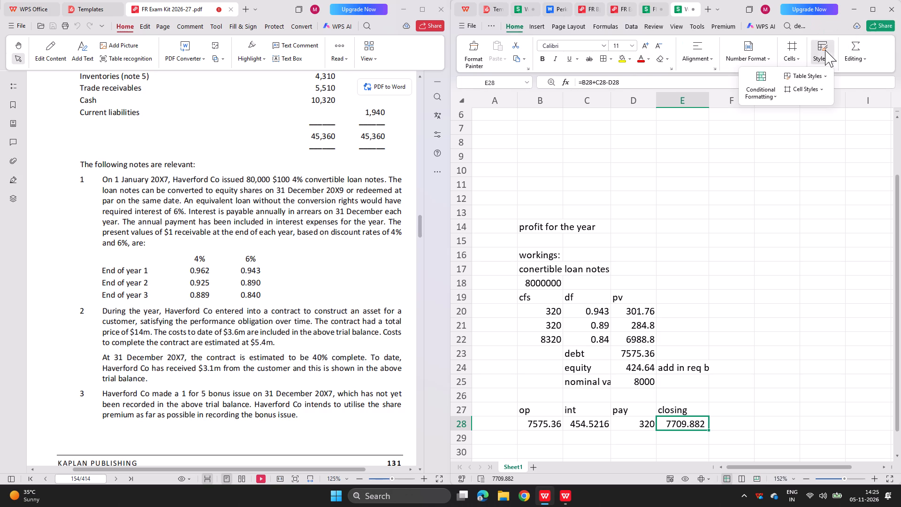
left_click(825, 50)
left_click(798, 29)
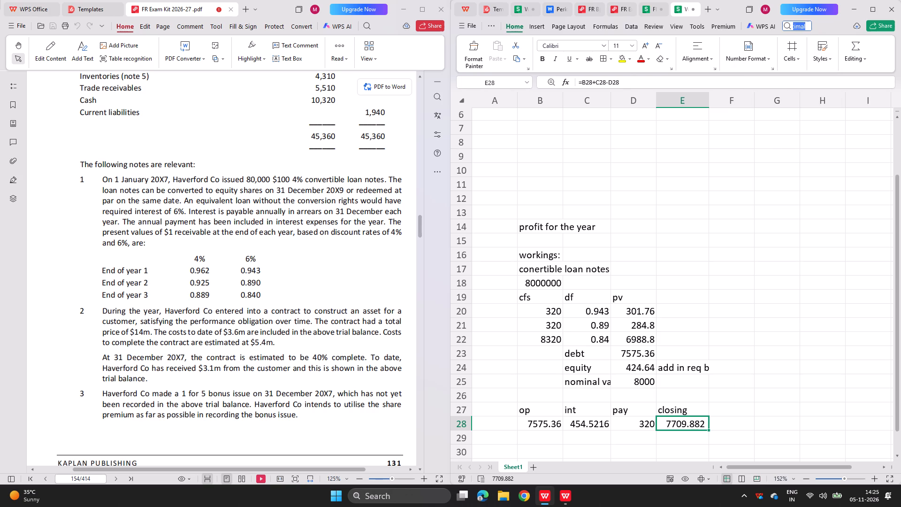
left_click(809, 25)
left_click(809, 25)
key("Return")
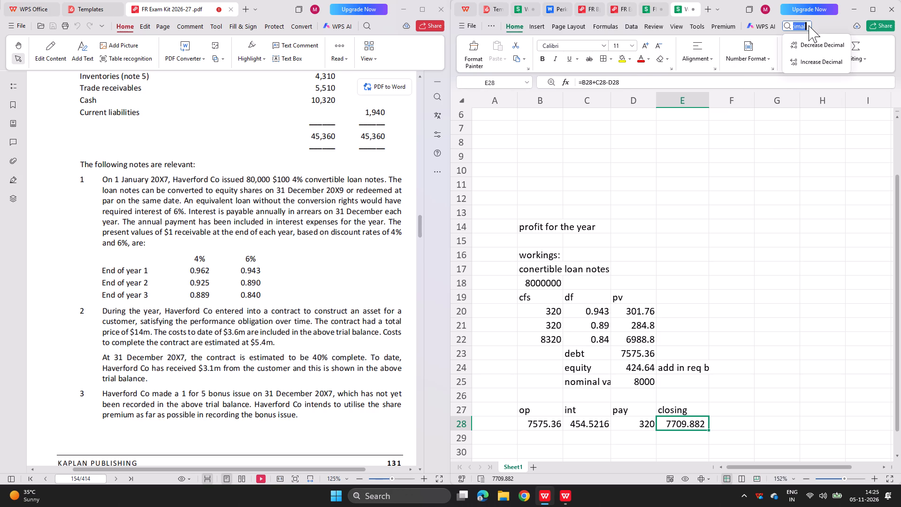
left_click(807, 41)
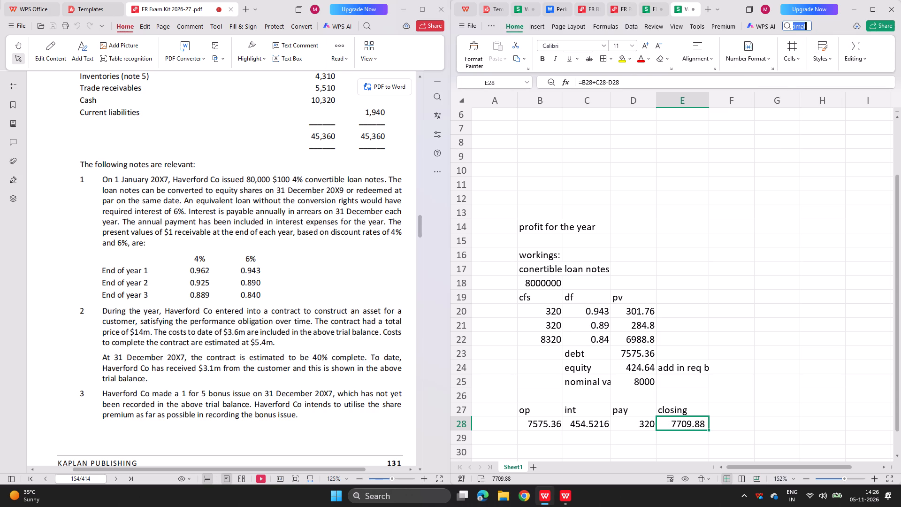
left_click(798, 27)
left_click(799, 27)
key("Return")
left_click(794, 42)
key("Return")
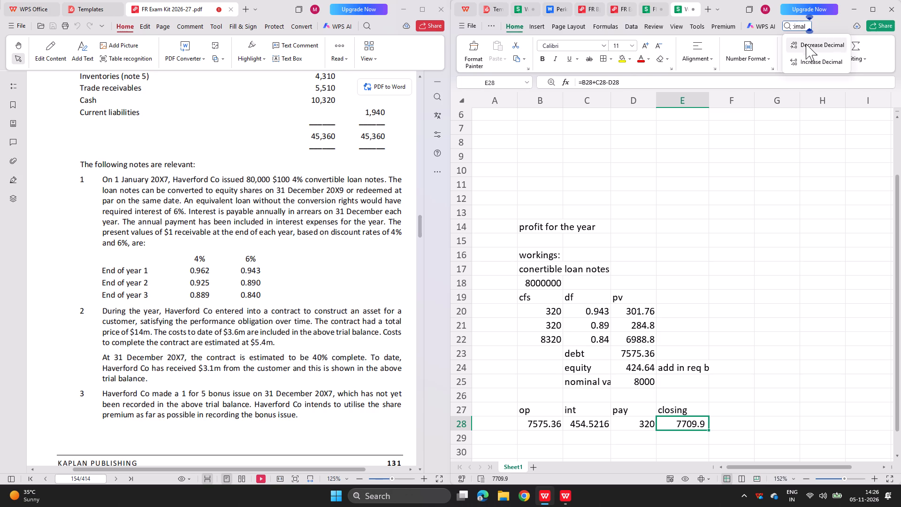
left_click(801, 47)
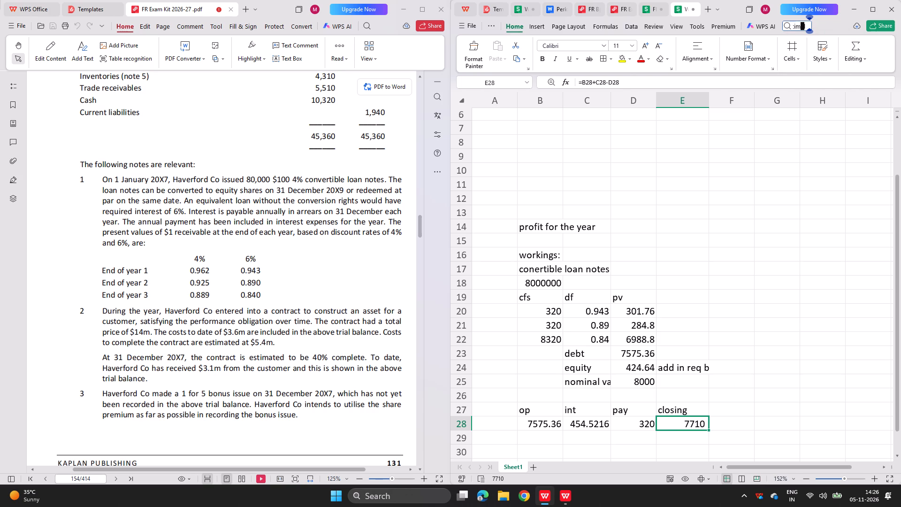
Label the closing liability as "ncl" in cell F28.
left_click(719, 428)
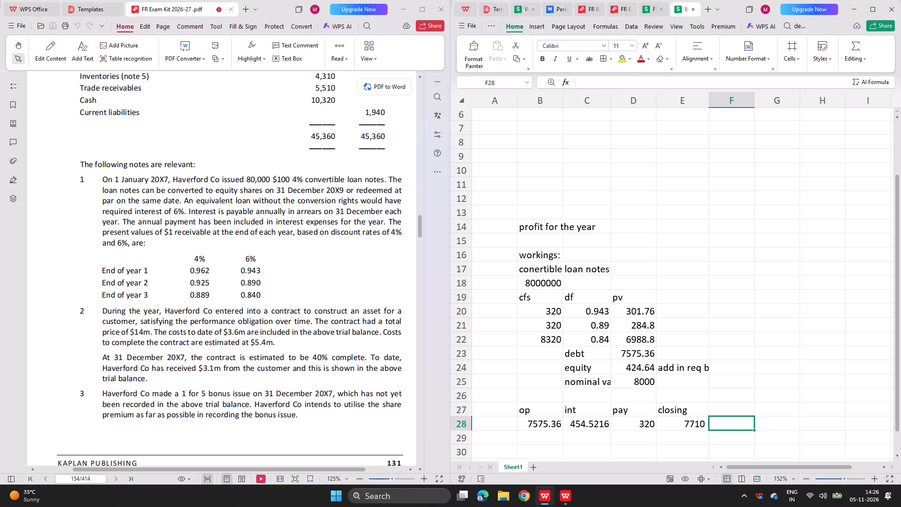
type("ncl")
key("Return")
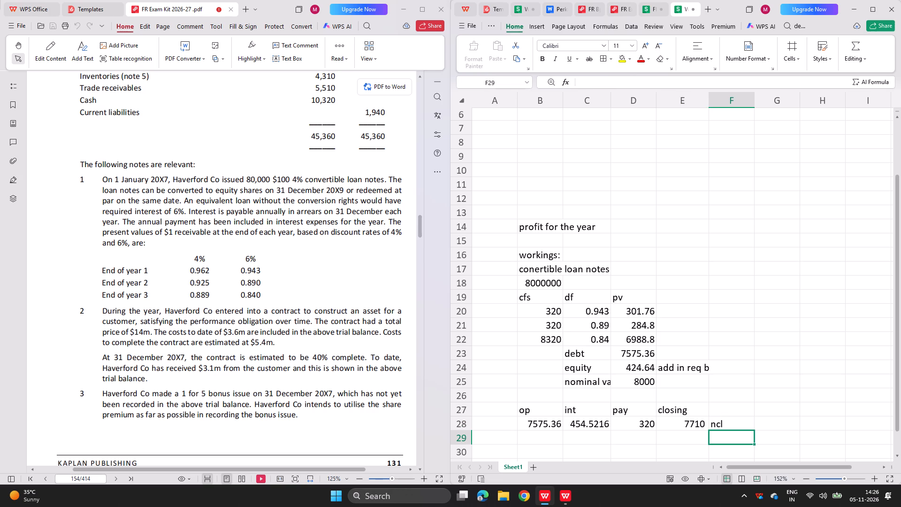
Calculate the extra interest expense in cell C29 as effective interest less payment, =C28-D28.
left_click(585, 435)
key("equal")
key("Up")
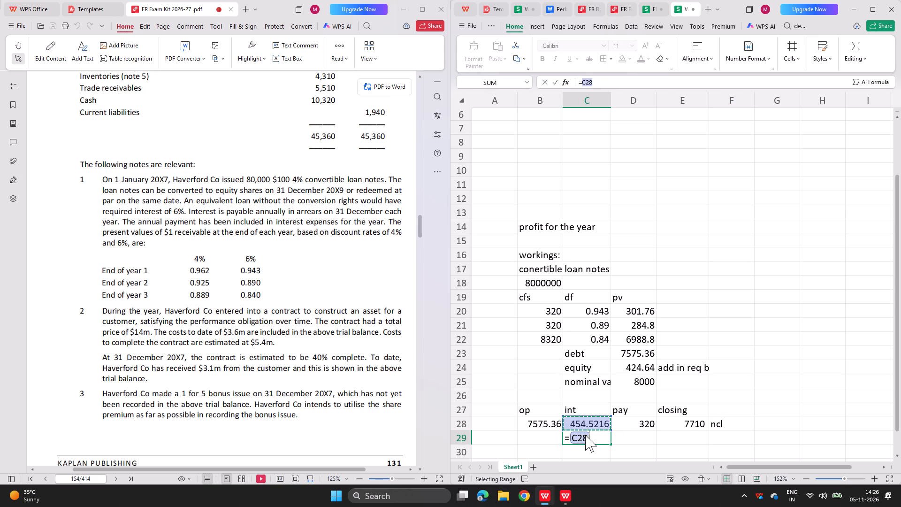
key("minus")
key("Up")
key("Right")
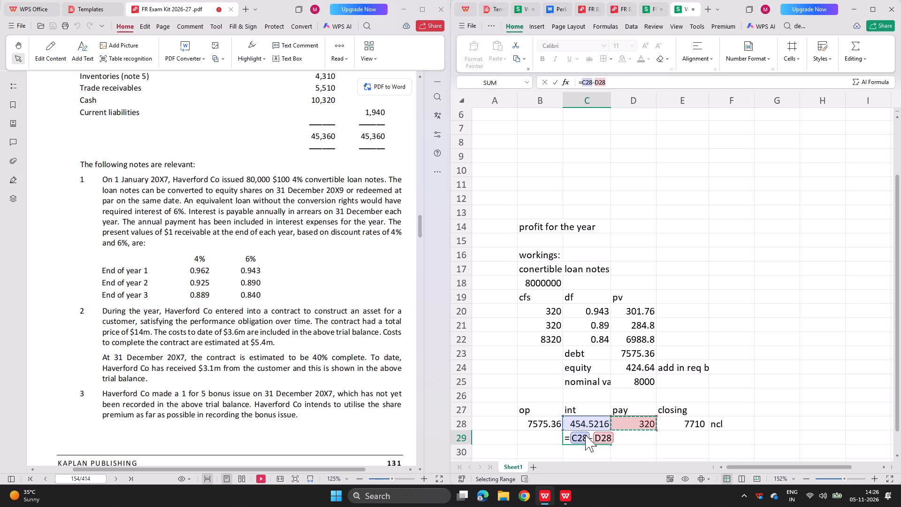
key("Return")
Label the interest difference as "int exp" in cell C30.
left_click(542, 438)
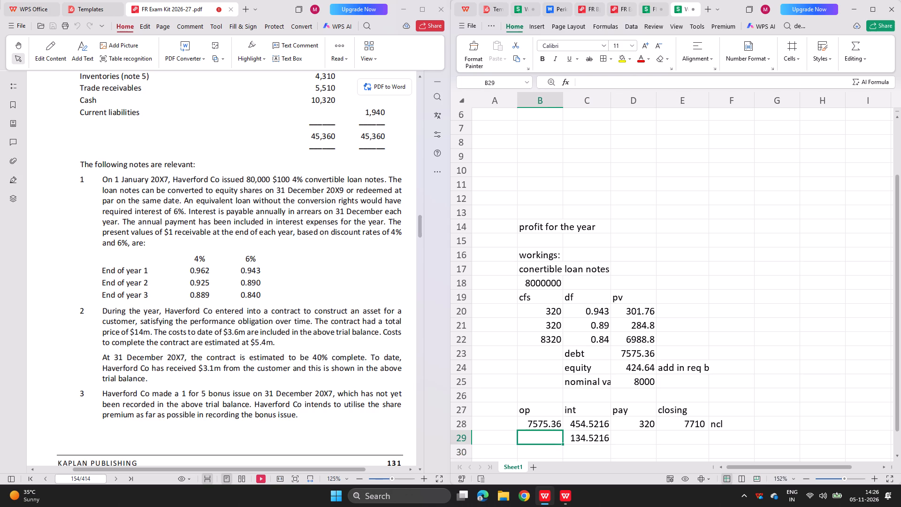
left_click(580, 449)
type("int exp")
key("Return")
Add the line "convertible loan notes" in cell B5, below draft profit in the adjusted profit calculation.
scroll(538, 330, "up", 1)
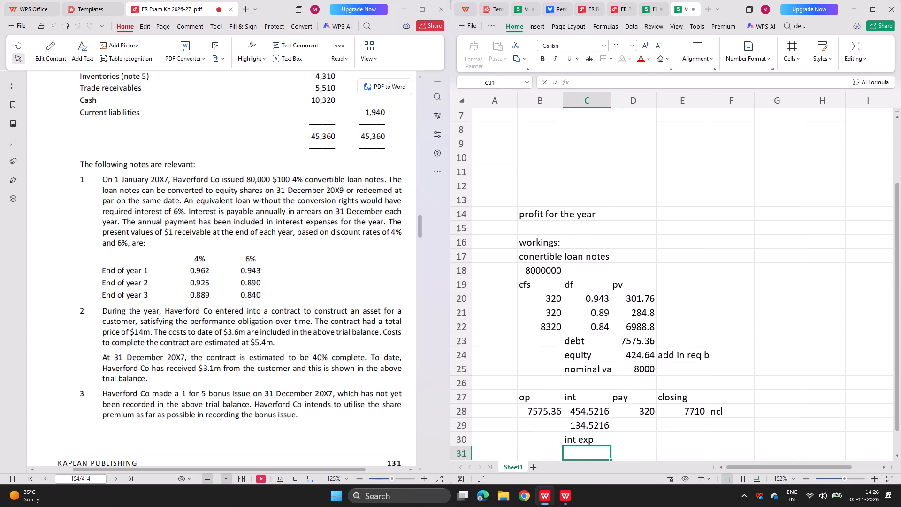
scroll(538, 330, "up", 5)
left_click(544, 172)
type("convertible loa n")
key("BackSpace")
key("BackSpace")
type("n notes")
key("Return")
Link cell D5 on the convertible loan notes line to the interest difference in C29.
key("Right")
key("Right")
key("Up")
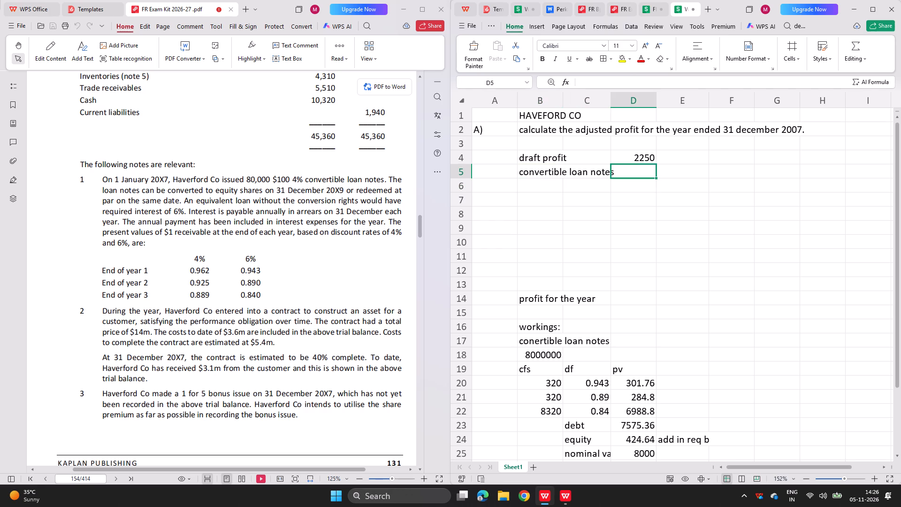
key("equal")
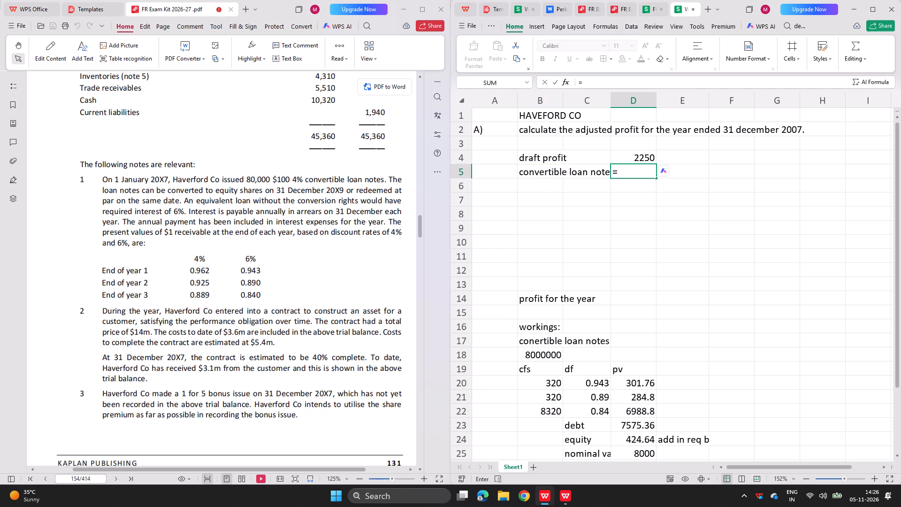
scroll(583, 330, "down", 4)
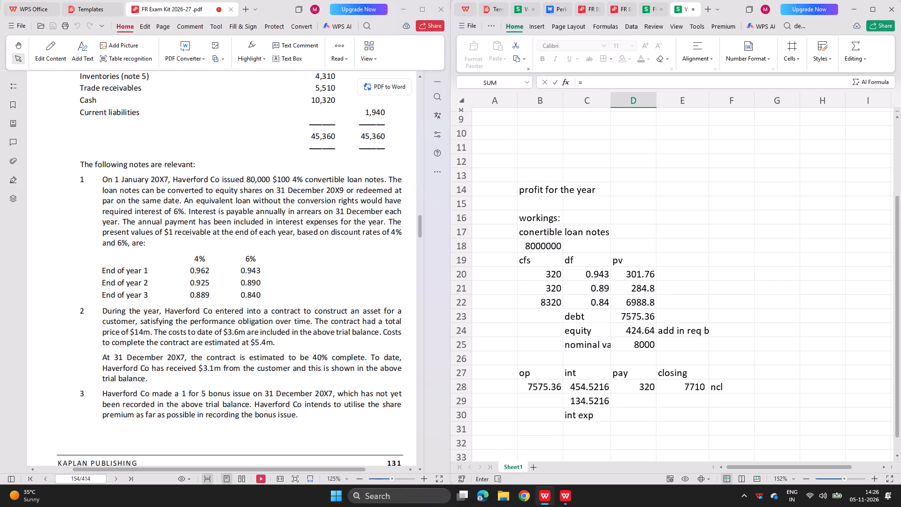
left_click(578, 401)
key("Return")
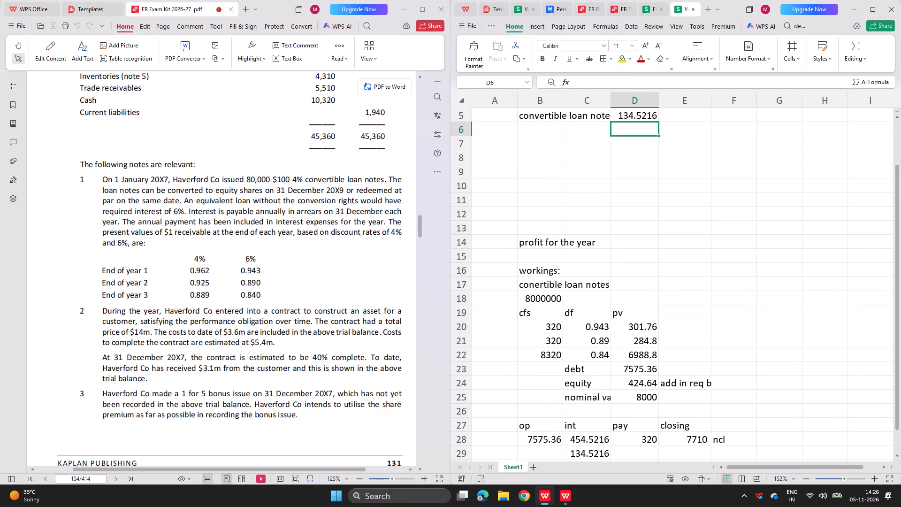
Check the model answer's profit adjustments and make the convertible loan notes figure in D5 negative, =-C29.
left_click(617, 13)
scroll(618, 207, "up", 2)
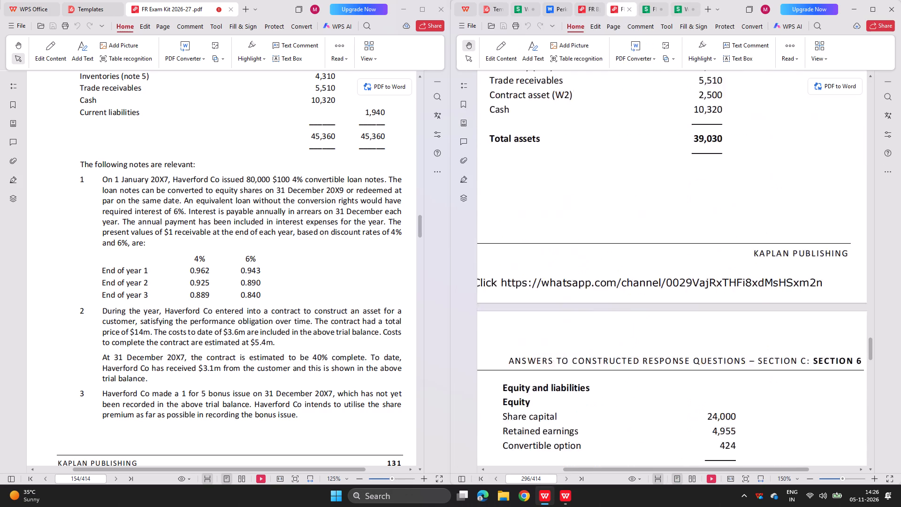
scroll(618, 207, "up", 5)
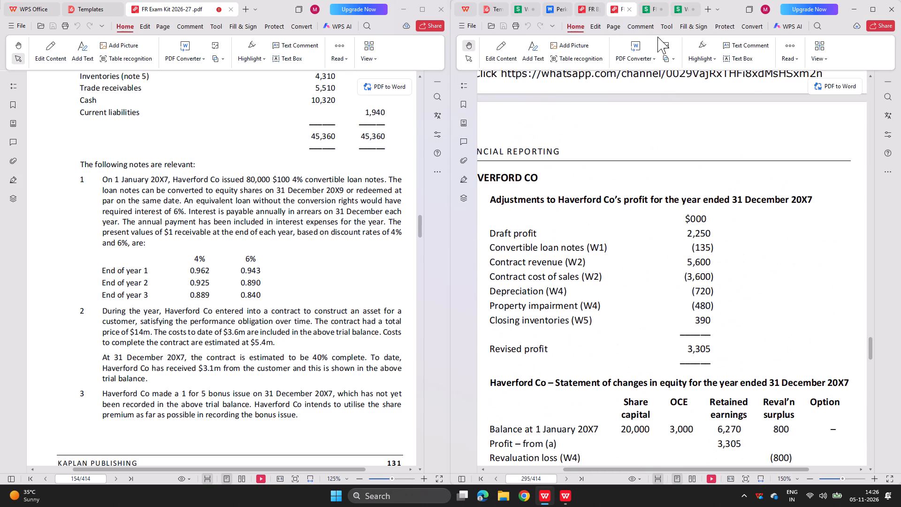
left_click(681, 1)
scroll(614, 216, "up", 1)
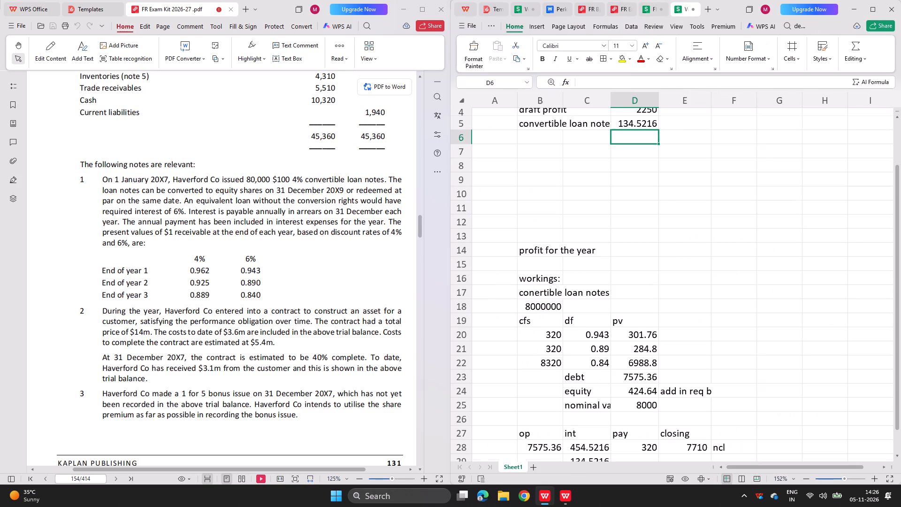
scroll(614, 216, "up", 1)
double_click(646, 143)
left_click(618, 142)
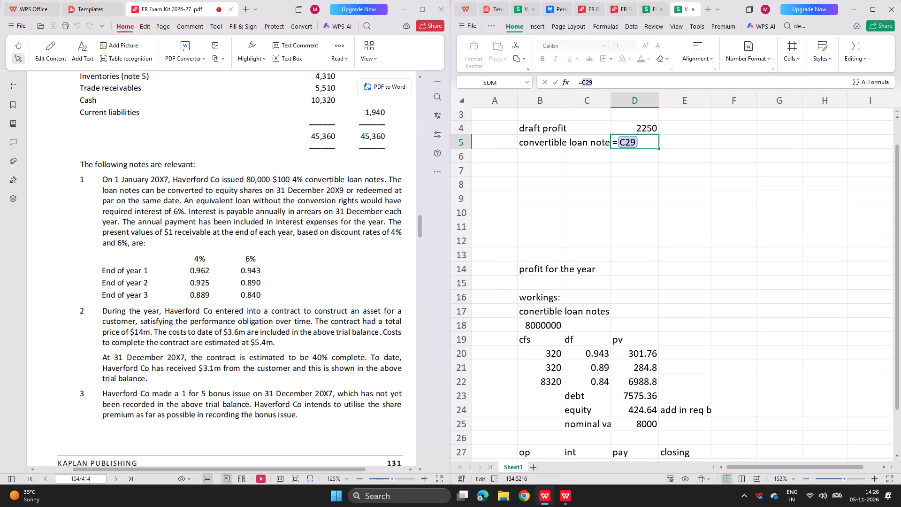
key("minus")
key("Return")
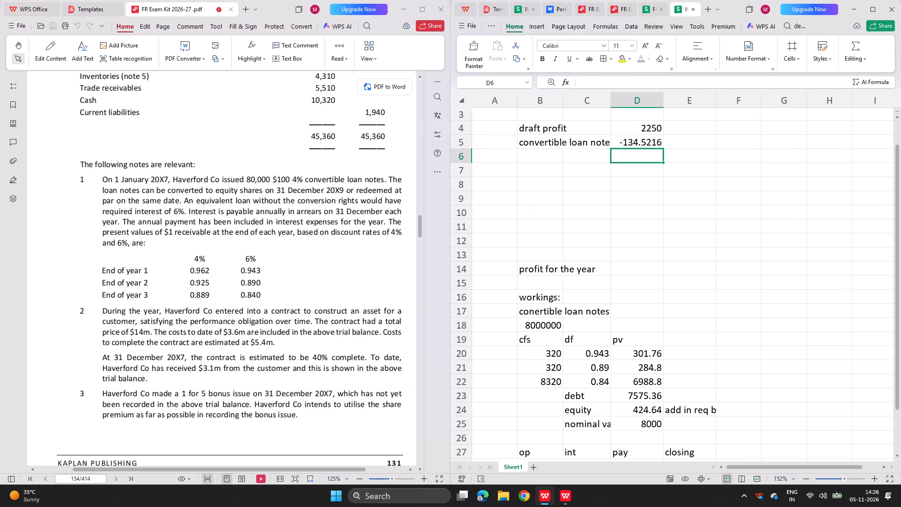
Number the convertible loan notes working as 1 in cell A17.
left_click(528, 154)
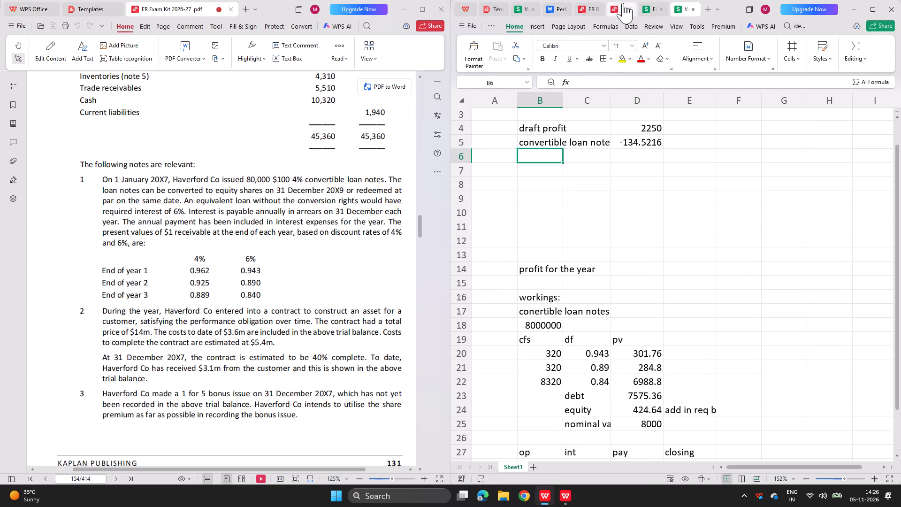
left_click(623, 3)
left_click(676, 5)
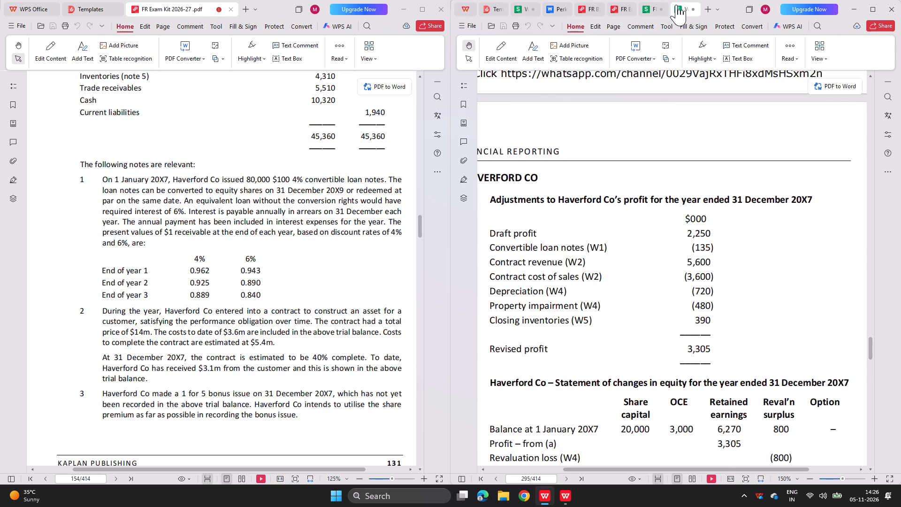
scroll(285, 300, "down", 1)
scroll(544, 352, "down", 4)
left_click(506, 159)
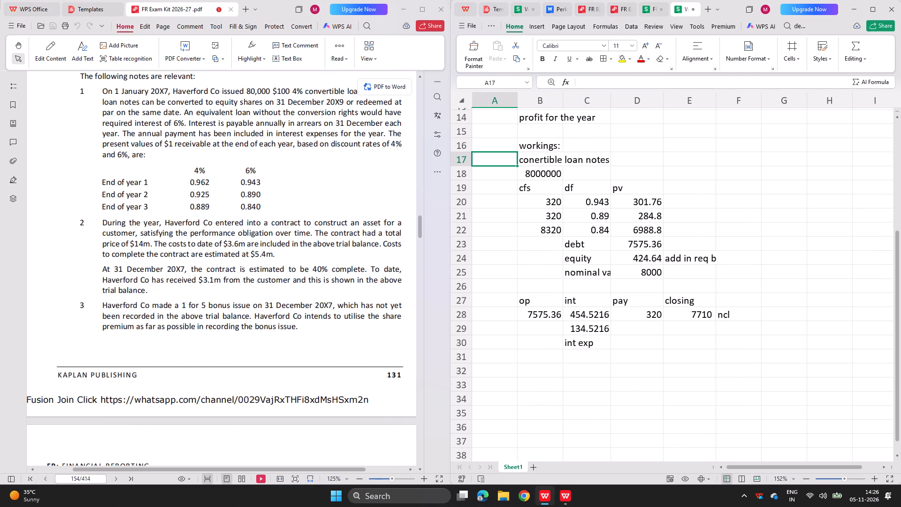
key("1")
Edit the spelling of the first working's heading in cell B17 to "covertible loan notes".
double_click(531, 161)
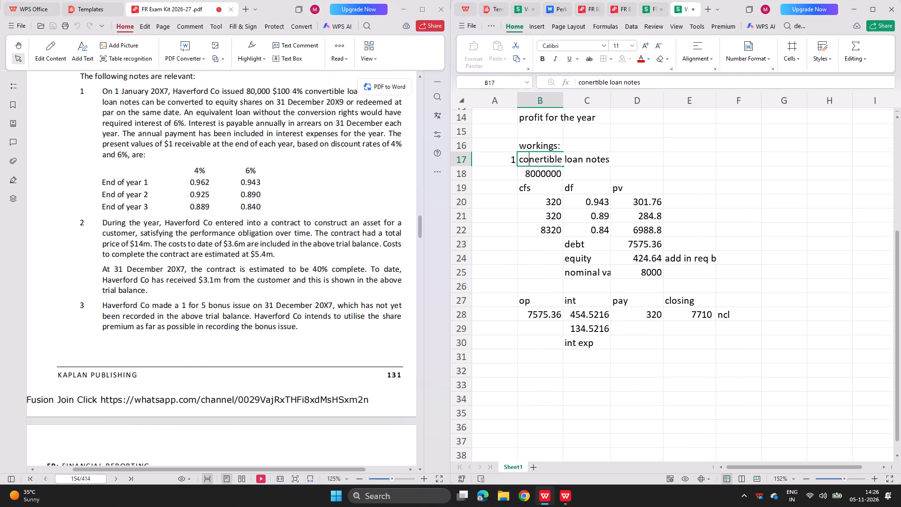
type("ve")
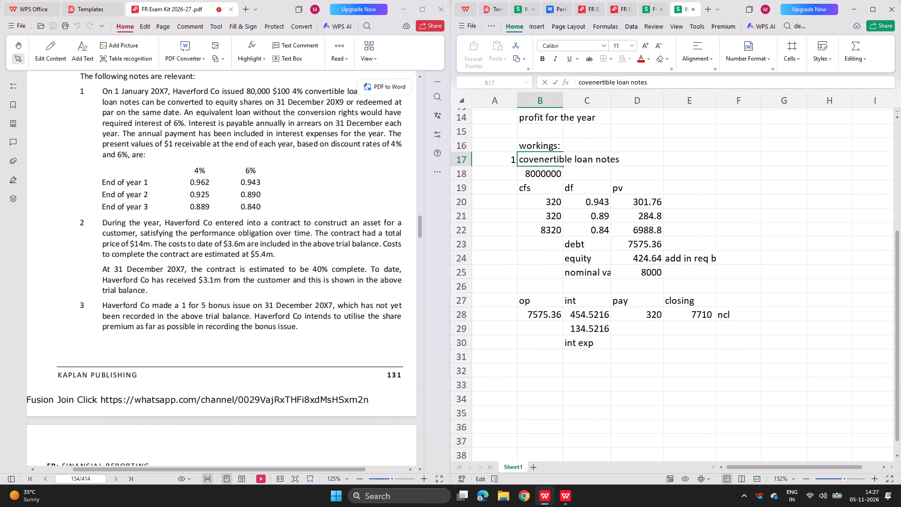
left_click(549, 157)
key("BackSpace")
key("BackSpace")
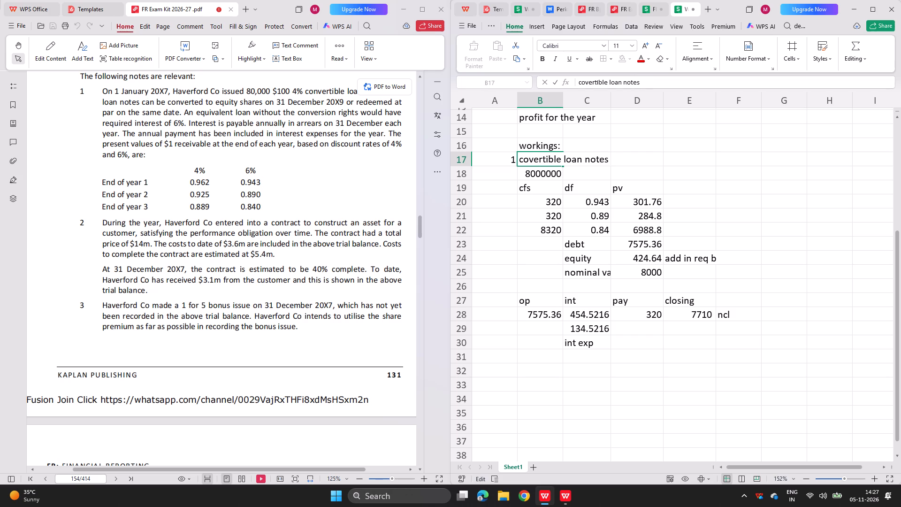
key("Return")
Start working 2 below the loan notes working, with the number 2 in A31 and the heading "revenue" in B31.
key("Return")
key("Return")
key("Return")
key("Return")
key("Return")
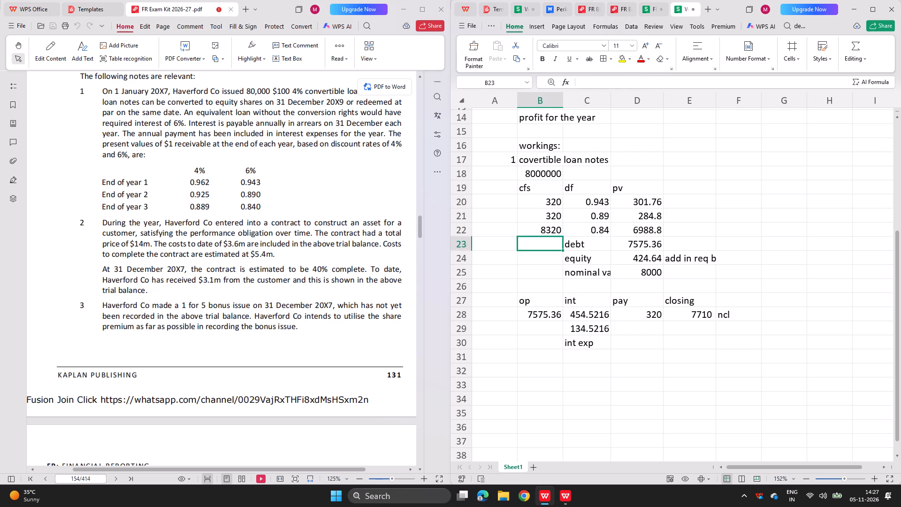
key("Return")
key("Return")
key("Return")
key("Return")
key("Return")
key("Return")
key("Return")
key("Return")
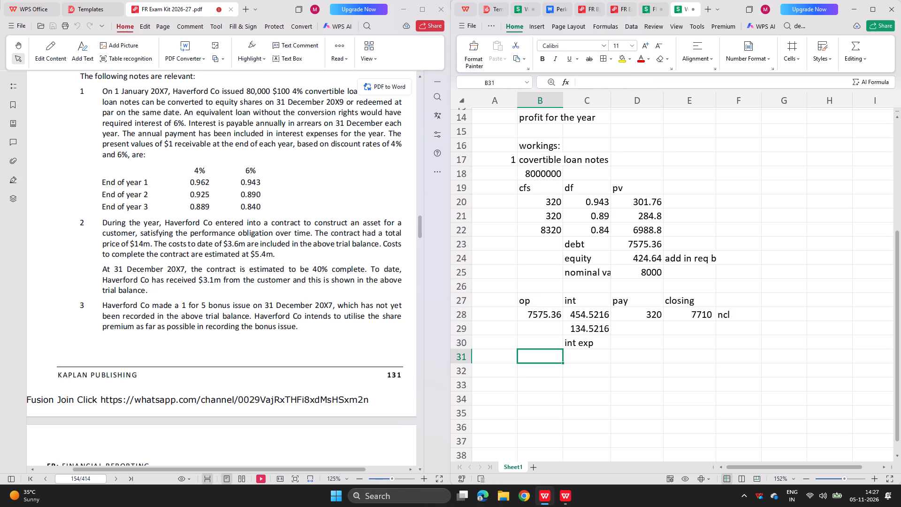
key("Left")
key("2")
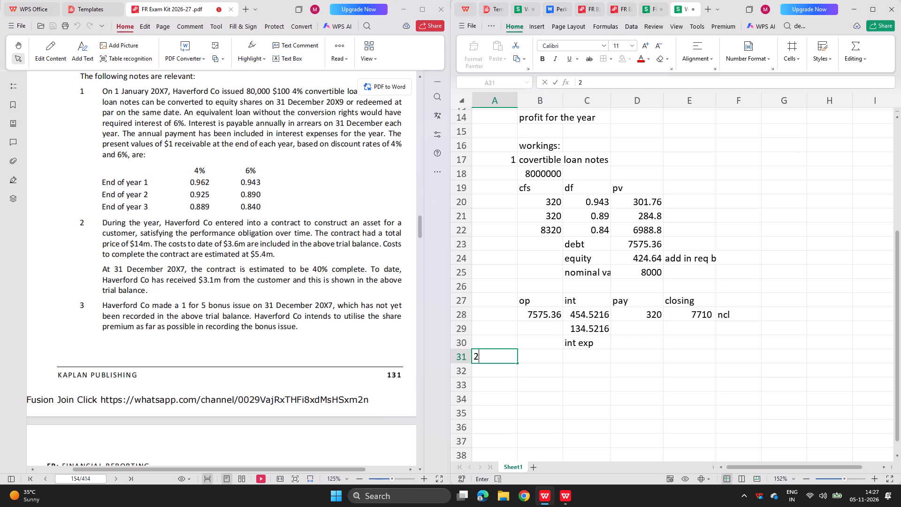
key("Right")
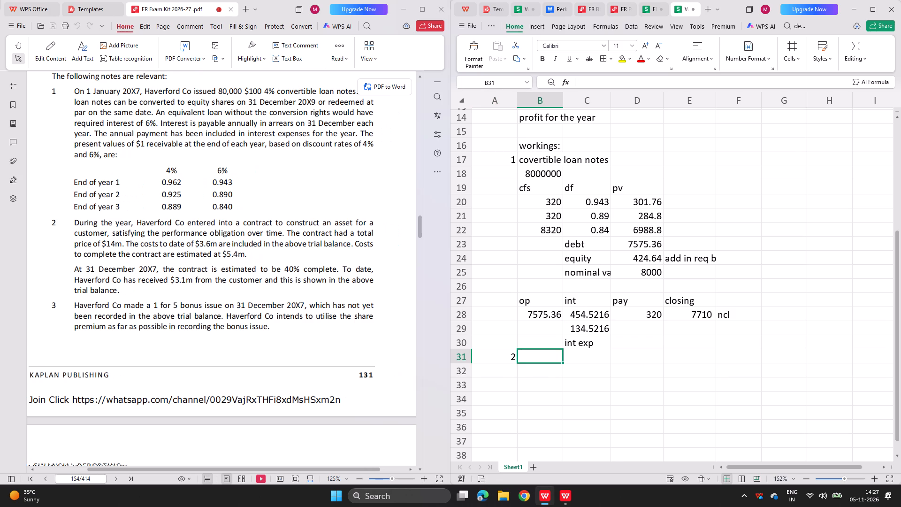
type("revenue")
key("Return")
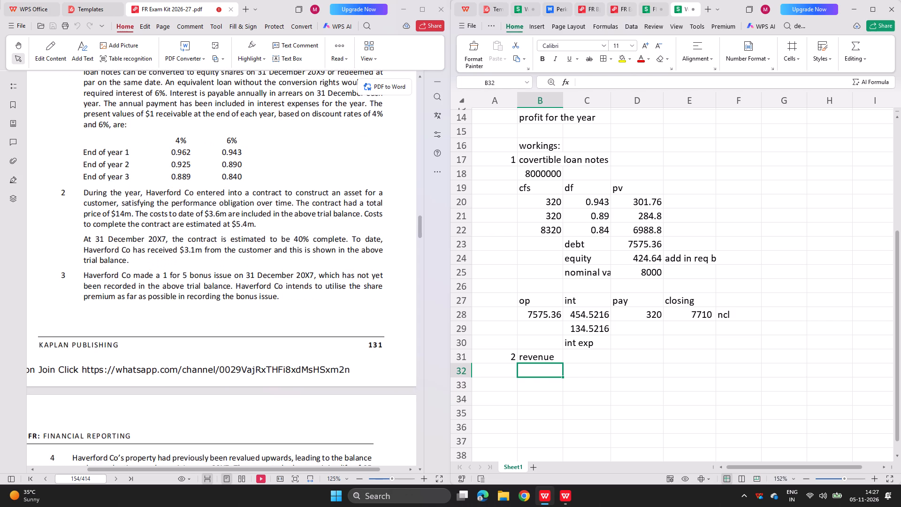
Consult the model answer's contract with customer working (W2) and label cell B33 "step 1" in the revenue working.
left_click(618, 6)
scroll(573, 299, "down", 3)
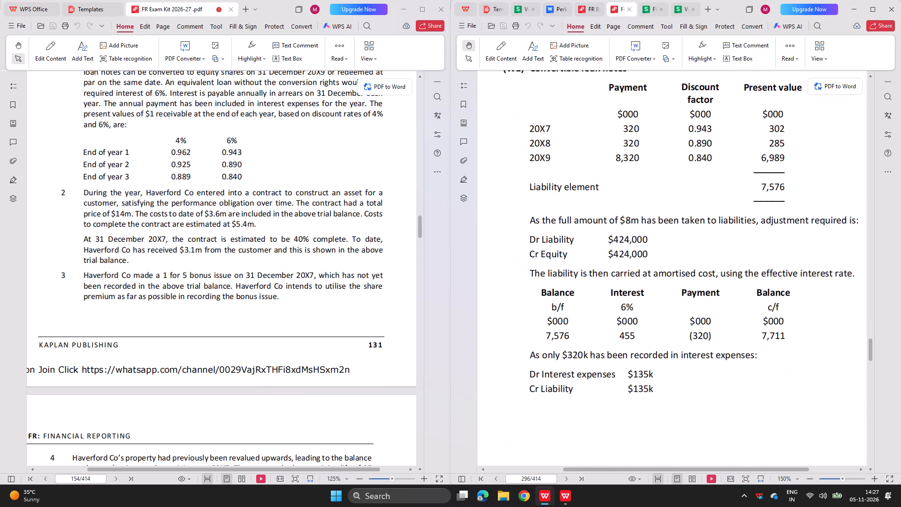
scroll(573, 299, "down", 5)
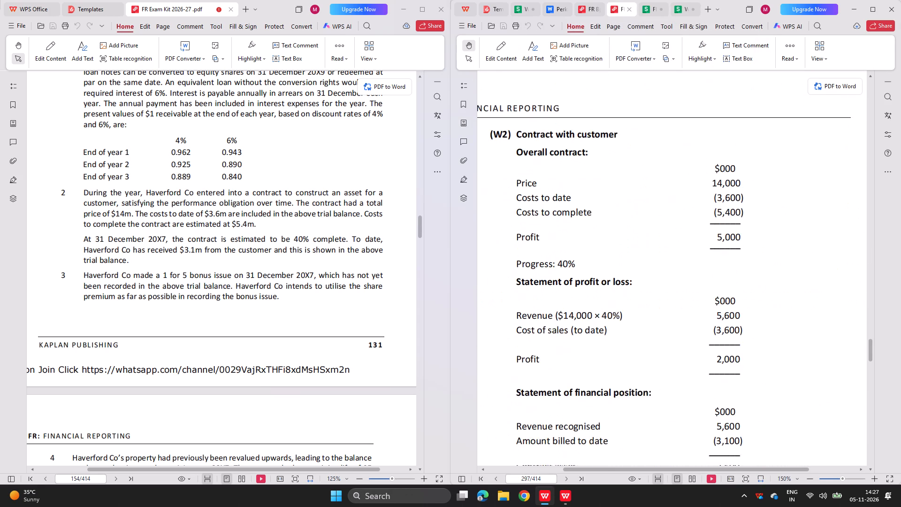
scroll(573, 299, "down", 2)
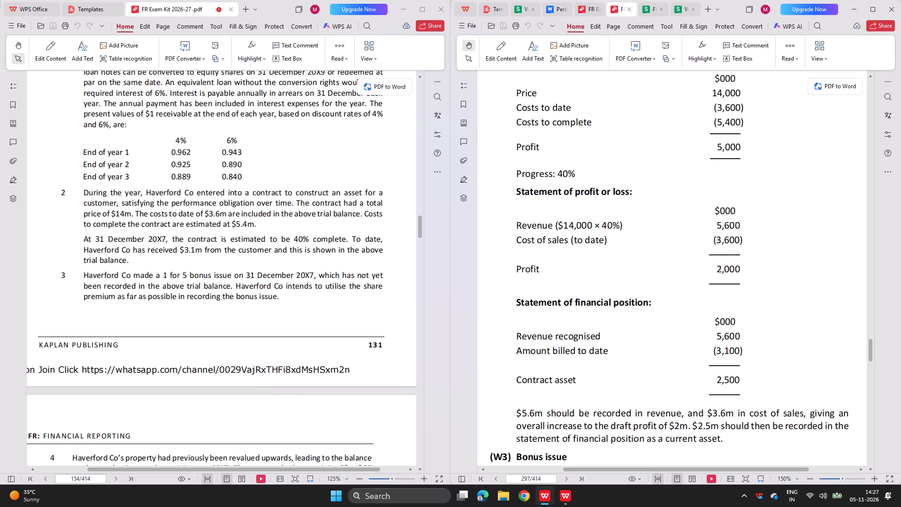
left_click(684, 0)
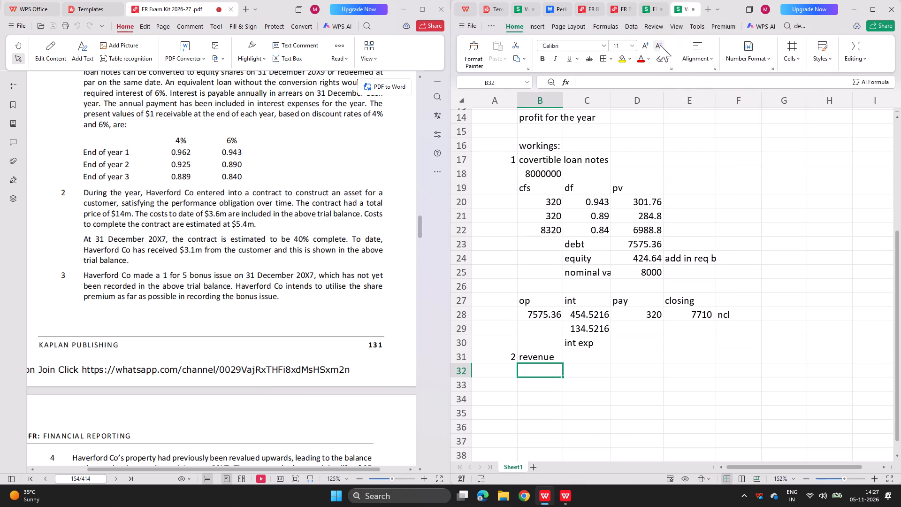
scroll(580, 277, "down", 1)
left_click(544, 361)
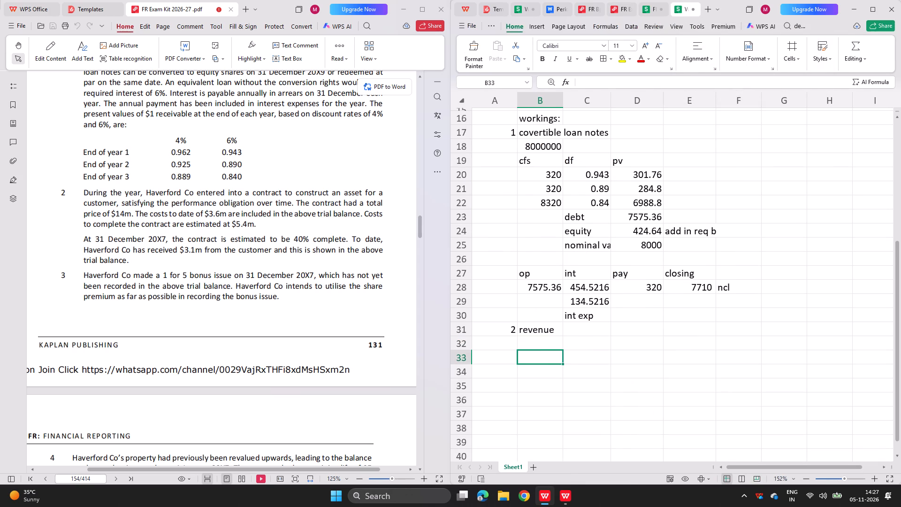
type("step 2")
key("BackSpace")
key("1")
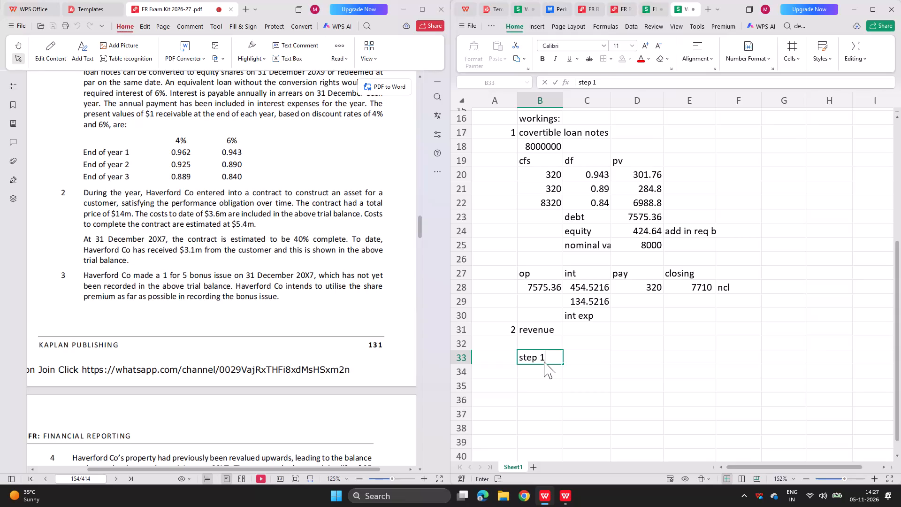
Recheck the overall contract section of W2 and add "overall profit" in cell C33 beside step 1.
left_click(612, 0)
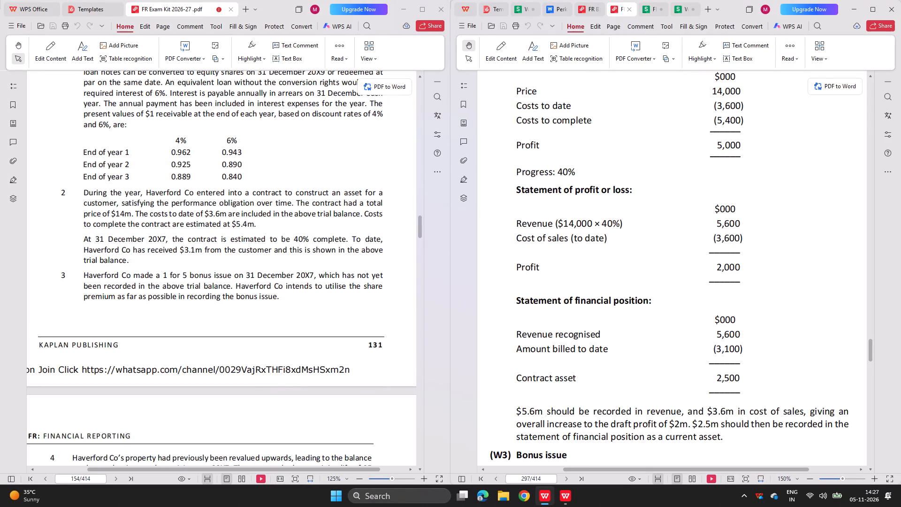
scroll(570, 192, "up", 1)
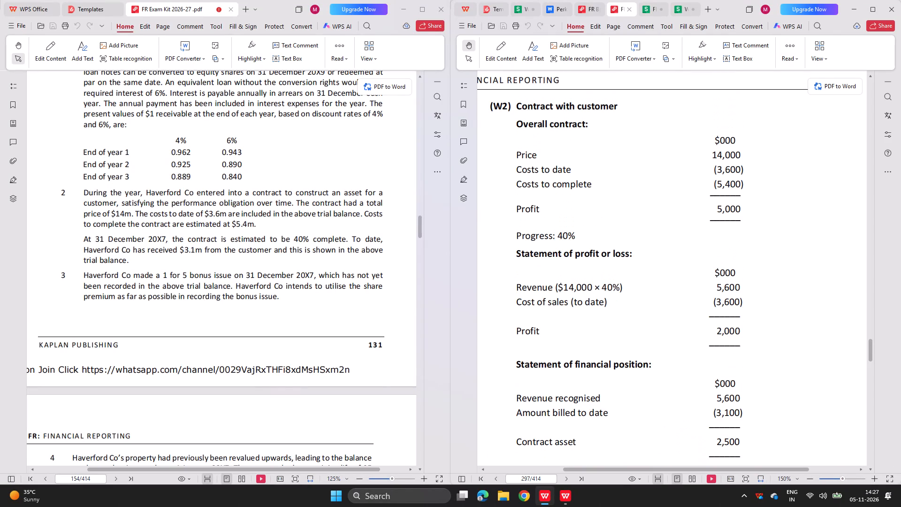
left_click(681, 7)
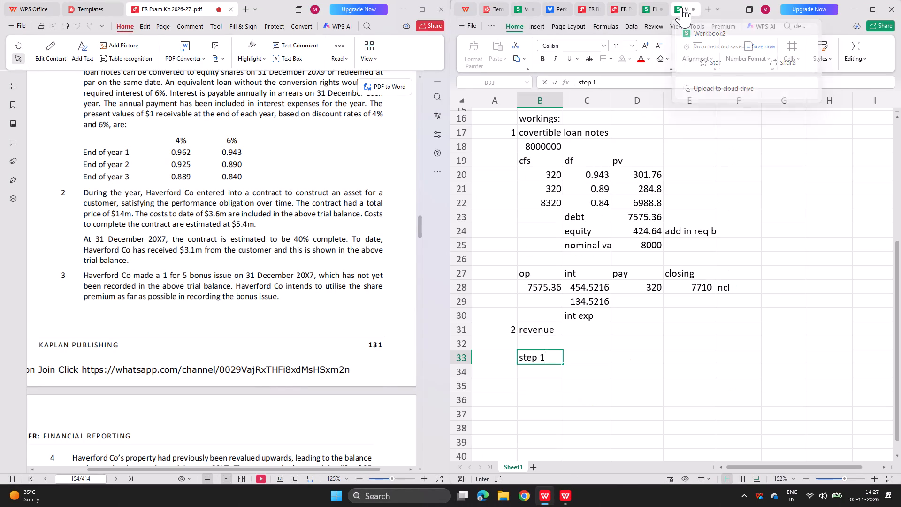
key("Right")
type("overall profit")
key("Return")
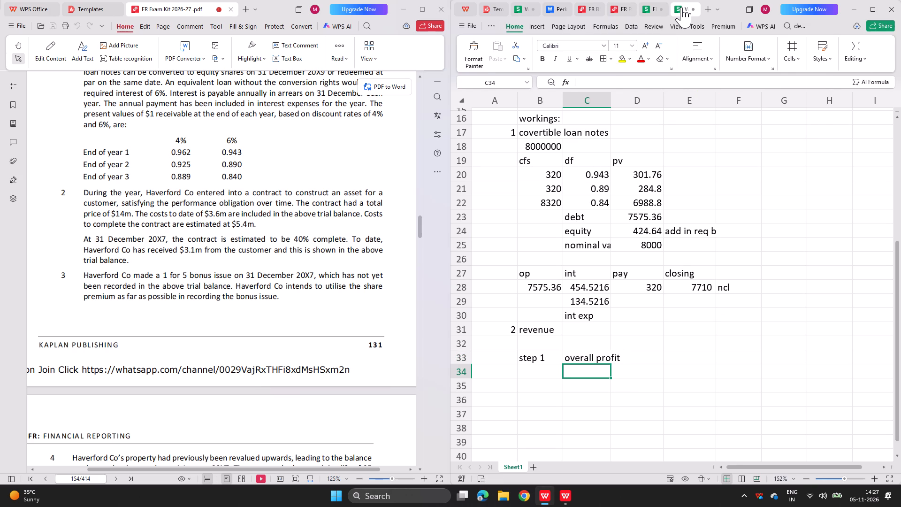
Add the line "total contract price" in cell B35 with the amount 14000 in D35.
left_click(547, 384)
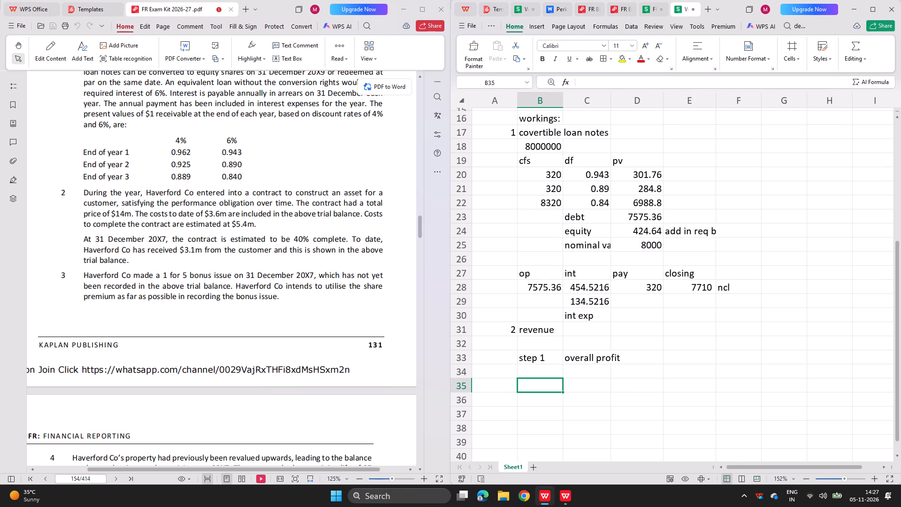
type("toral")
key("BackSpace")
key("BackSpace")
key("BackSpace")
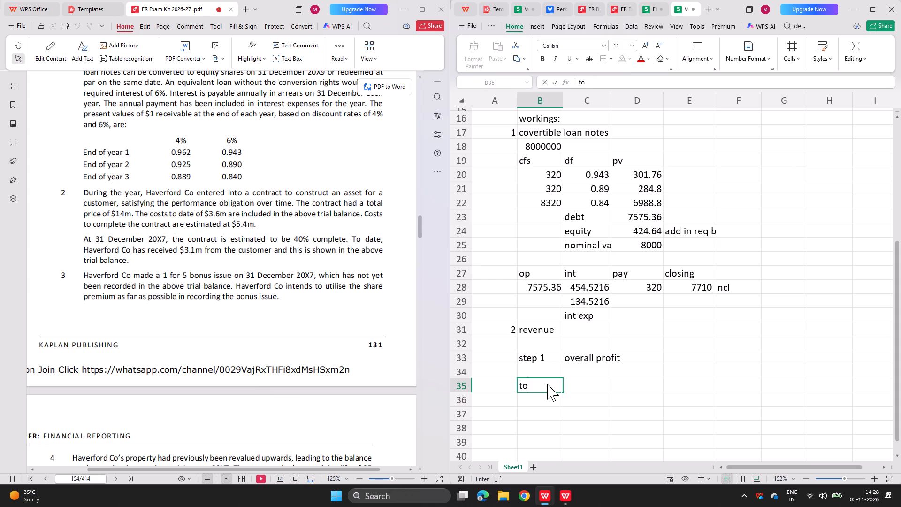
type("tal contrac tpeice")
key("BackSpace")
key("BackSpace")
key("BackSpace")
key("BackSpace")
key("BackSpace")
key("BackSpace")
key("BackSpace")
key("r")
key("BackSpace")
type("t price")
key("Right")
key("Right")
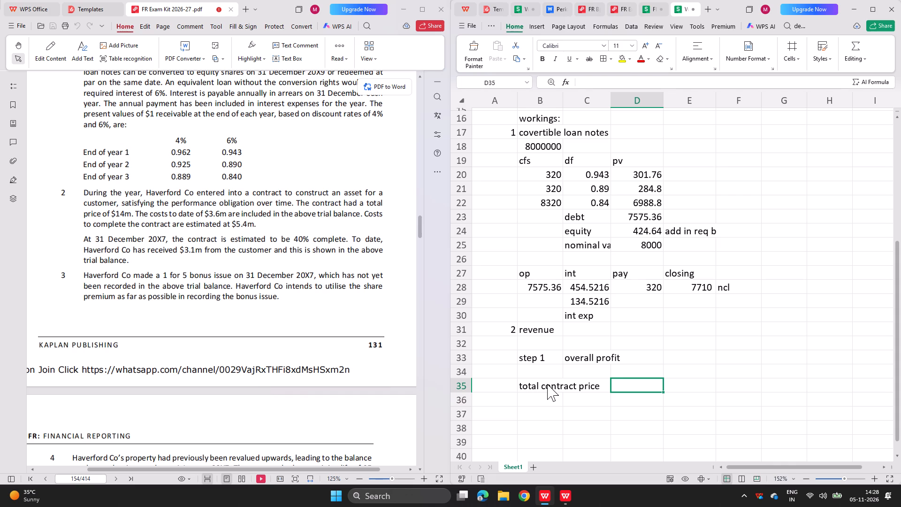
type("14000")
Add the labels "cost to date" in B36 and "cost to complete" in B37 below the contract price.
key("Left")
key("Left")
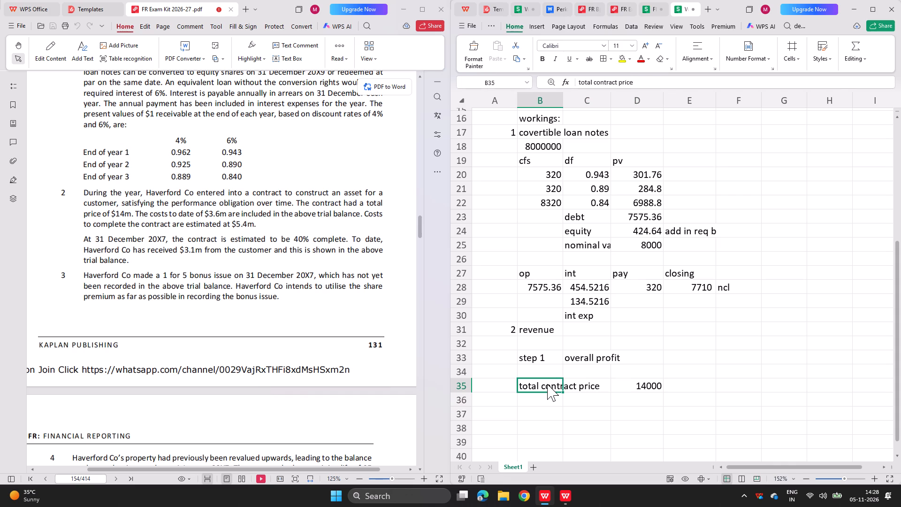
key("Down")
type("co")
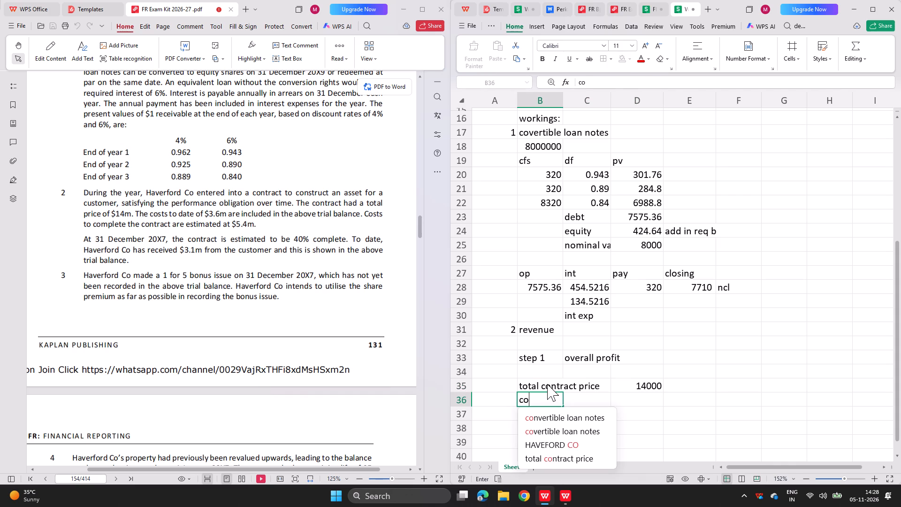
type("st to f")
key("BackSpace")
type("date")
key("Return")
type("cost to complete")
key("Return")
key("0")
key("Right")
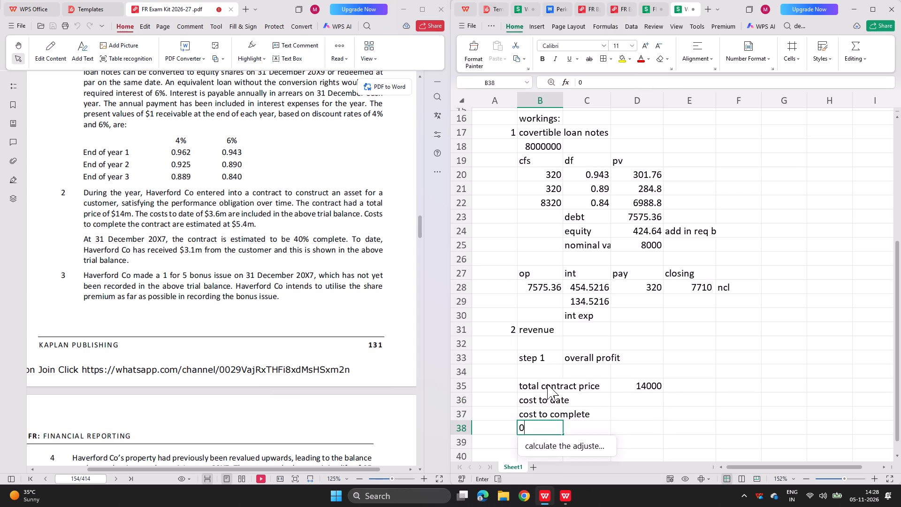
key("Right")
key("Left")
key("Left")
key("BackSpace")
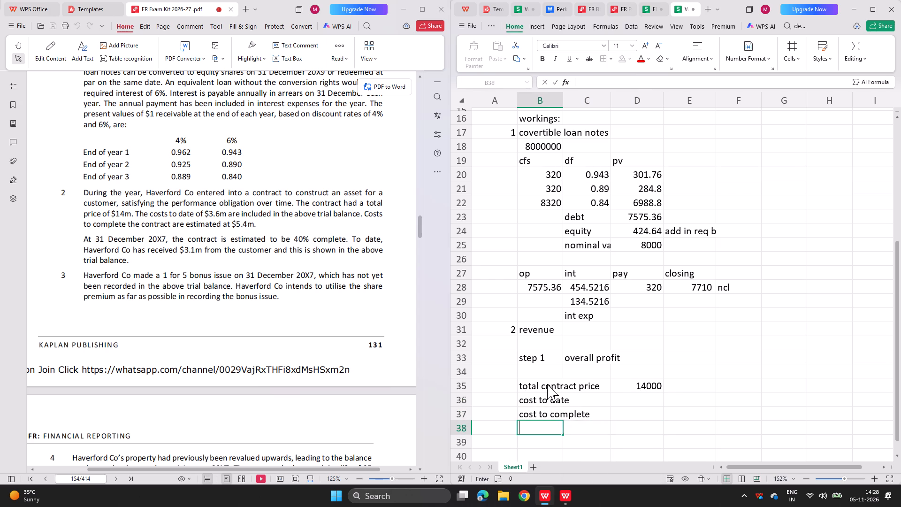
Enter 3600 as the cost to date in D36 and 4500 as the cost to complete in D37.
key("Right")
key("Right")
key("Up")
key("Up")
key("equal")
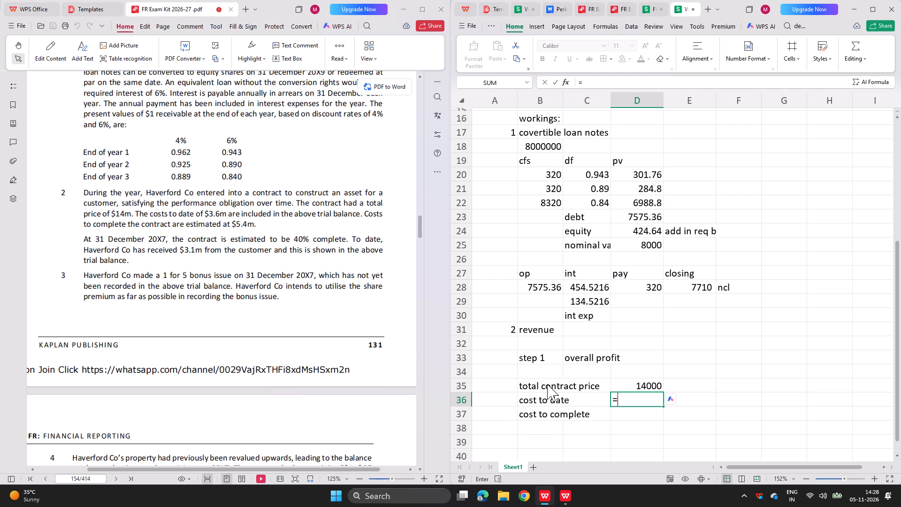
type("3600")
key("Return")
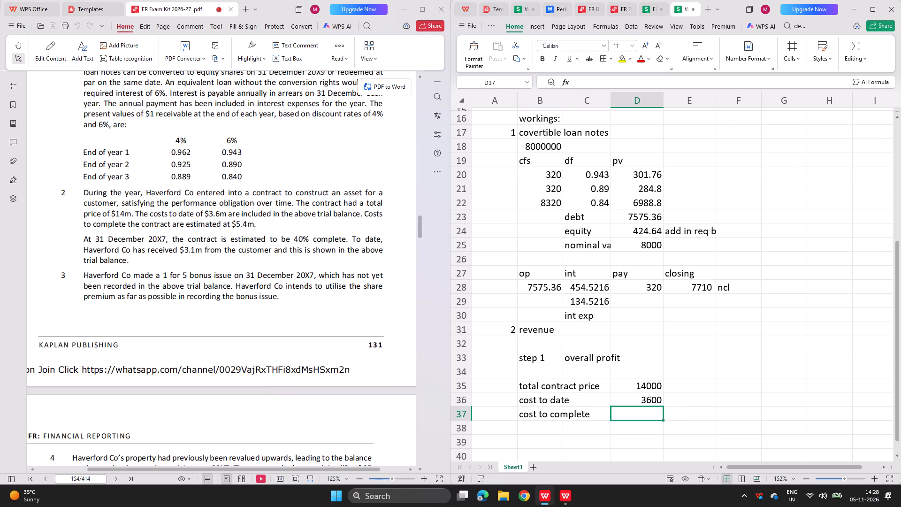
key("equal")
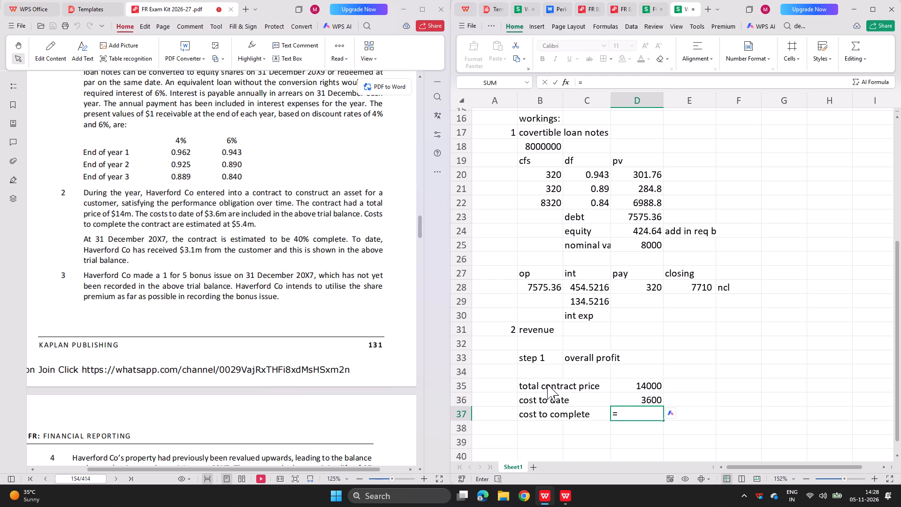
type("4500")
key("Return")
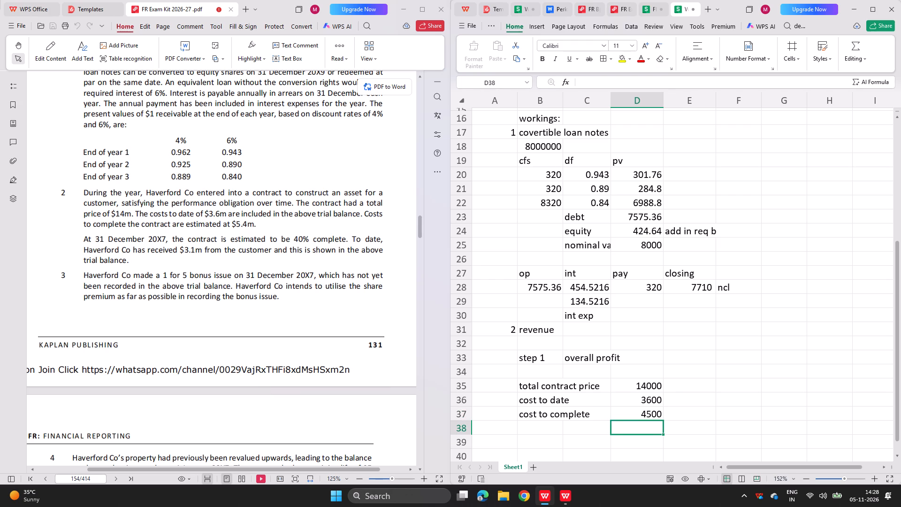
Calculate the overall contract profit in D38 with the formula =D35-D36-D37.
key("equal")
key("Up")
key("Up")
key("Up")
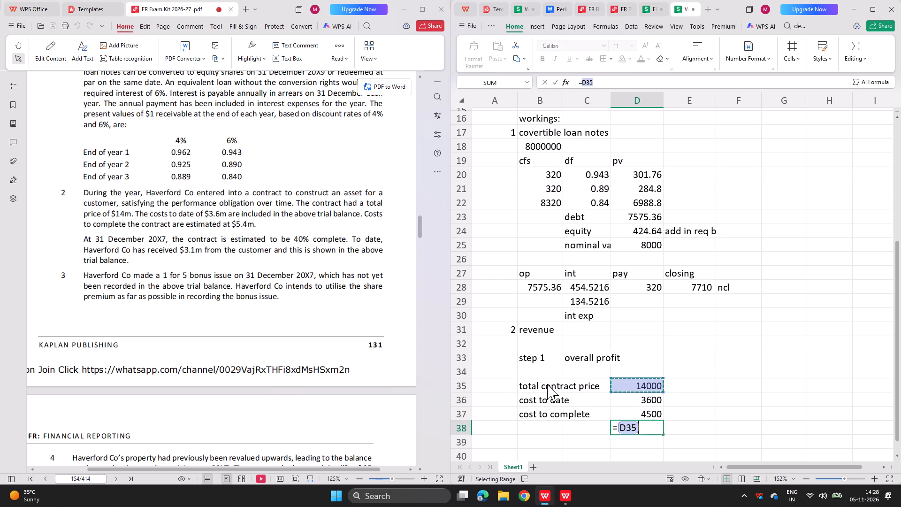
key("minus")
key("Up")
key("Up")
key("minus")
key("Up")
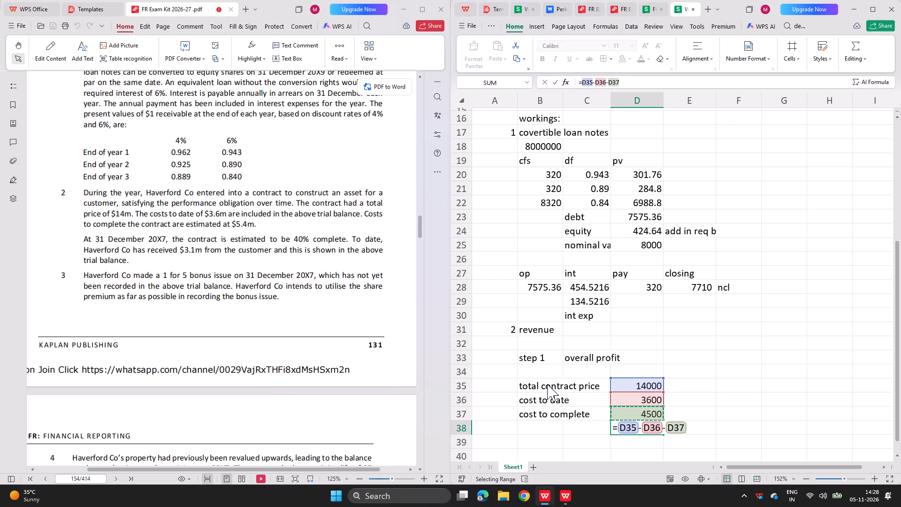
key("Return")
Check the model answer's overall contract figures in W2 and correct the cost to complete in D37 to 5400.
left_click(618, 1)
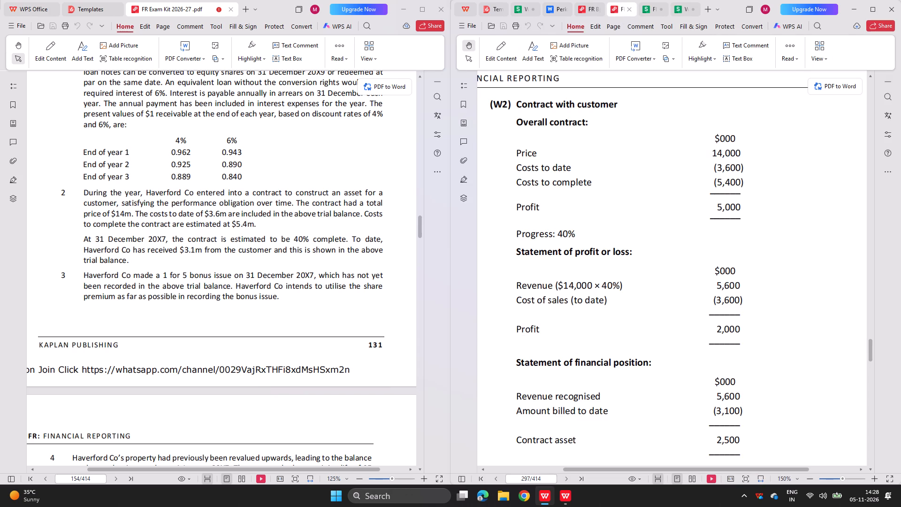
left_click(678, 6)
left_click(628, 411)
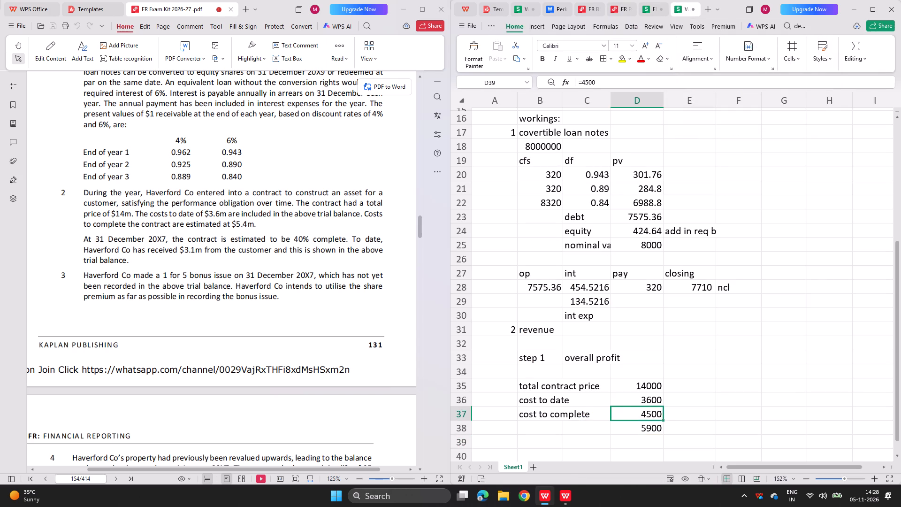
left_click_drag(628, 411, 633, 415)
key("BackSpace")
key("BackSpace")
type("54")
key("Return")
Label B38 "profit" and recheck the model answer's contract with customer working (W2).
left_click(536, 429)
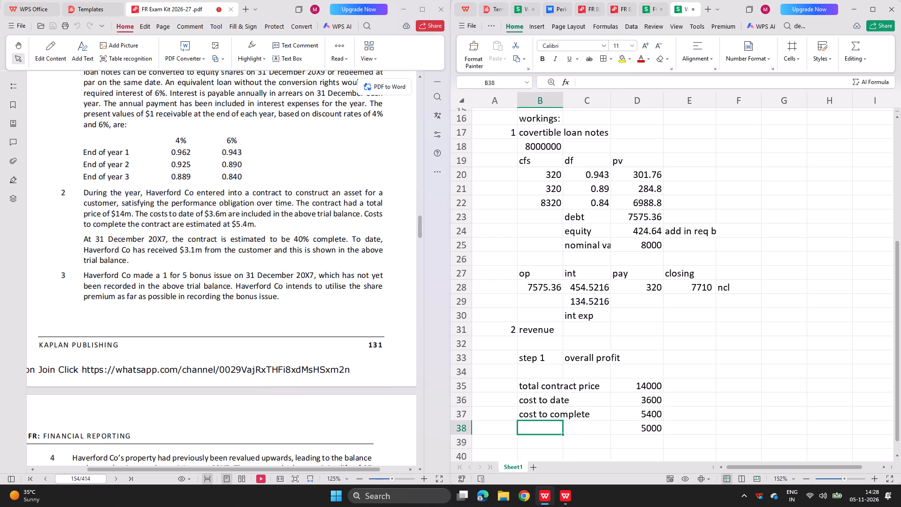
type("profit")
left_click(625, 0)
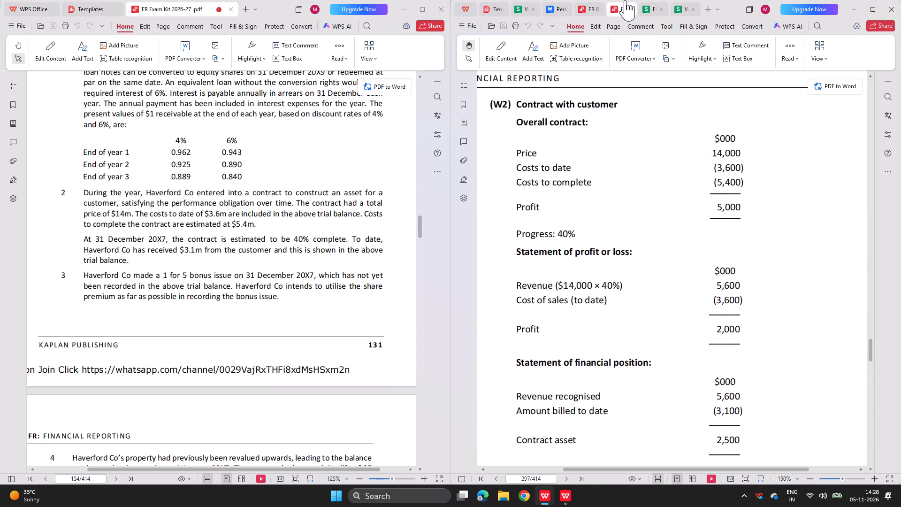
left_click(683, 5)
key("Return")
Add the heading "step 2" in B40 with "progress p%" beside it in C40.
key("Return")
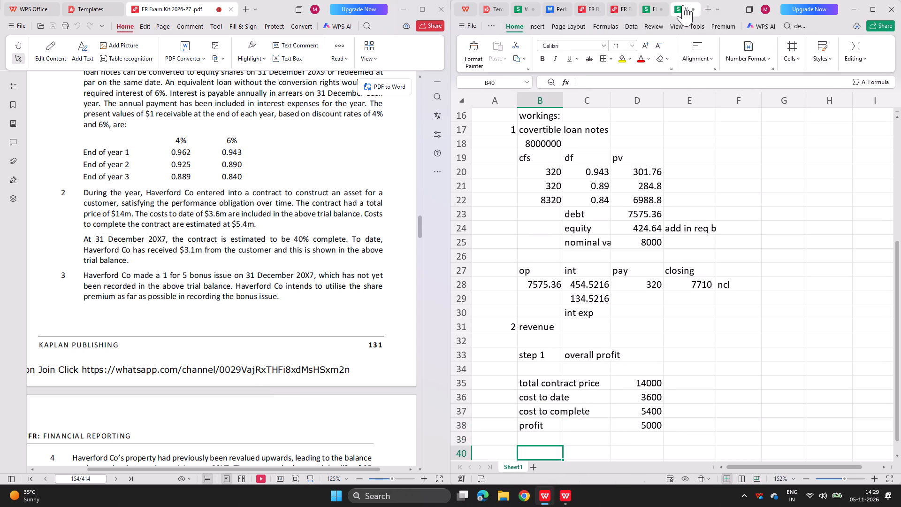
type("por")
key("BackSpace")
key("BackSpace")
type("ro")
key("BackSpace")
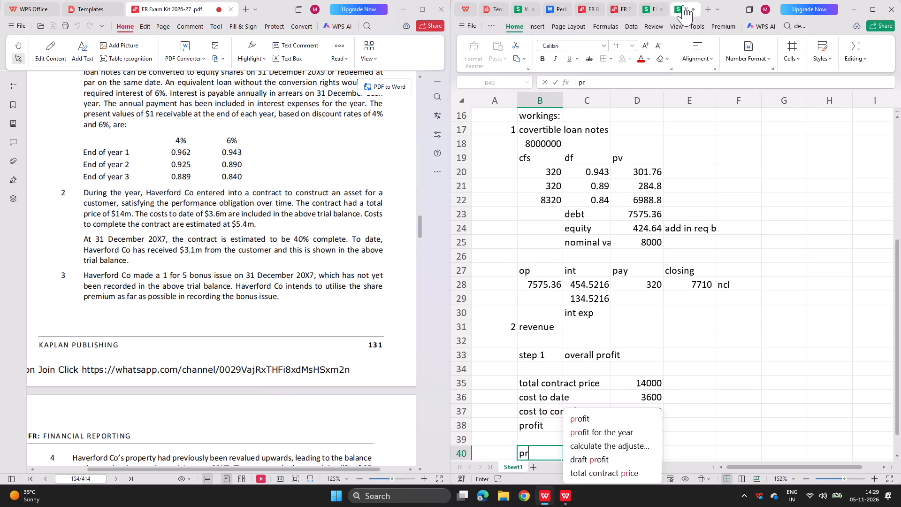
key("BackSpace")
key("BackSpace")
type("step 2")
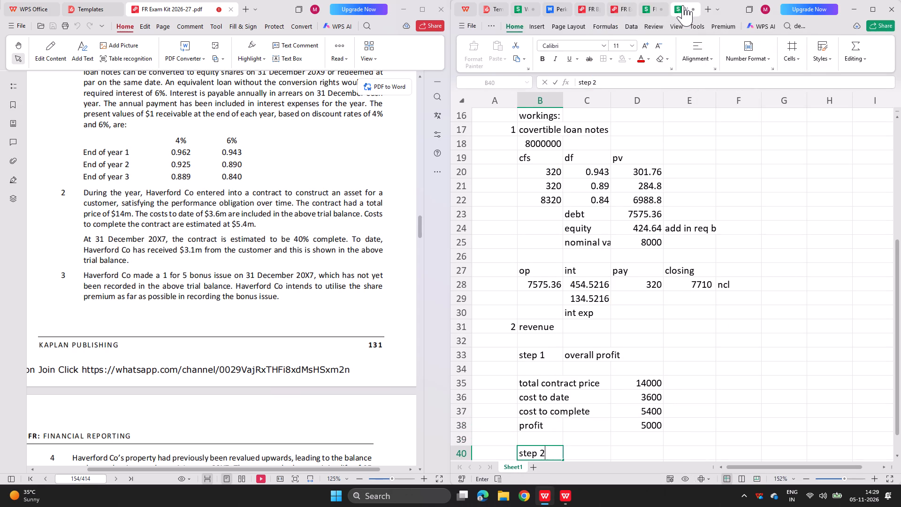
key("Right")
type("profg")
key("BackSpace")
key("BackSpace")
type("gr")
key("BackSpace")
key("e")
key("BackSpace")
type("ress p%")
key("Return")
Enter the contract progress of 40% in C42.
key("Return")
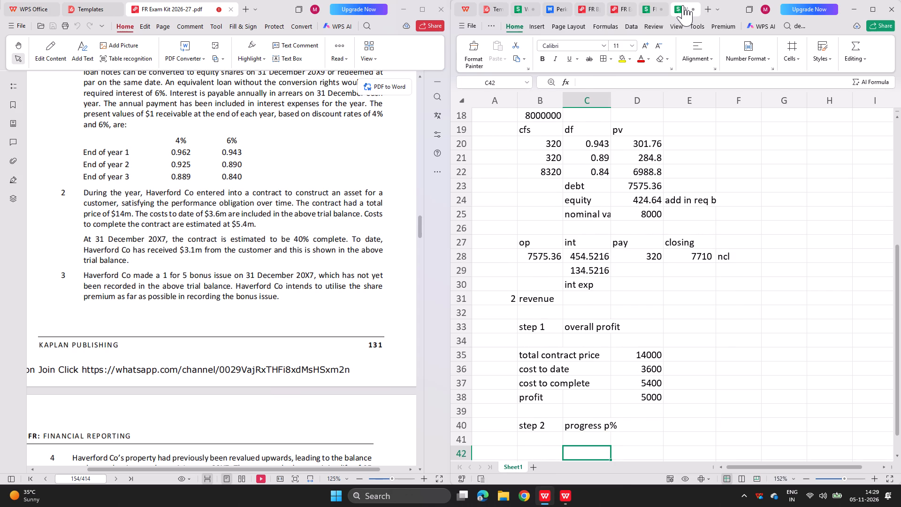
type("40%")
key("Return")
key("Return")
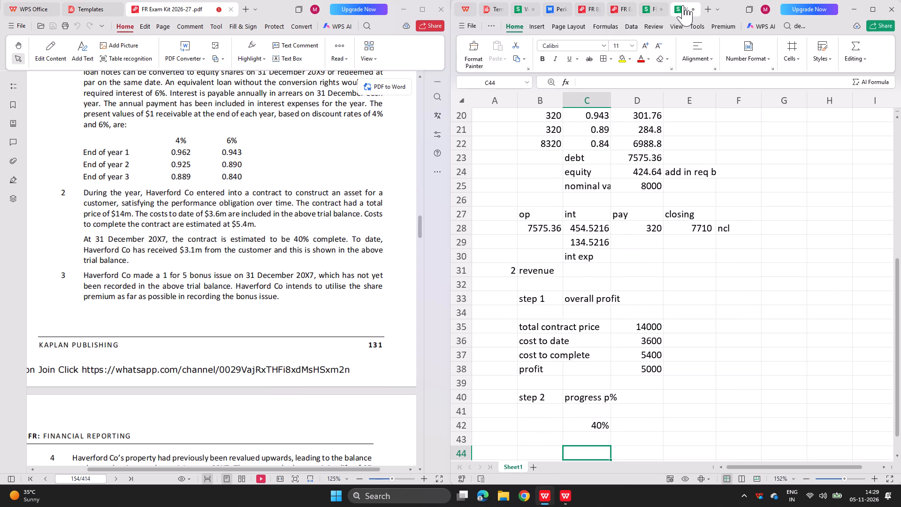
Add the heading "step 3" in B43 with "profit or loss" beside it in C43.
key("Left")
key("Up")
type("wt")
key("BackSpace")
key("BackSpace")
type("step 3")
key("Down")
key("Right")
key("Up")
key("s")
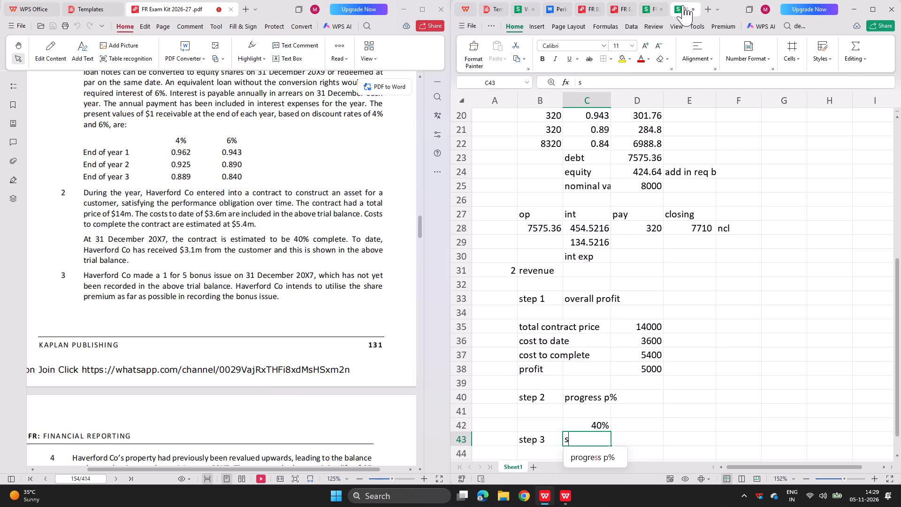
key("BackSpace")
type("profit or o=")
key("BackSpace")
key("BackSpace")
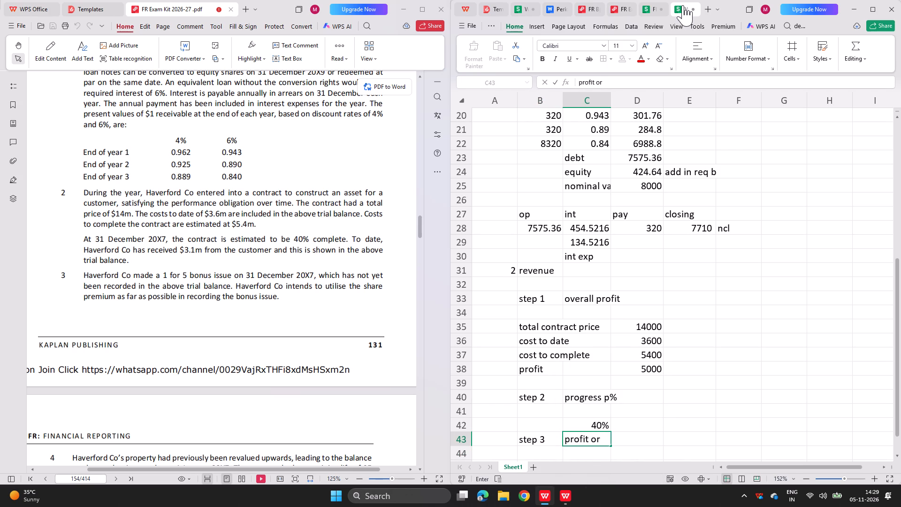
type("loss")
key("Return")
Add the labels "revenue" in B45 and "less cos" in B46 under the step 3 heading.
key("Left")
key("Down")
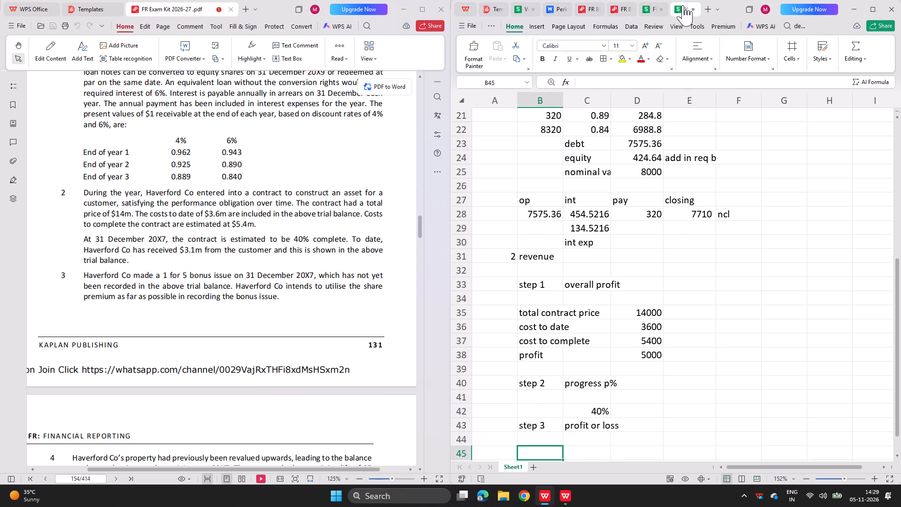
key("Up")
key("Down")
type("revenue")
key("Return")
type(";e")
key("BackSpace")
key("BackSpace")
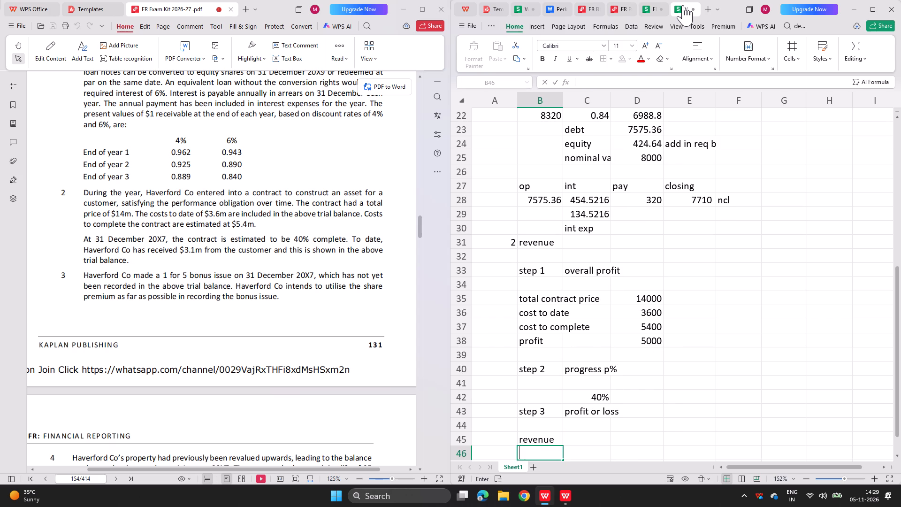
type("less cps")
key("Return")
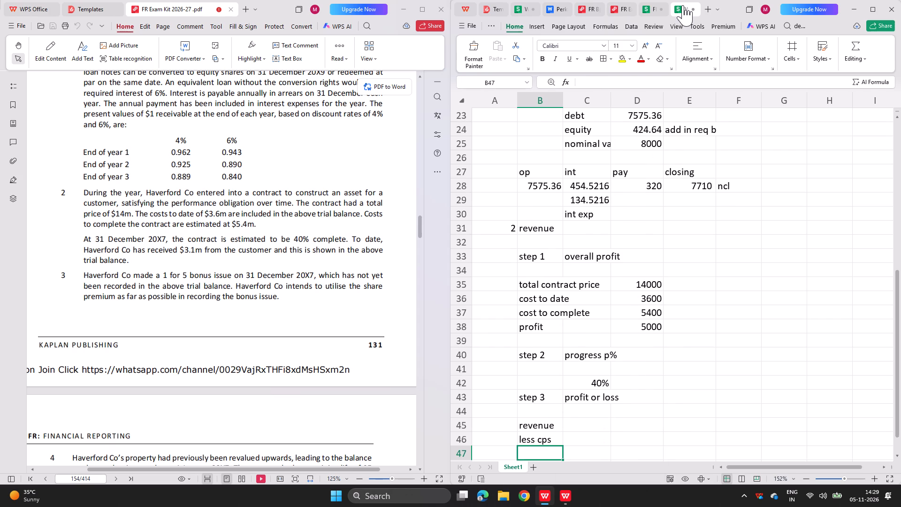
key("Up")
key("BackSpace")
type("less cp")
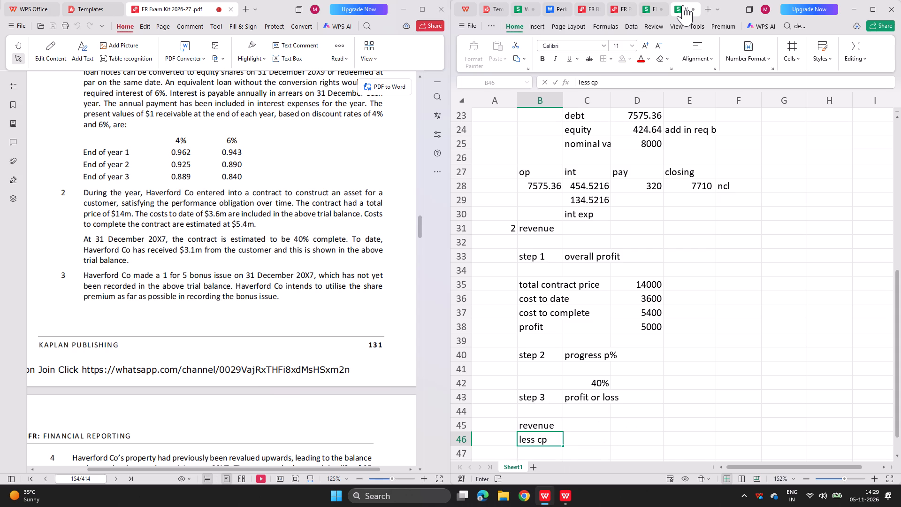
key("BackSpace")
type("os")
key("Return")
Calculate the contract revenue in C45 as total contract price times progress, using =D35*C42.
key("Right")
key("Up")
key("Up")
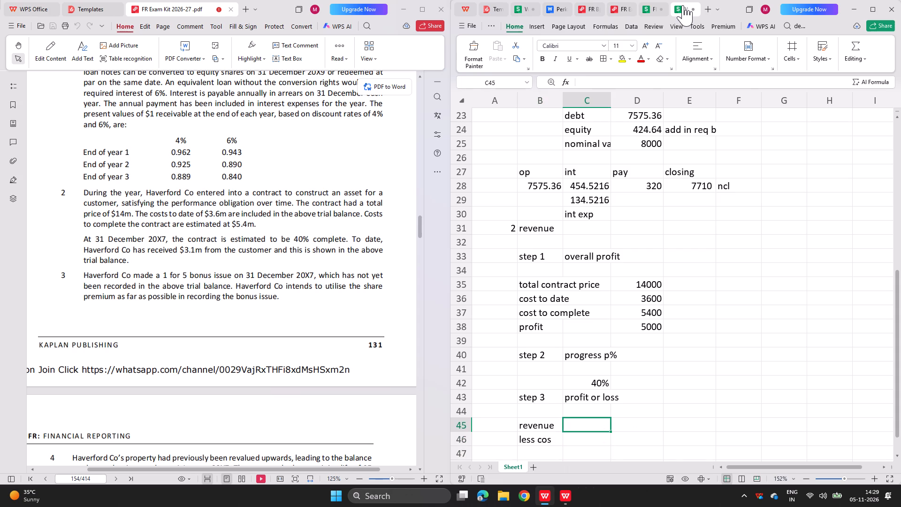
scroll(316, 211, "up", 1)
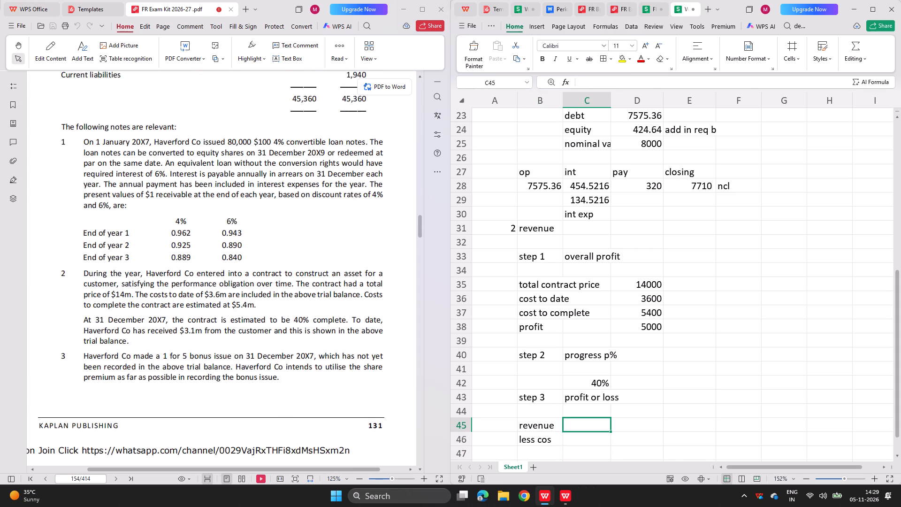
key("equal")
key("Up")
key("Up")
key("Up")
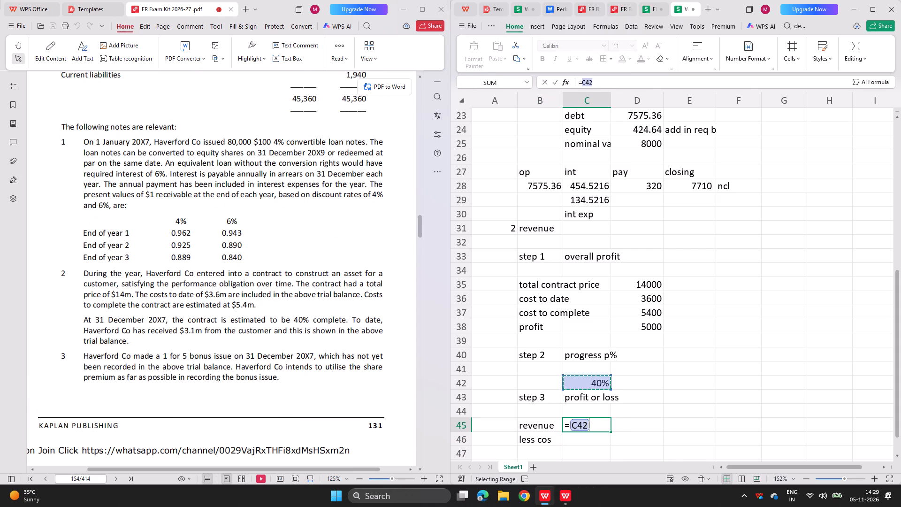
key("Up")
key("Up")
key("Up")
key("Up")
key("Up")
key("Up")
key("Up")
key("Right")
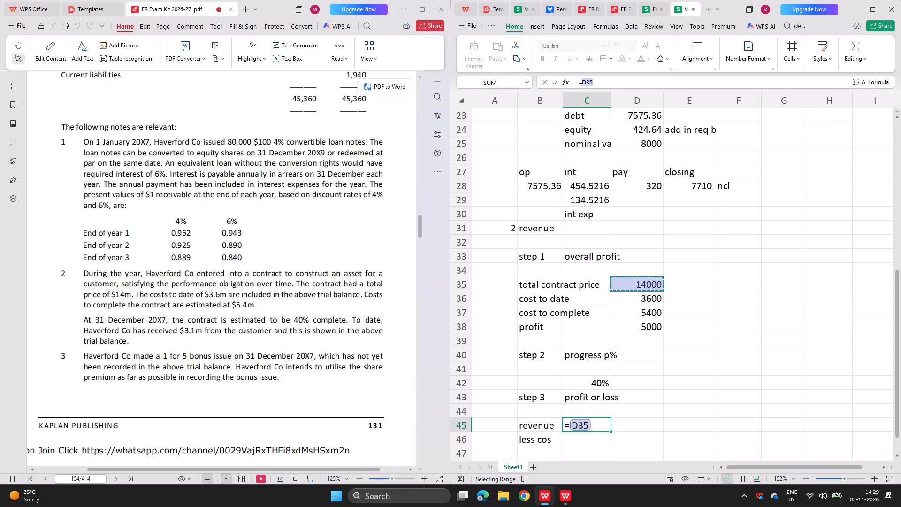
key("asterisk")
key("Up")
key("Up")
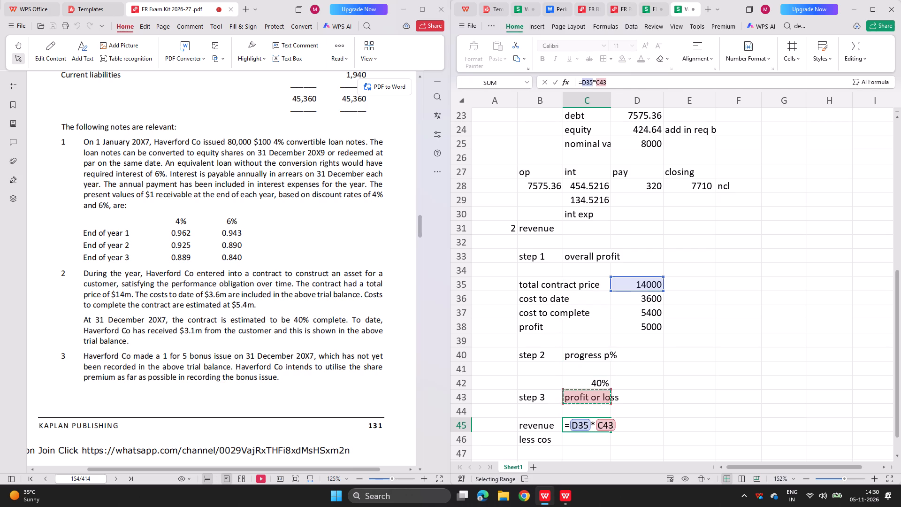
key("Up")
key("Return")
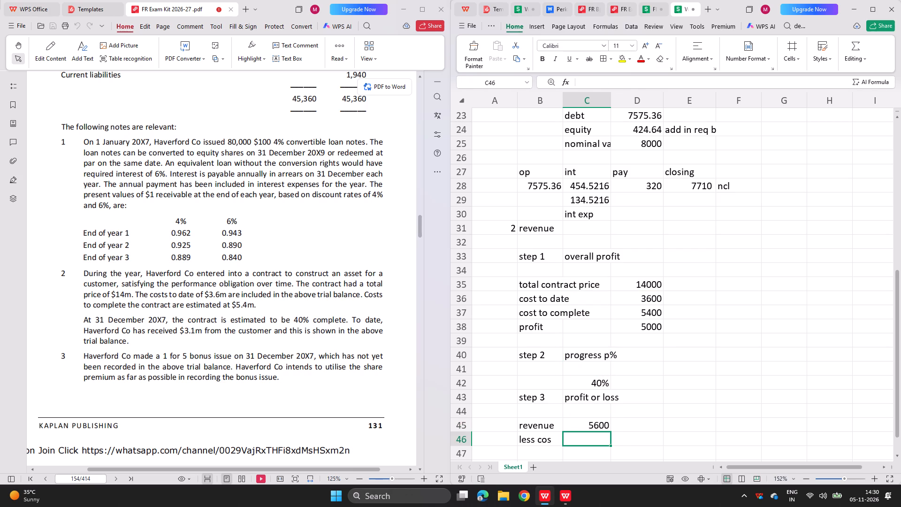
Link the cost of sales in C46 to the cost to date in D36.
key("equal")
key("Right")
key("Up")
key("Up")
key("Up")
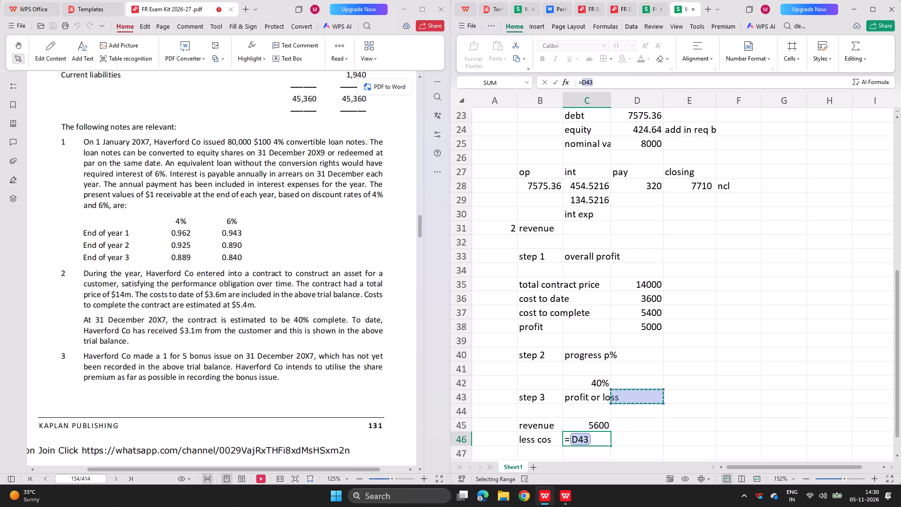
key("Up")
key("Up")
key("Up")
key("Up")
key("Up")
key("Up")
key("Up")
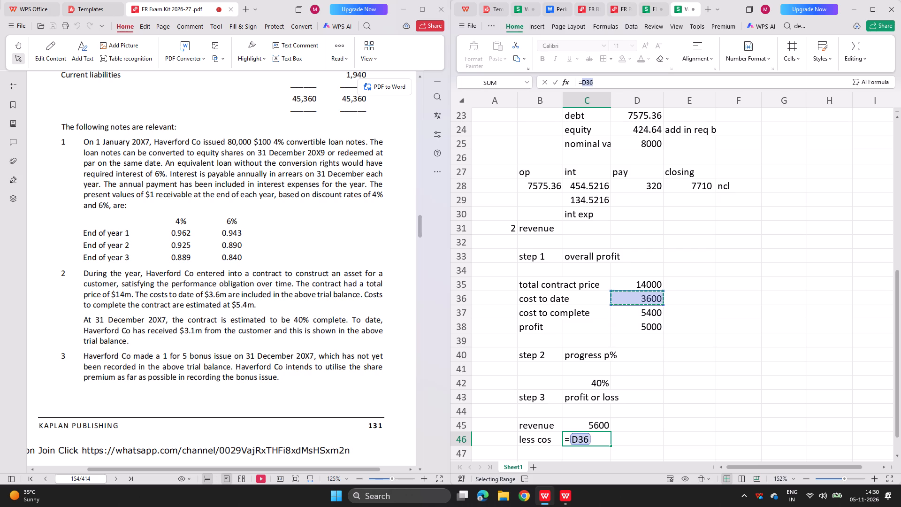
key("Return")
Calculate the contract profit for the year in C48 as revenue less cost of sales, using =C45-C46.
key("Down")
key("equal")
key("Up")
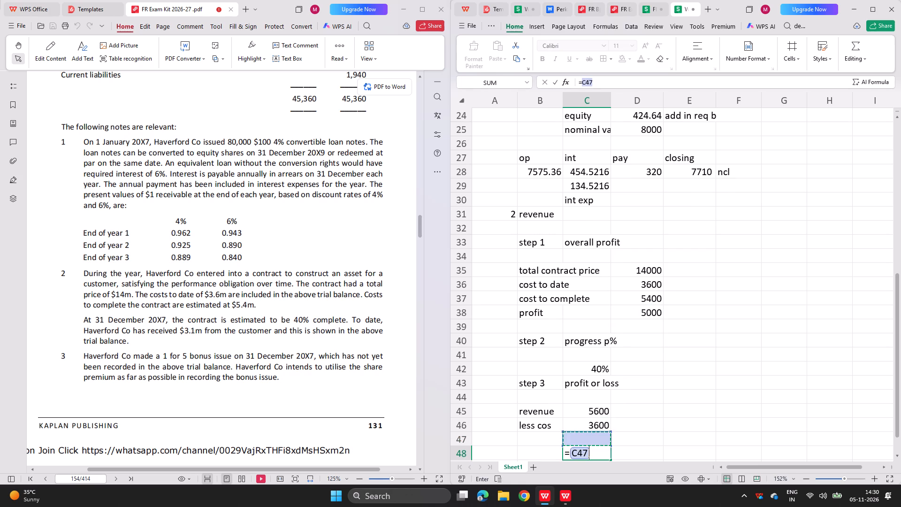
key("Up")
key("Up")
key("minus")
key("Up")
key("Up")
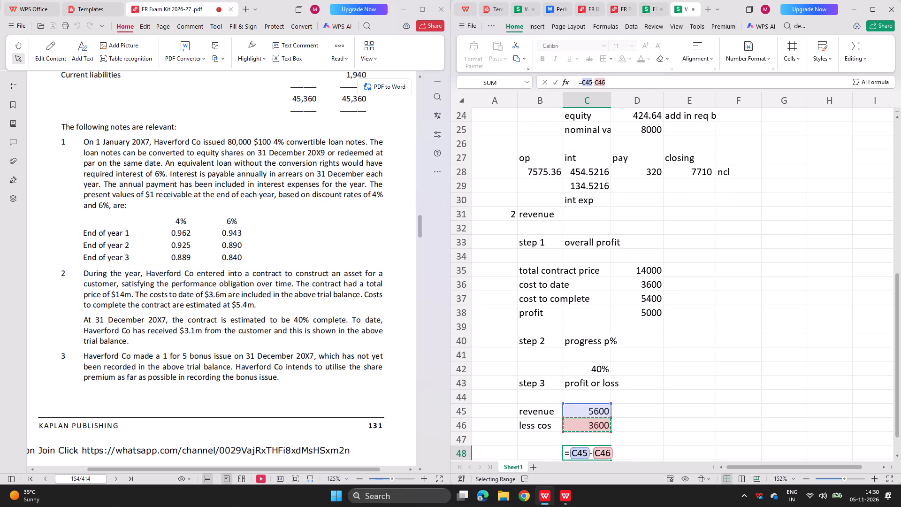
key("Return")
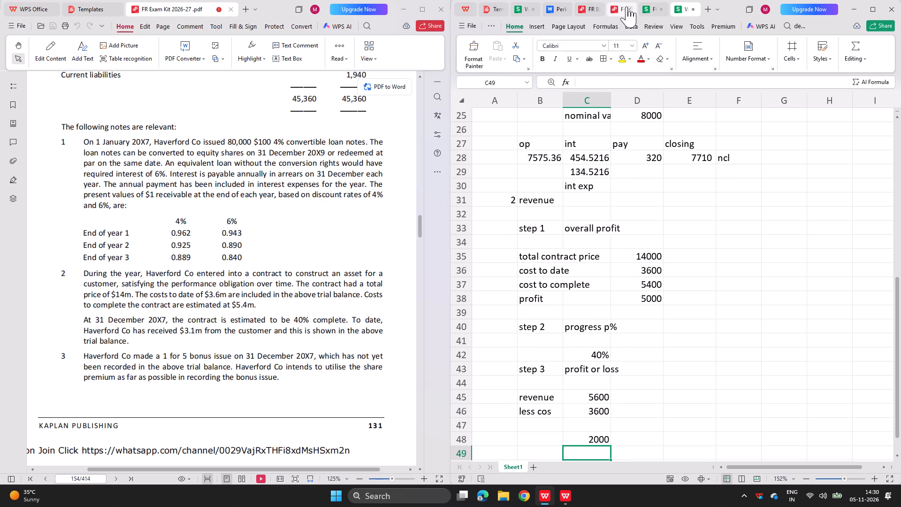
Open the FR Exam Kit model answer alongside the question and examine its working W2, Contract with customer.
left_click(626, 7)
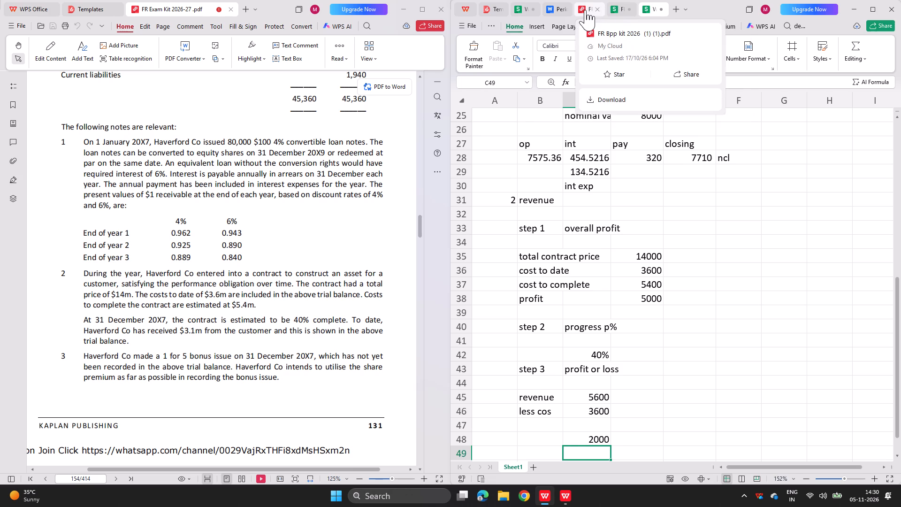
left_click(585, 10)
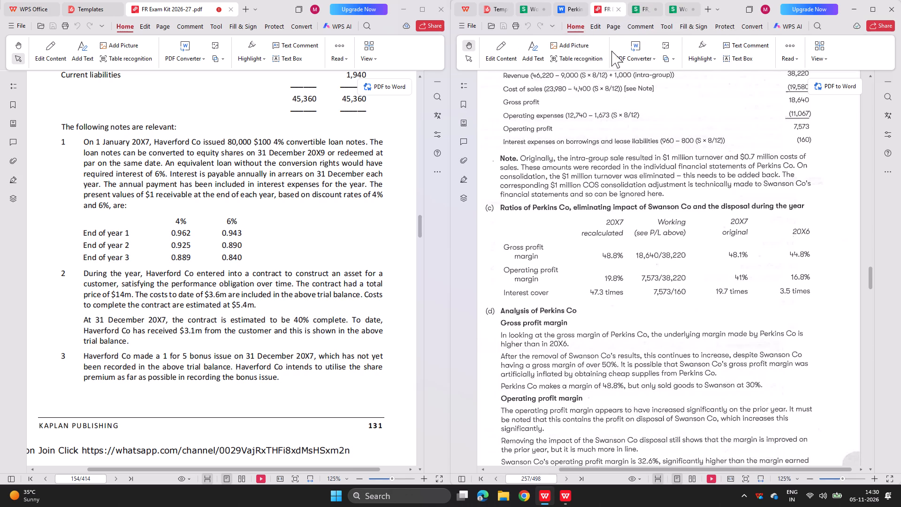
key("ctrl+z")
key("ctrl+z")
left_click(465, 12)
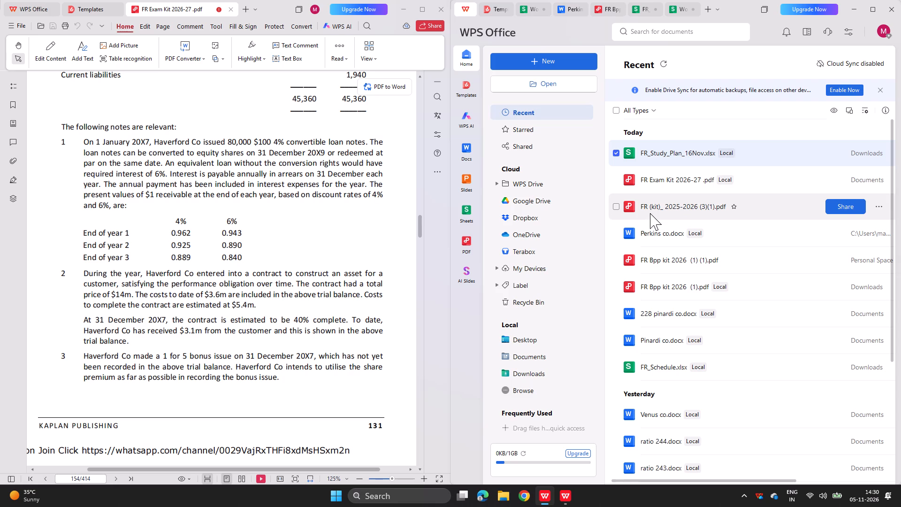
double_click(651, 187)
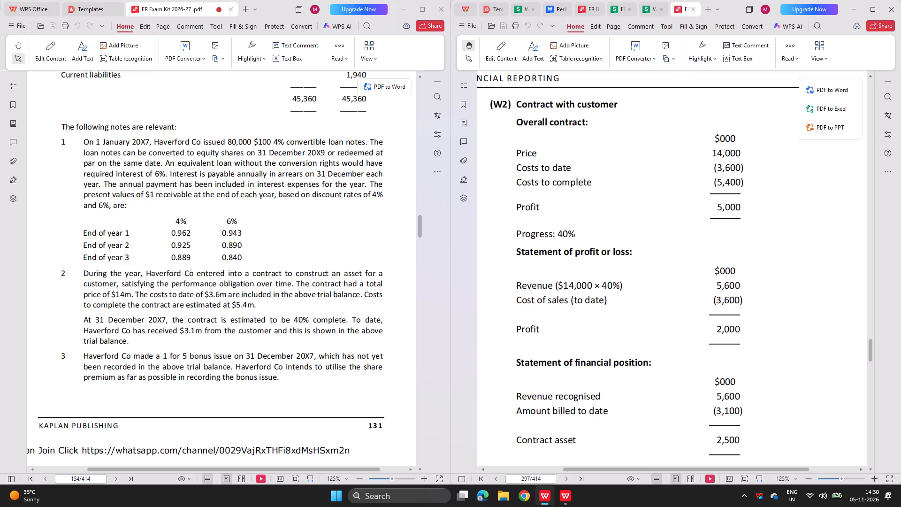
left_click_drag(647, 9, 687, 8)
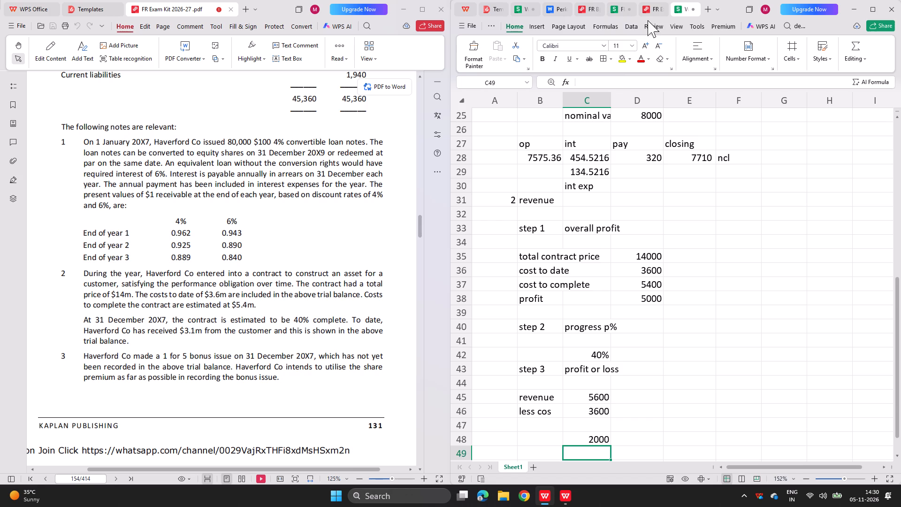
left_click(648, 8)
scroll(609, 297, "down", 1)
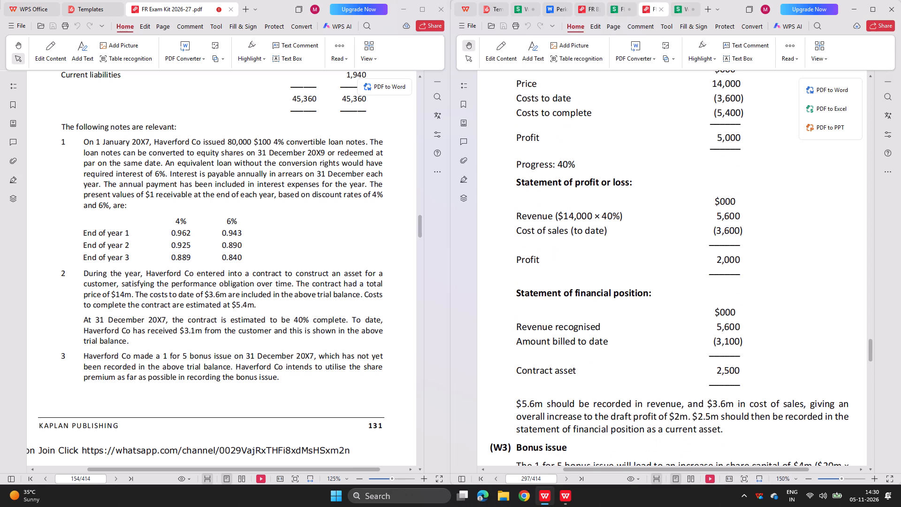
Return to the workbook and label the contract result in B48 as "profit".
left_click(678, 11)
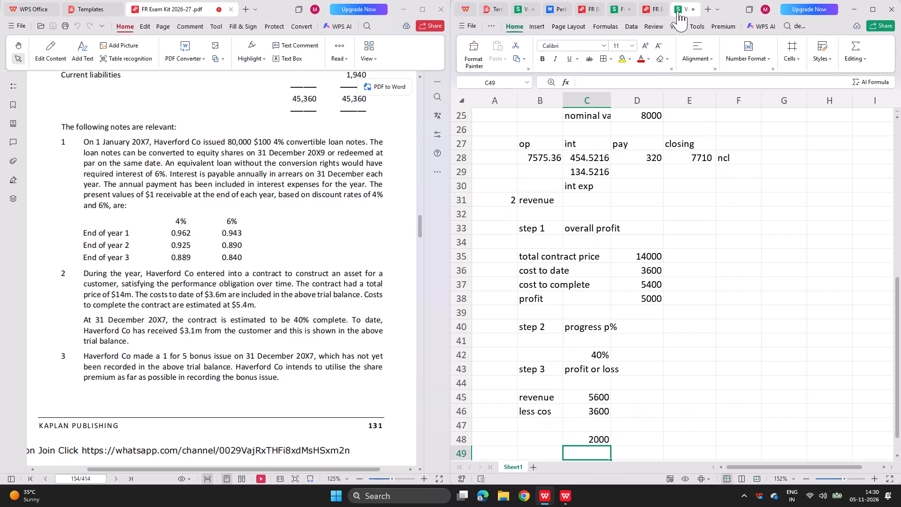
left_click(545, 436)
type("profit")
key("Return")
key("Return")
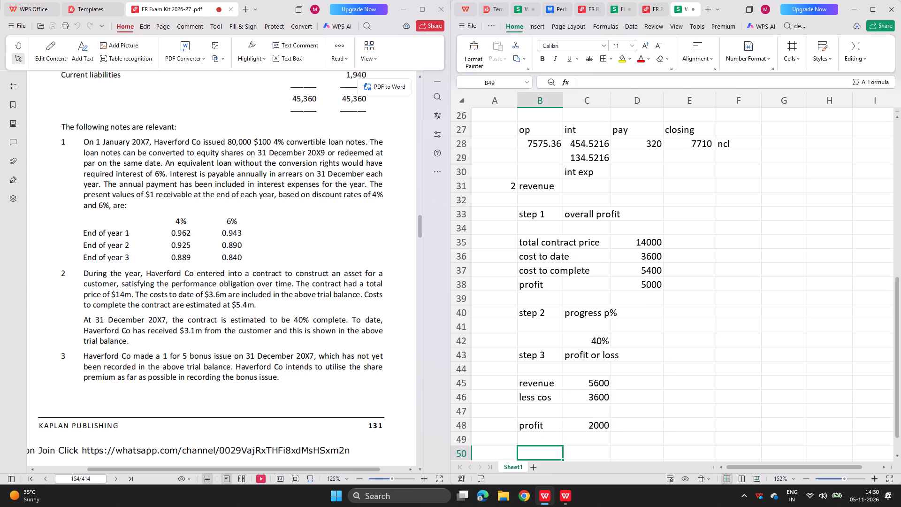
Add the next working heading in row 50, with "step 4" in B50 and "balance sheet" in C50.
type("step 4")
key("Right")
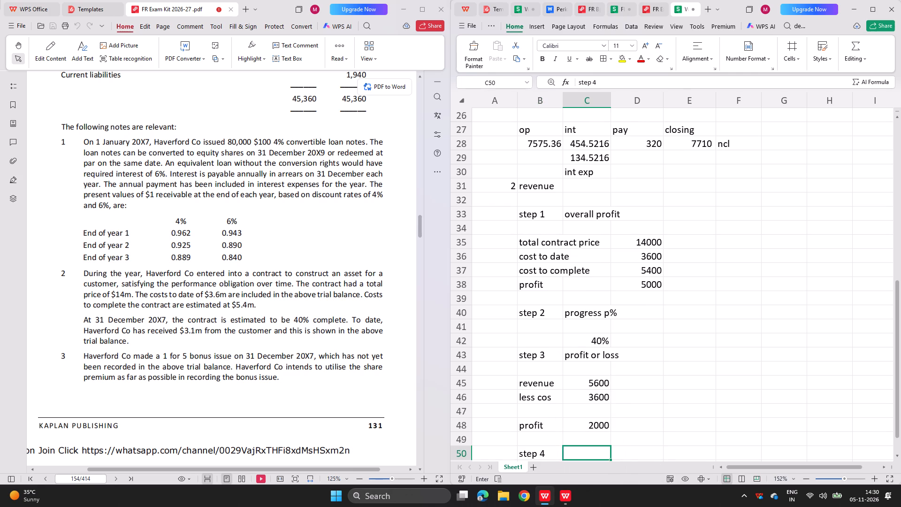
type("balance sheet")
key("Return")
key("Return")
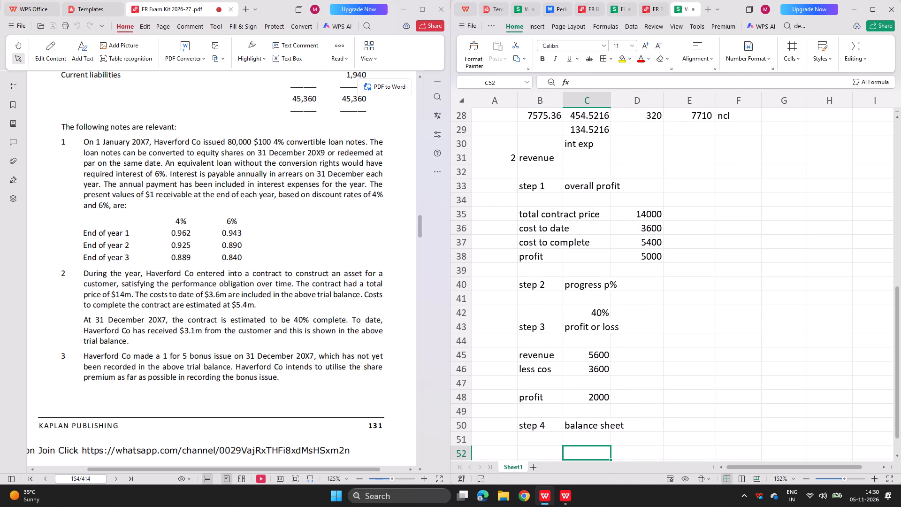
Add the labels "revenue" in B52 and "less invoices" in B53 under the step 4 heading.
key("Left")
type("revneu")
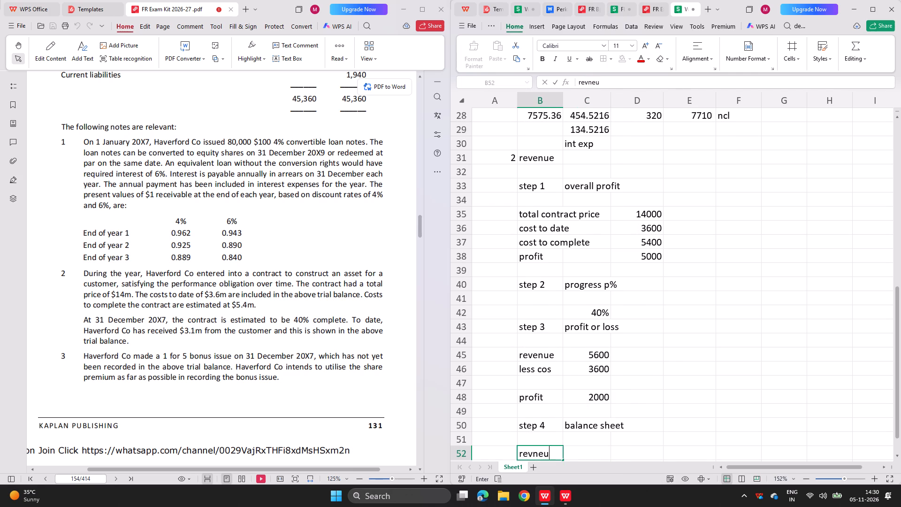
key("BackSpace")
key("BackSpace")
key("BackSpace")
type("enue")
key("Return")
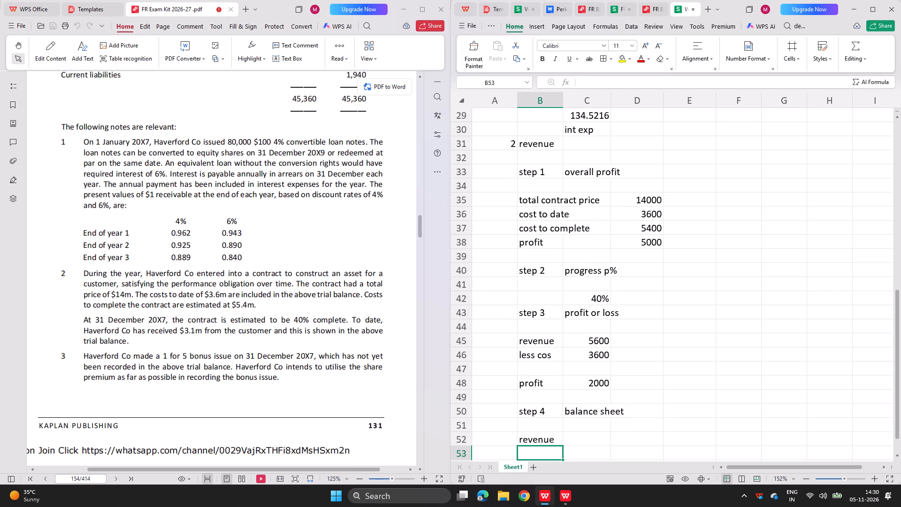
type("less incvo")
key("BackSpace")
key("BackSpace")
type("vo")
key("BackSpace")
key("BackSpace")
key("BackSpace")
type("voices")
key("Return")
Link the step 4 revenue in C52 to the step 3 contract revenue, using =C45.
key("Right")
key("Up")
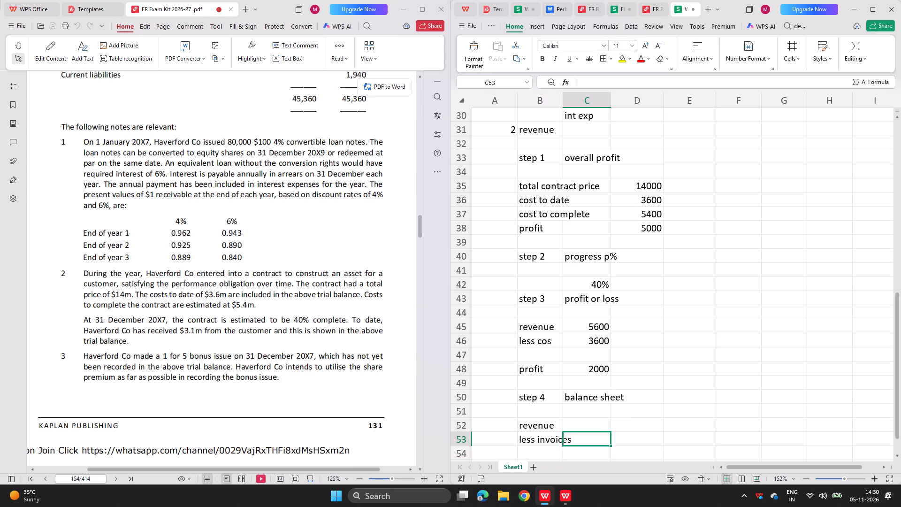
key("Up")
key("equal")
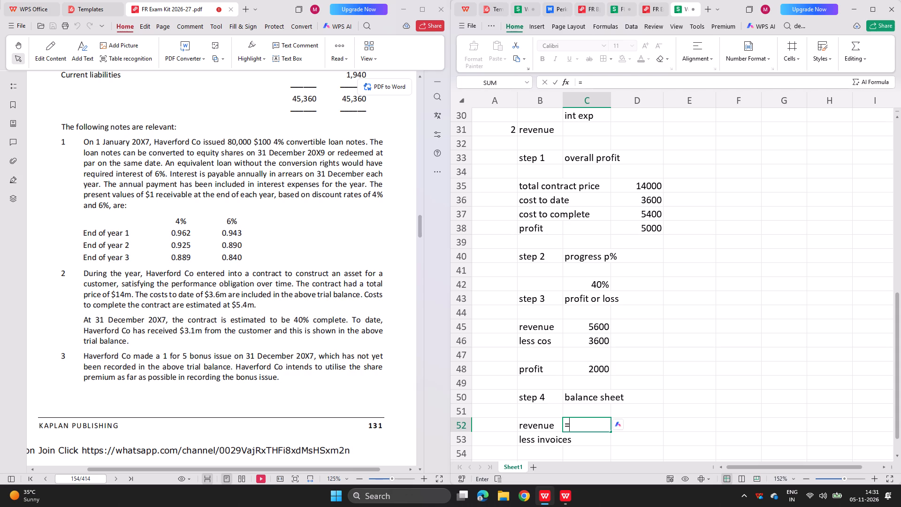
key("Up")
key("Up")
key("Up")
key("Up")
key("Up")
key("Up")
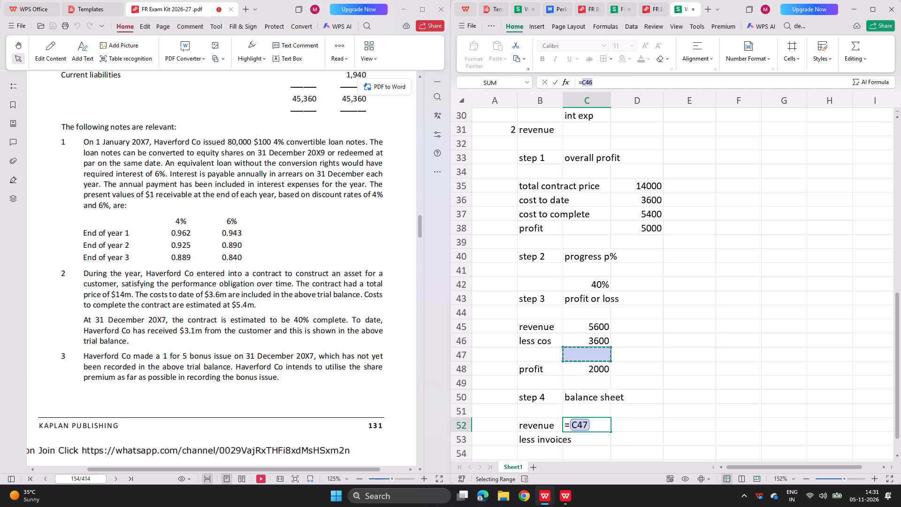
key("Up")
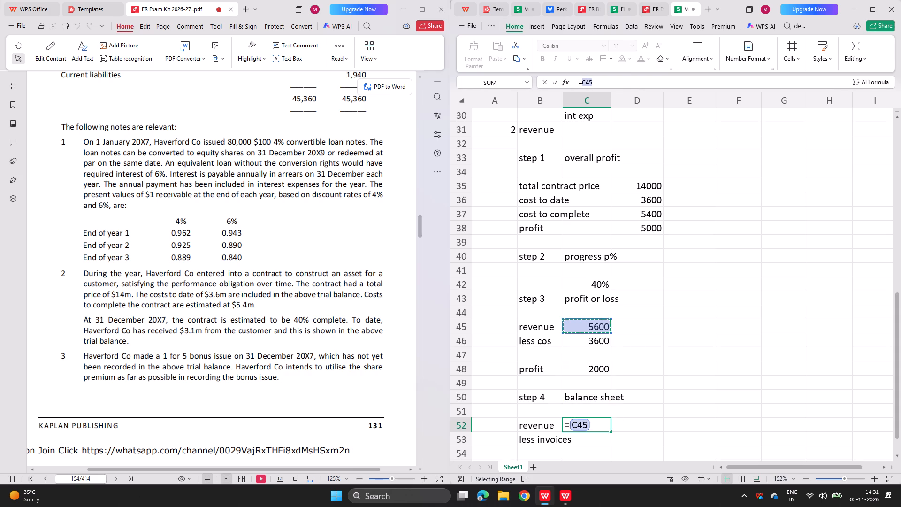
key("Return")
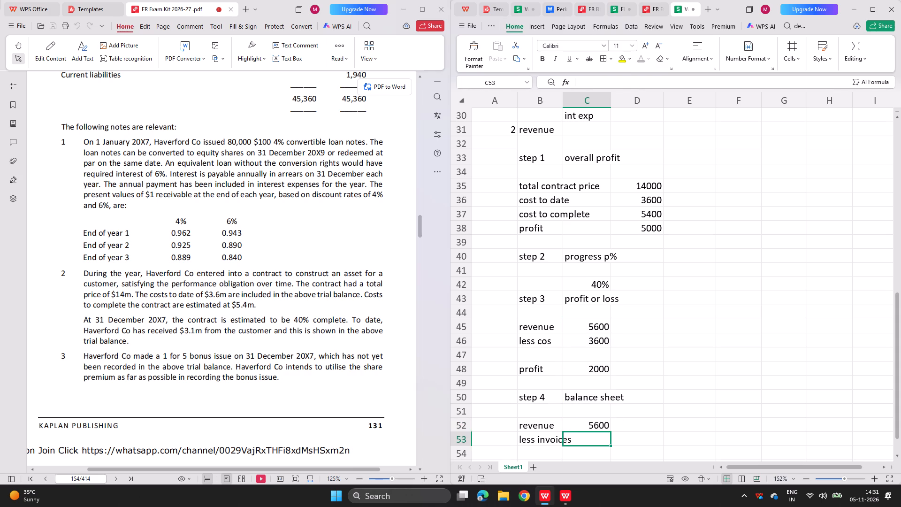
Find the cash received from the contract customer in the trial balance and enter 3100 in C53 as invoices.
key("equal")
key("minus")
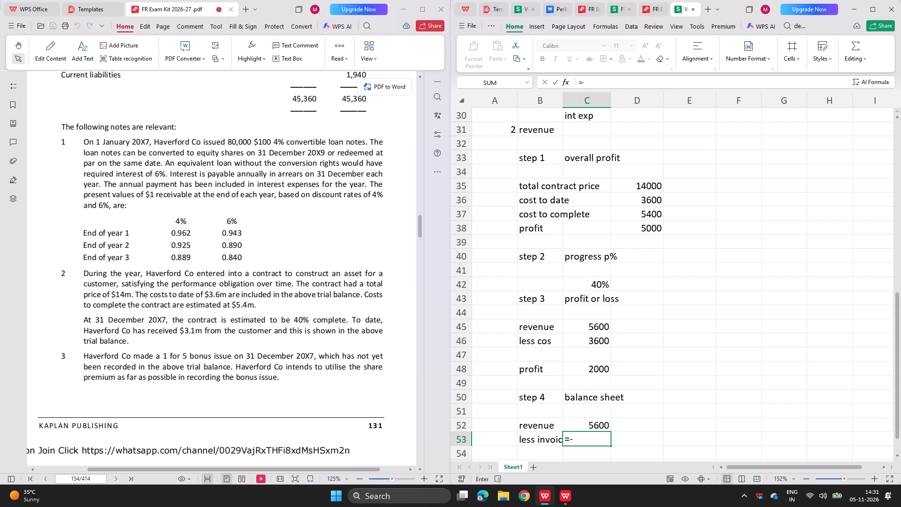
scroll(188, 340, "down", 1)
scroll(188, 340, "up", 1)
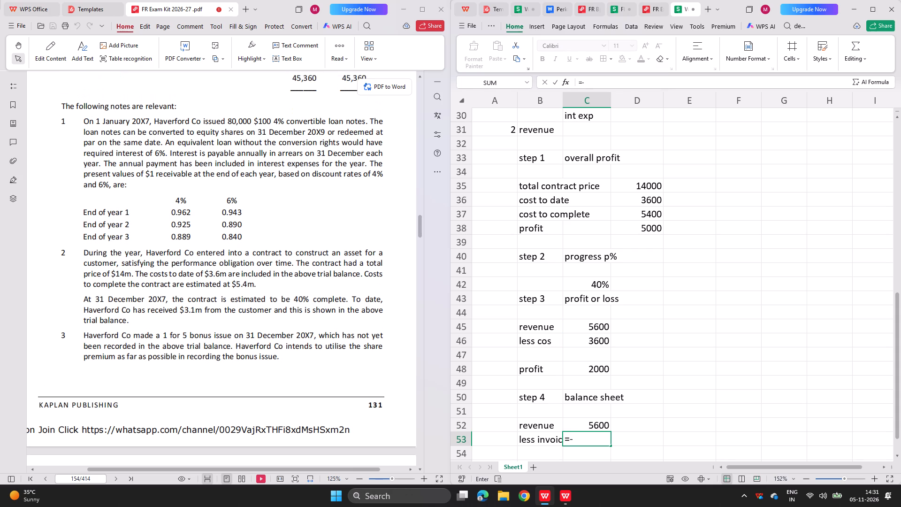
scroll(188, 340, "up", 1)
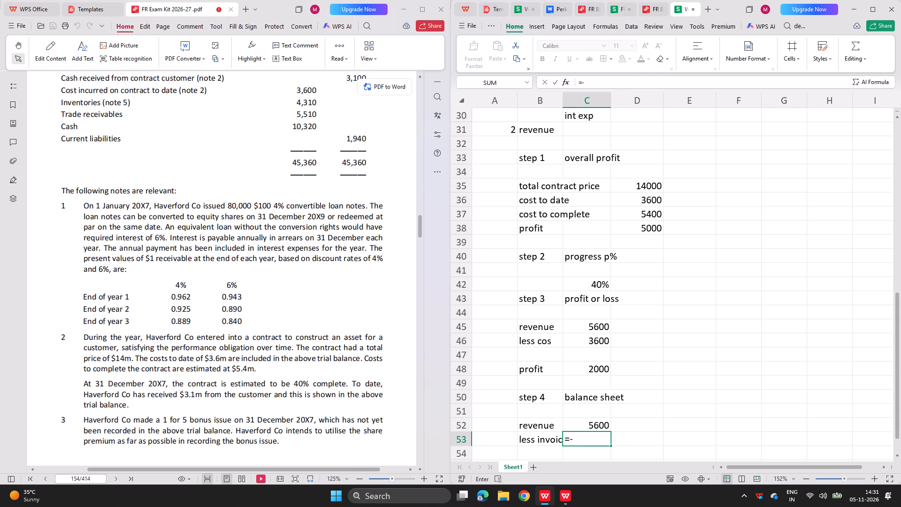
scroll(188, 340, "right", 1)
scroll(188, 340, "up", 1)
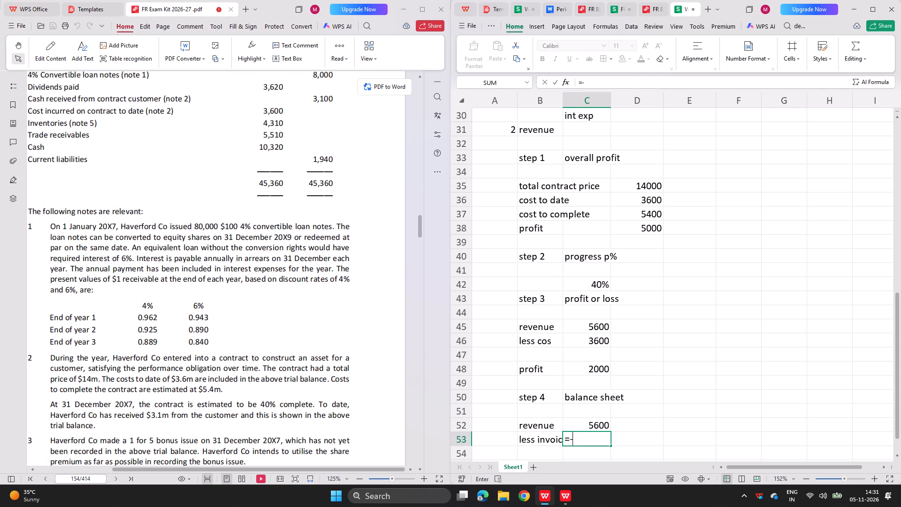
scroll(189, 340, "left", 1)
scroll(189, 340, "up", 1)
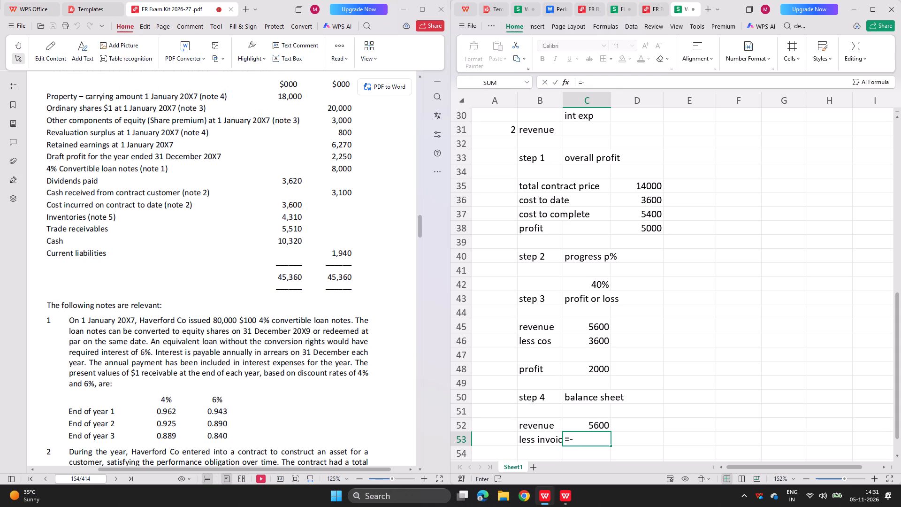
scroll(95, 391, "down", 1)
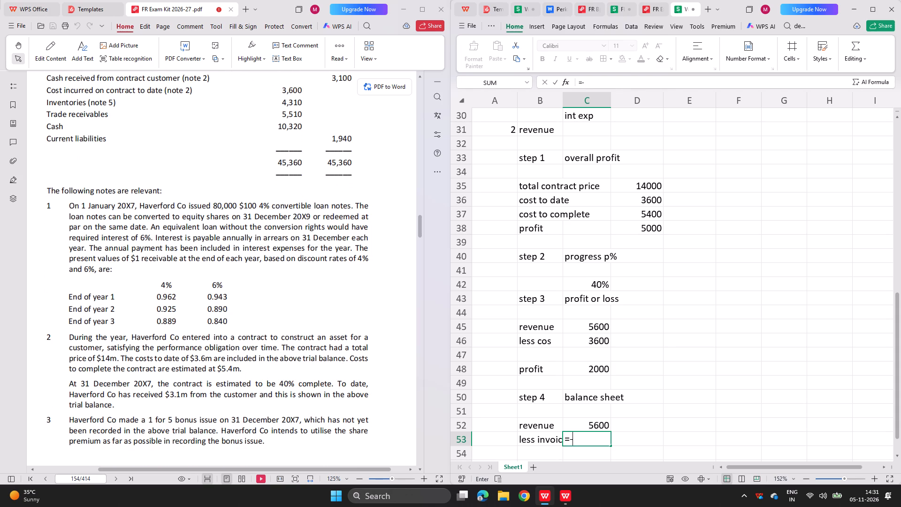
type("310")
key("BackSpace")
key("BackSpace")
key("BackSpace")
key("BackSpace")
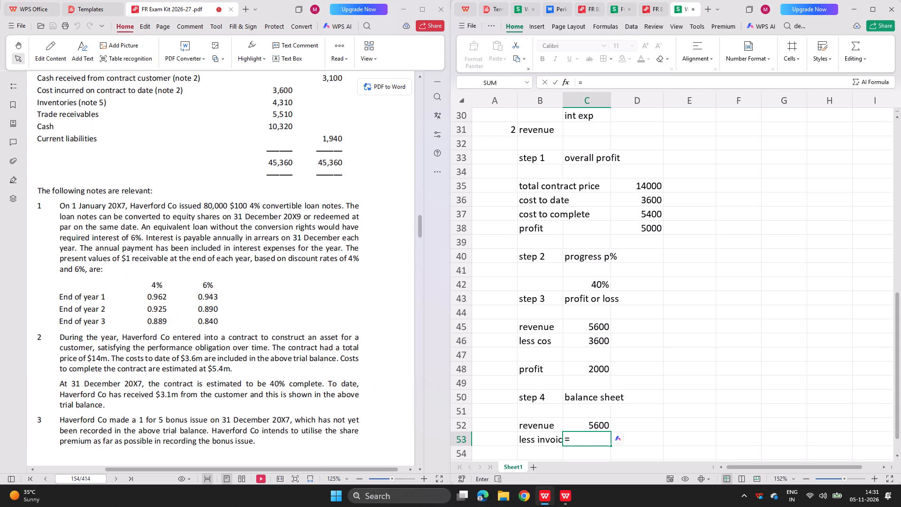
key("BackSpace")
type("3100")
key("Return")
key("Return")
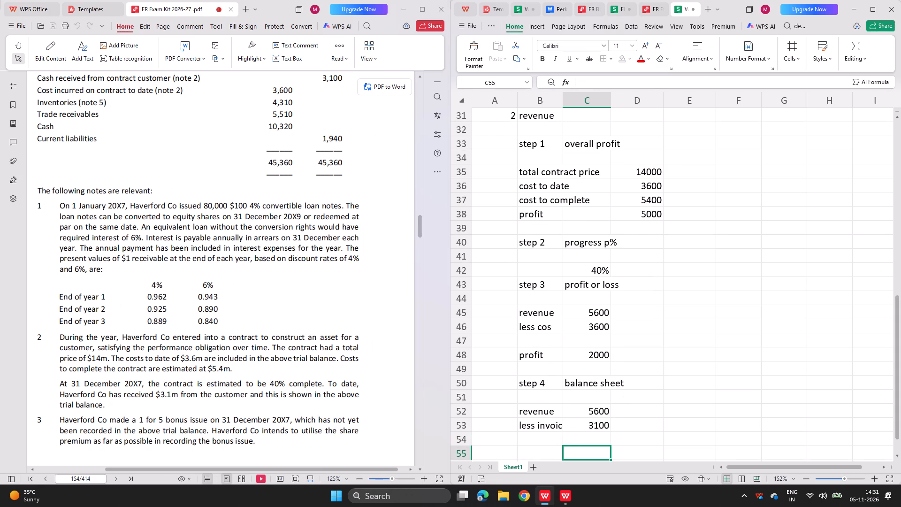
Calculate the contract balance in C55 as revenue less invoices, using =C52-C53.
key("equal")
key("Up")
key("Up")
key("Up")
key("minus")
key("Up")
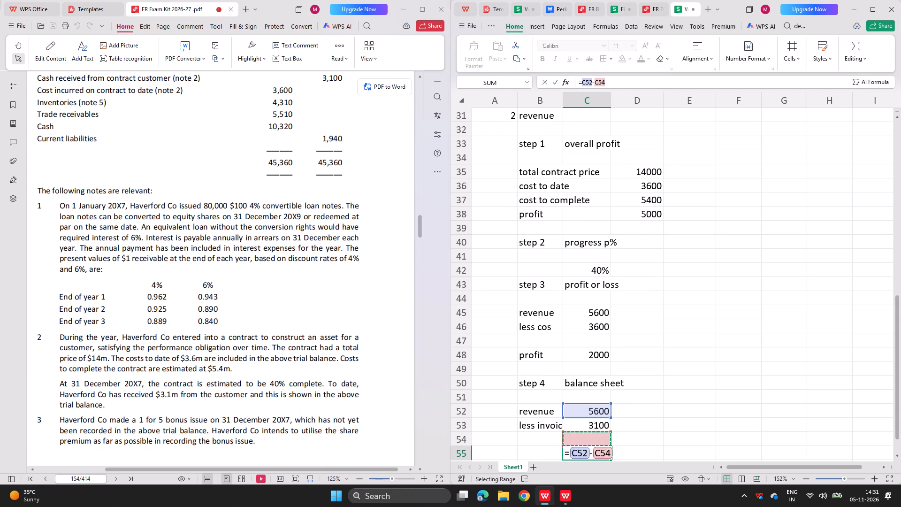
key("Up")
key("Return")
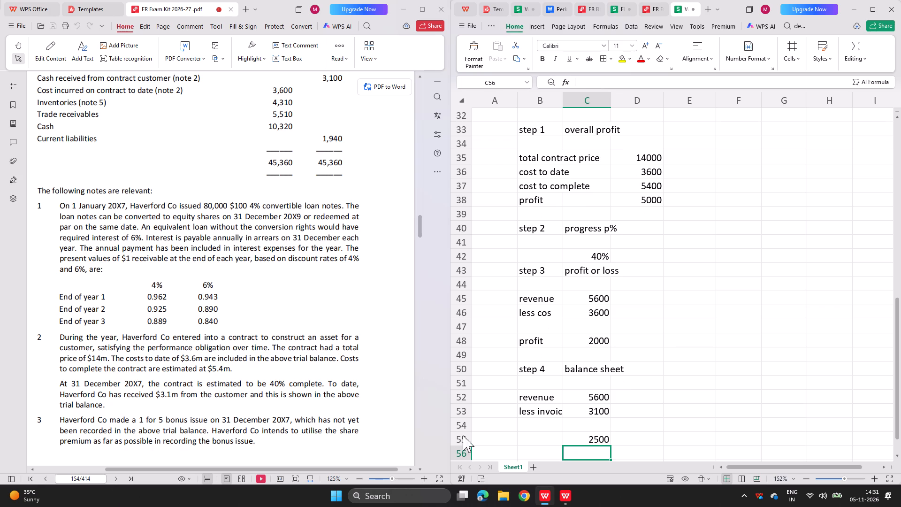
Check the term in the model answer's statement of financial position working and label B55 as "contract asset".
left_click(533, 435)
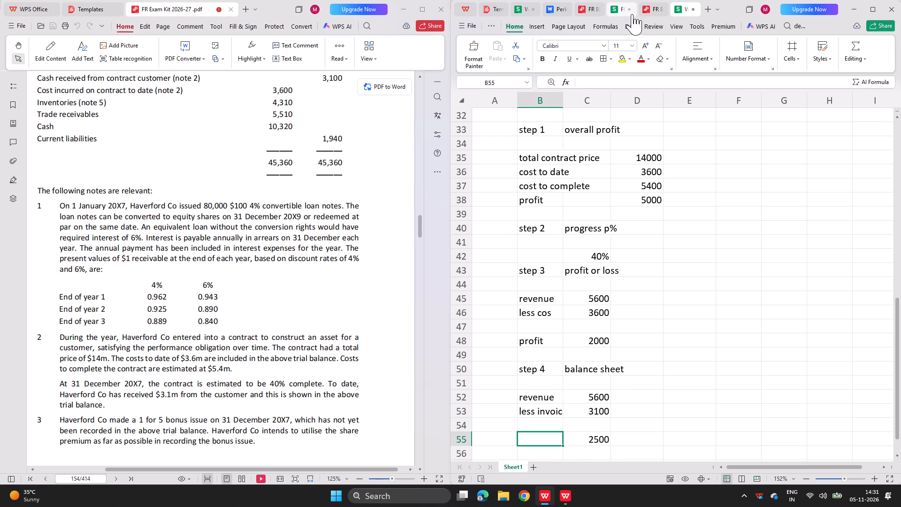
left_click(645, 5)
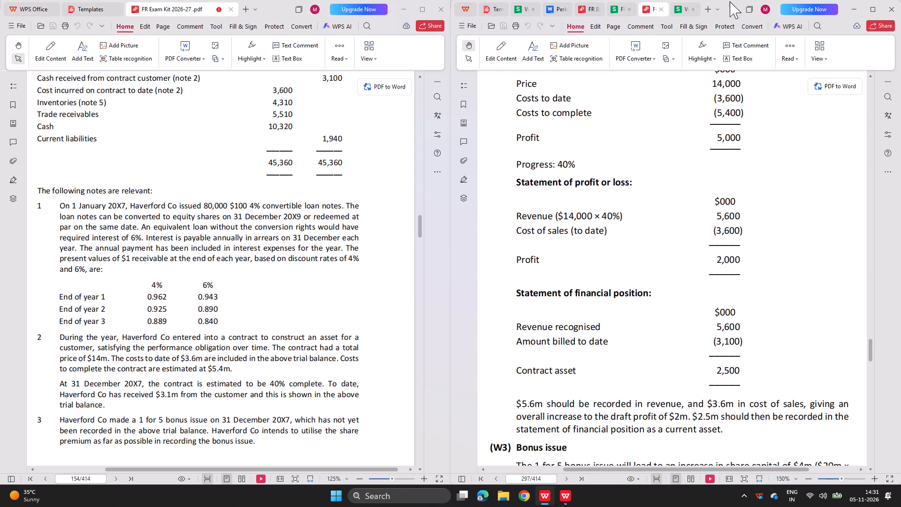
left_click(675, 5)
type("contract asset")
key("Return")
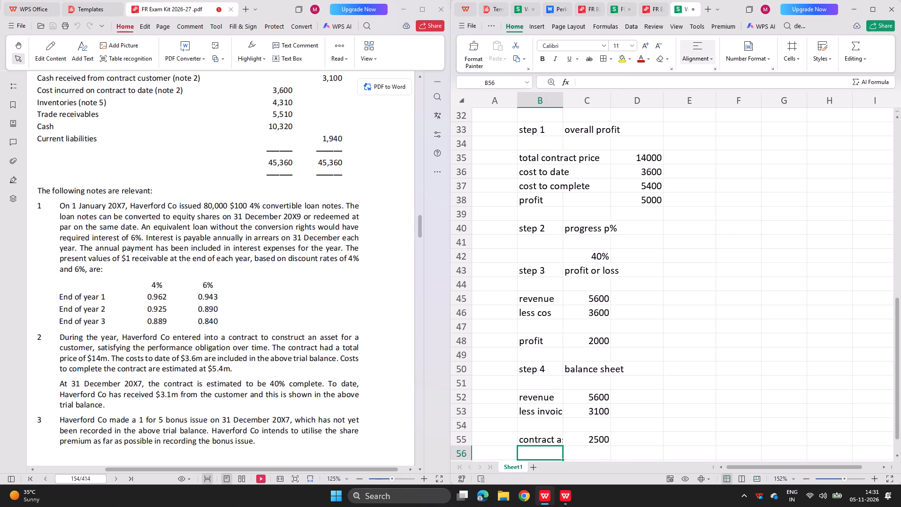
Mark the contract asset with the classification note "ca" in D55.
left_click(630, 436)
type("ca")
key("Return")
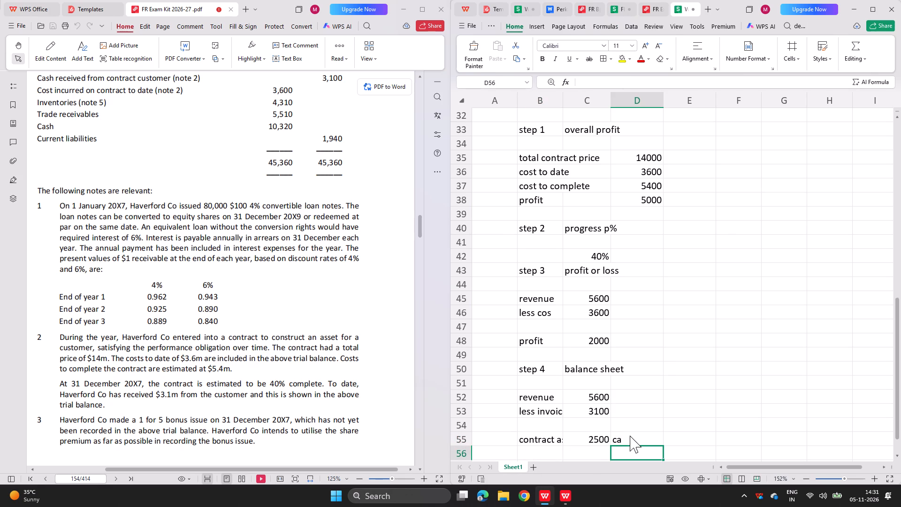
Examine the model answer's adjusted profit statement for the contract adjustment lines and compare it with the question's trial balance and notes.
scroll(582, 425, "up", 1)
left_click(650, 2)
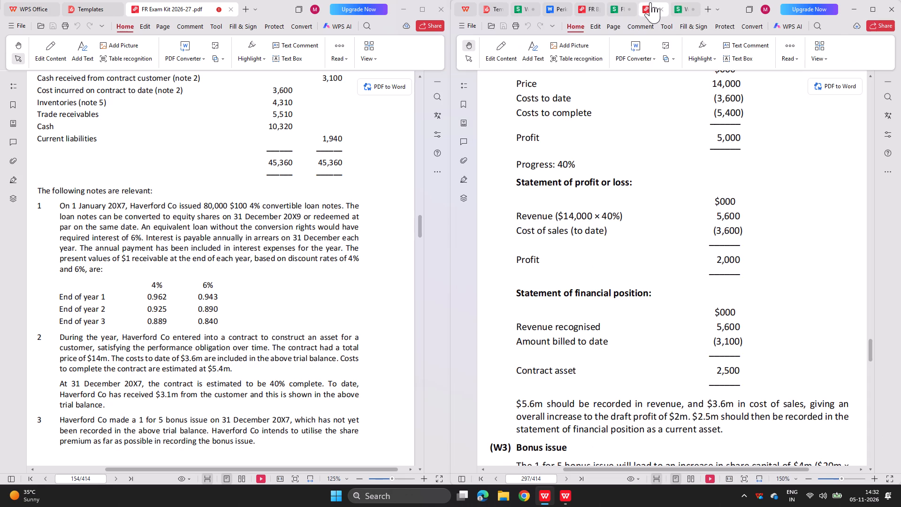
scroll(591, 223, "up", 4)
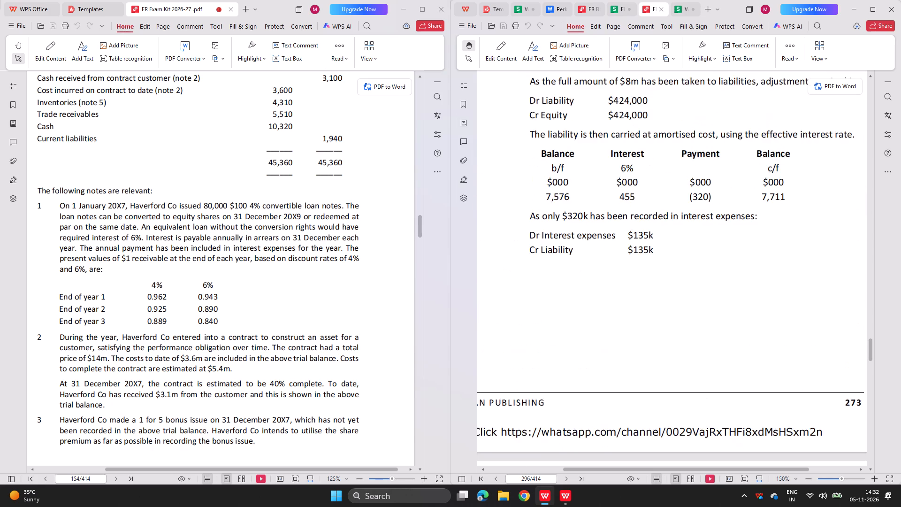
scroll(591, 223, "up", 4)
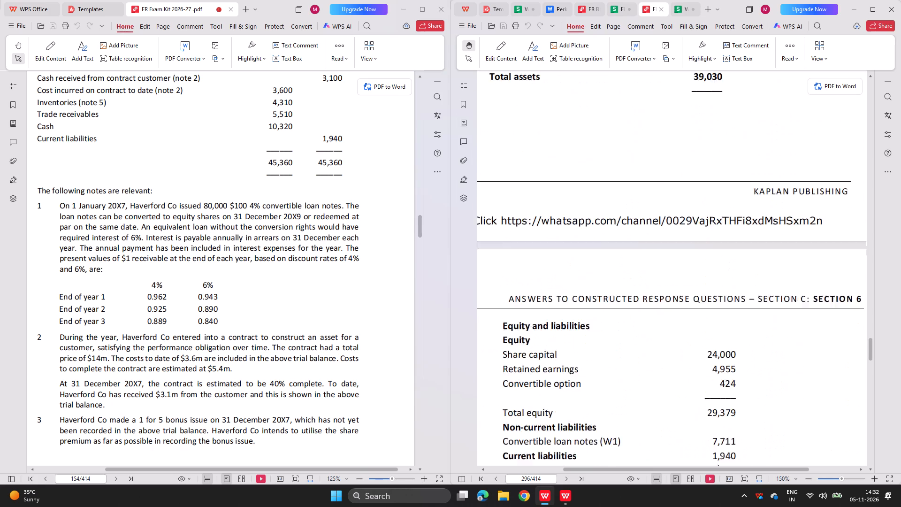
scroll(591, 223, "up", 2)
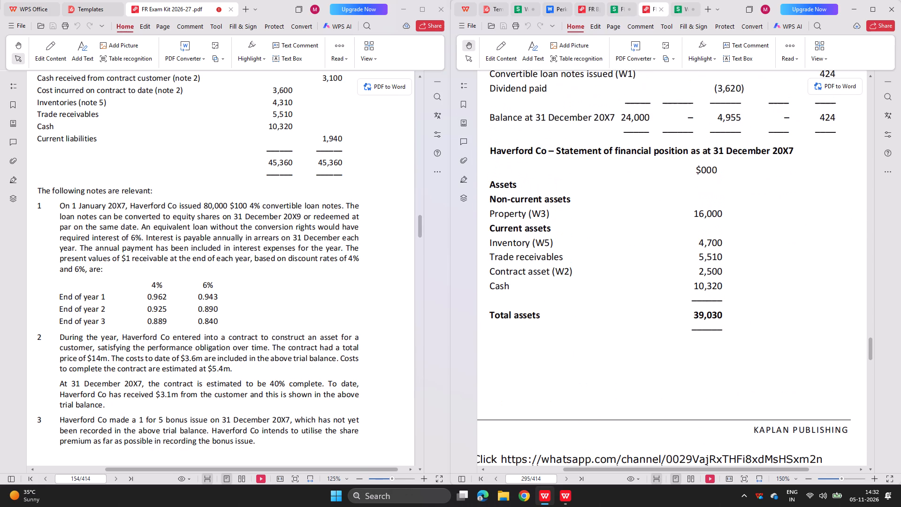
scroll(591, 223, "up", 2)
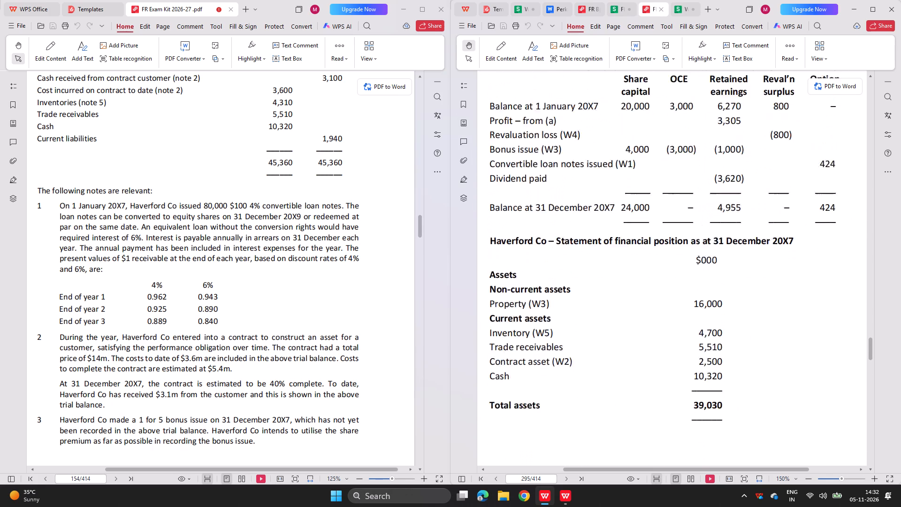
scroll(591, 223, "up", 1)
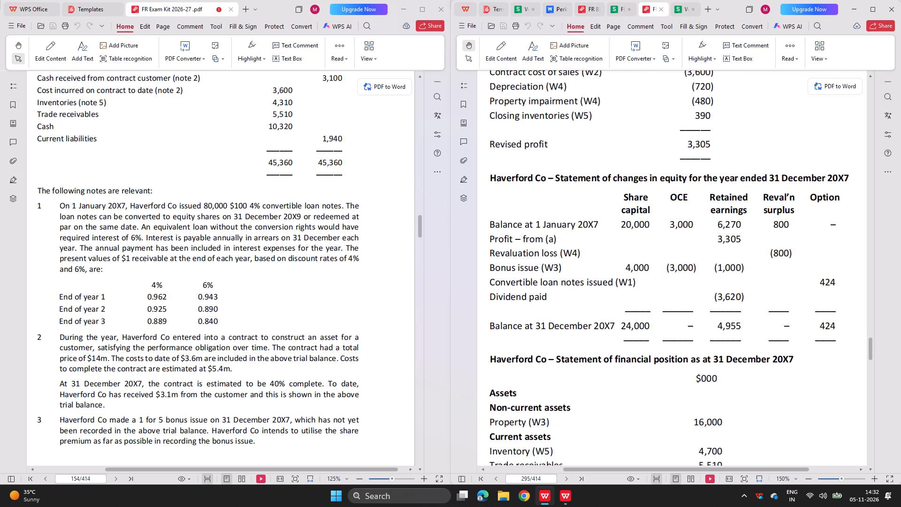
scroll(591, 223, "up", 2)
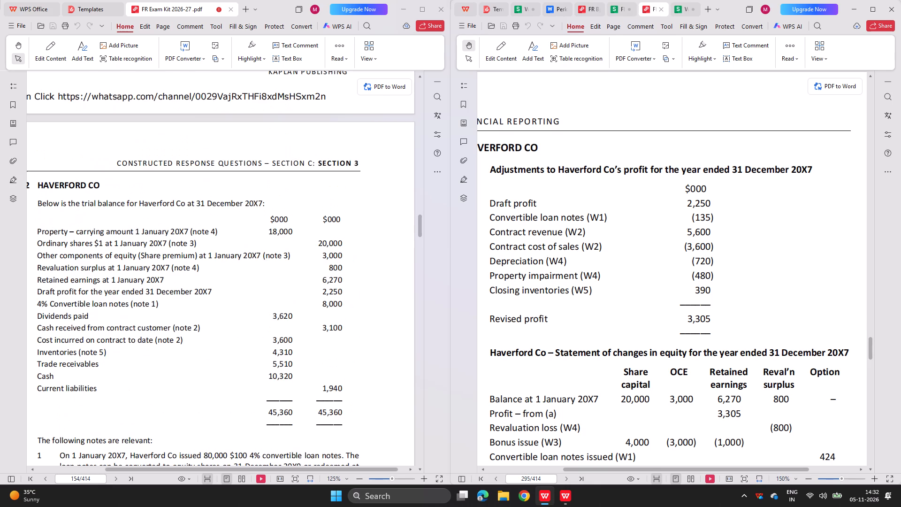
scroll(298, 314, "down", 1)
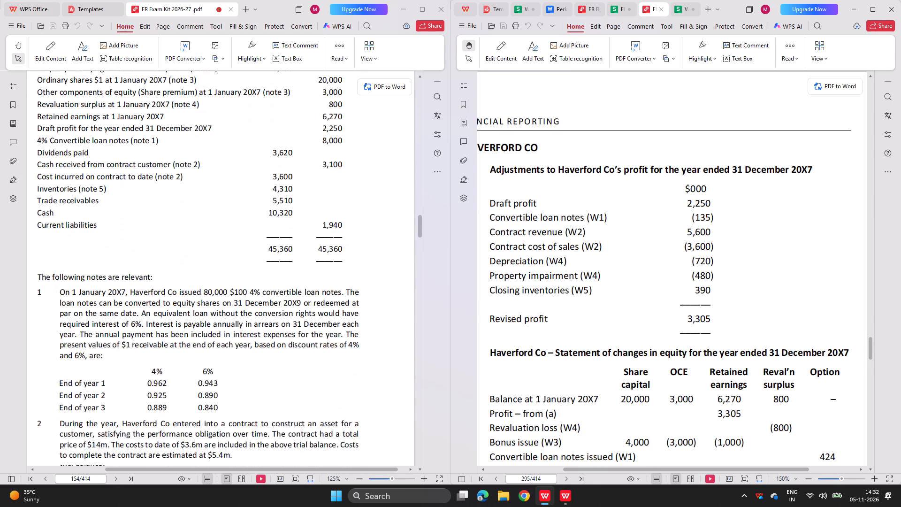
scroll(298, 314, "down", 1)
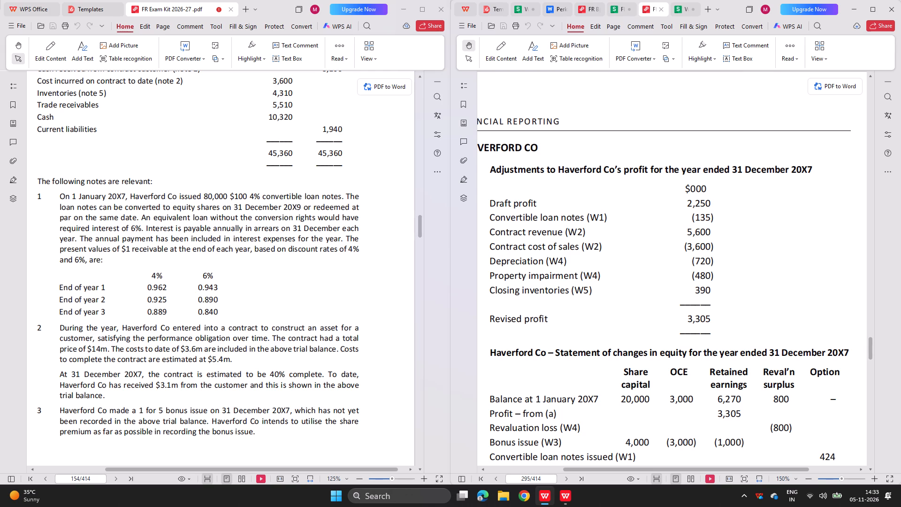
In the adjusted profit statement in Workbook2, label B6 as "contract revenue" below the convertible loan notes line.
left_click(678, 5)
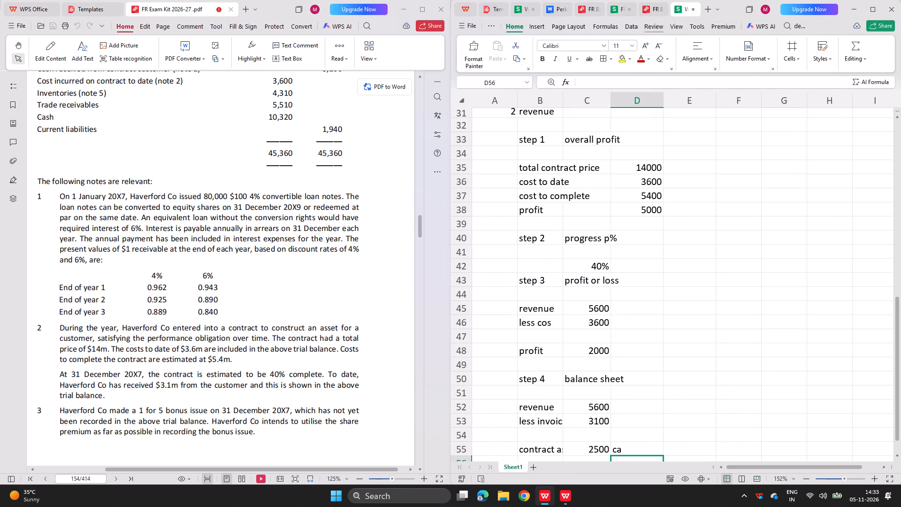
scroll(596, 197, "down", 1)
scroll(574, 291, "up", 3)
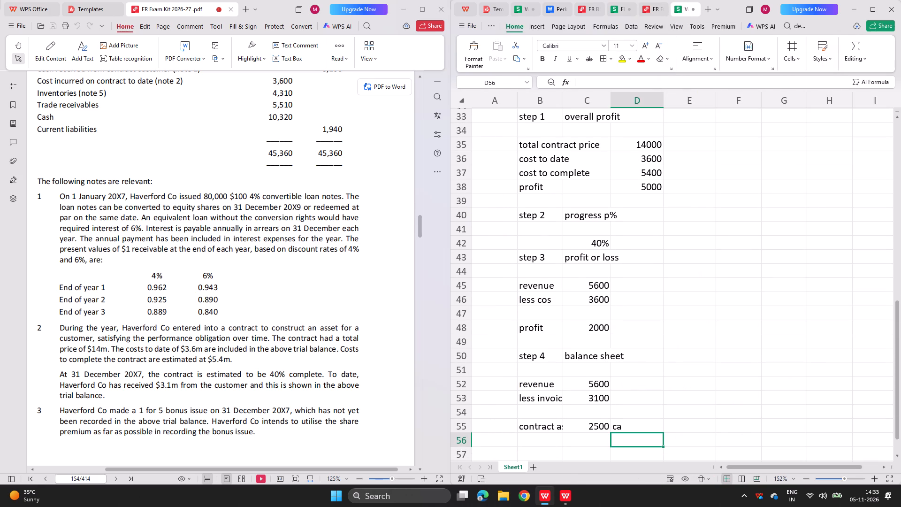
scroll(574, 291, "up", 11)
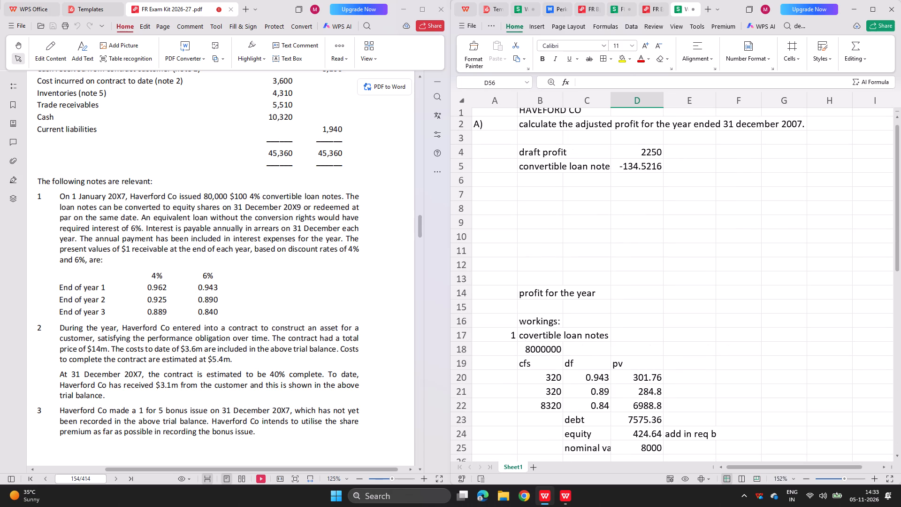
scroll(574, 291, "up", 1)
left_click(538, 184)
type("contract revenue")
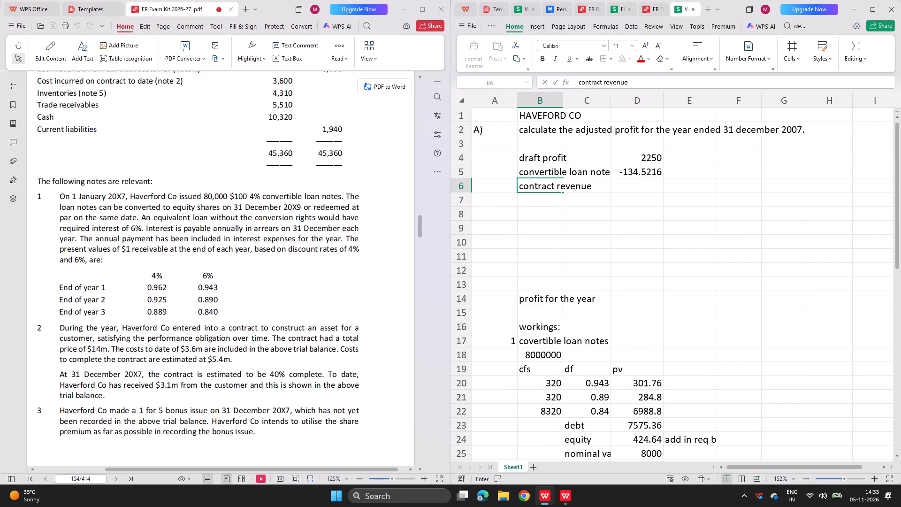
key("Return")
Check the contract cost wording in the model answer and label B7 as "cost of sales".
type("contrac")
key("BackSpace")
key("BackSpace")
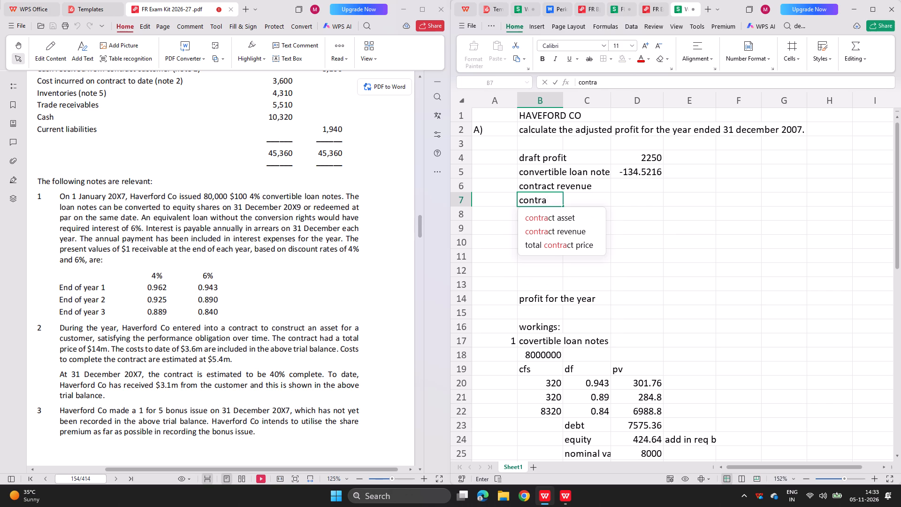
key("BackSpace")
key("BackSpace")
key("BackSpace")
key("BackSpace")
key("BackSpace")
key("BackSpace")
key("BackSpace")
key("BackSpace")
key("BackSpace")
key("BackSpace")
type("cpos")
key("BackSpace")
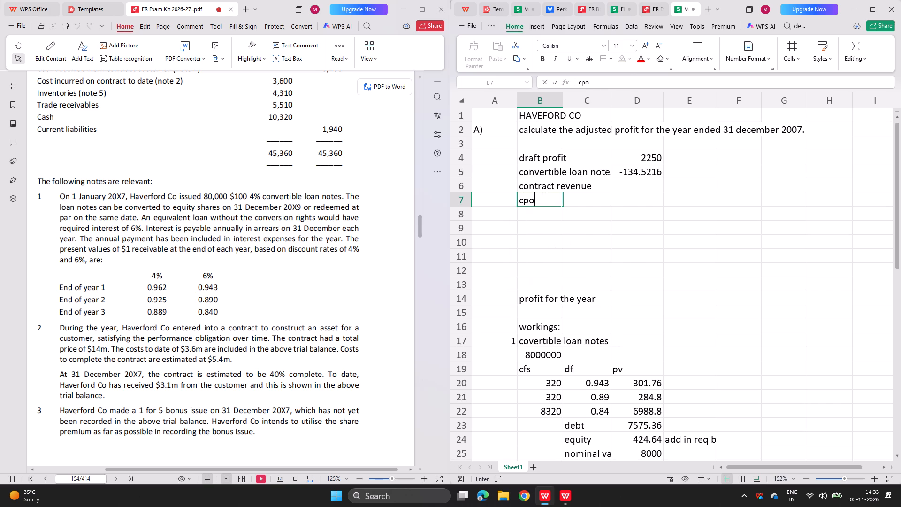
key("BackSpace")
key("BackSpace")
left_click(650, 5)
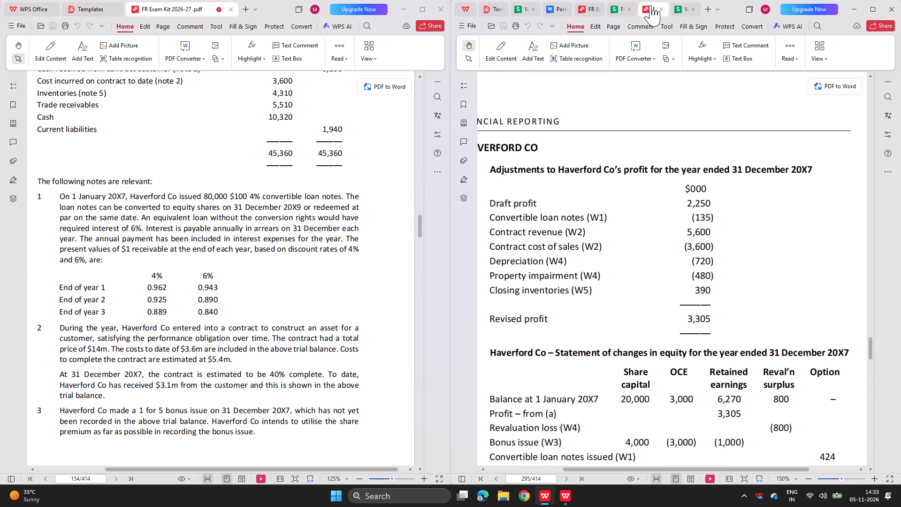
left_click(680, 7)
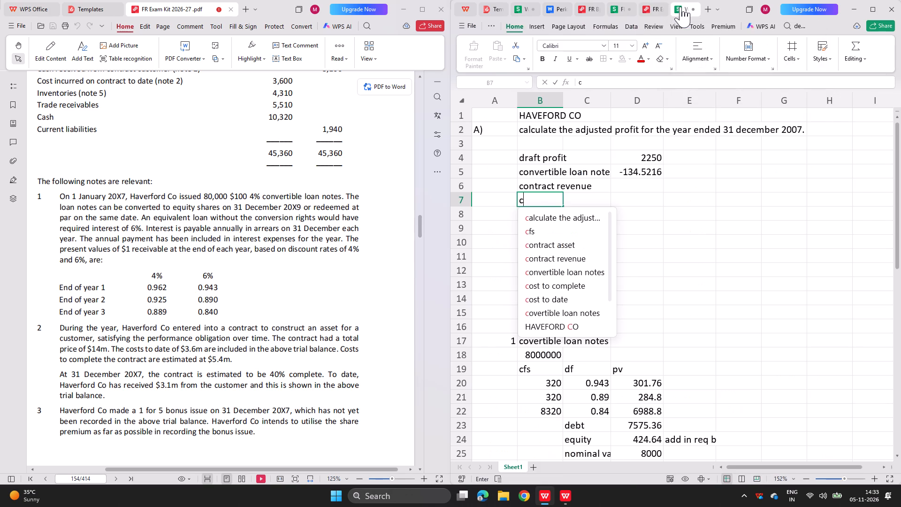
type("ost of sales")
key("Return")
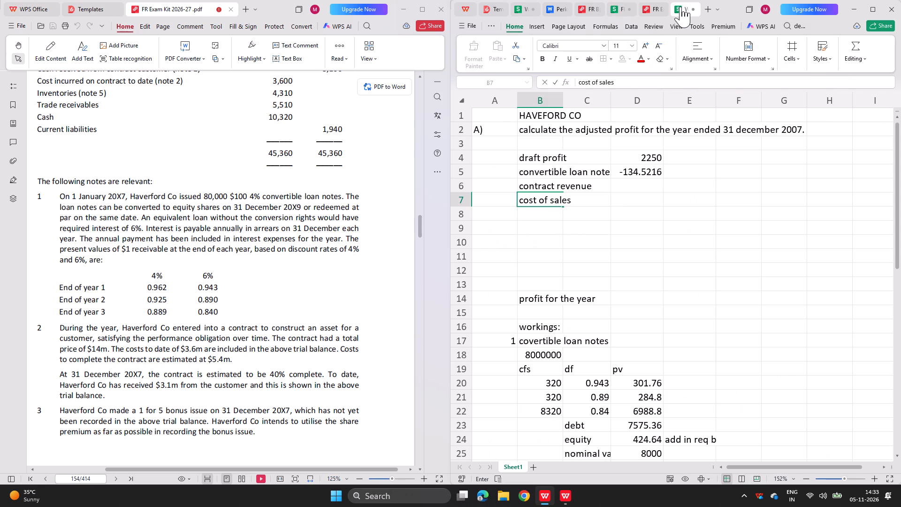
Link D6 to the step 3 contract revenue in the workings, using =C45.
key("Right")
key("Right")
key("Up")
key("Up")
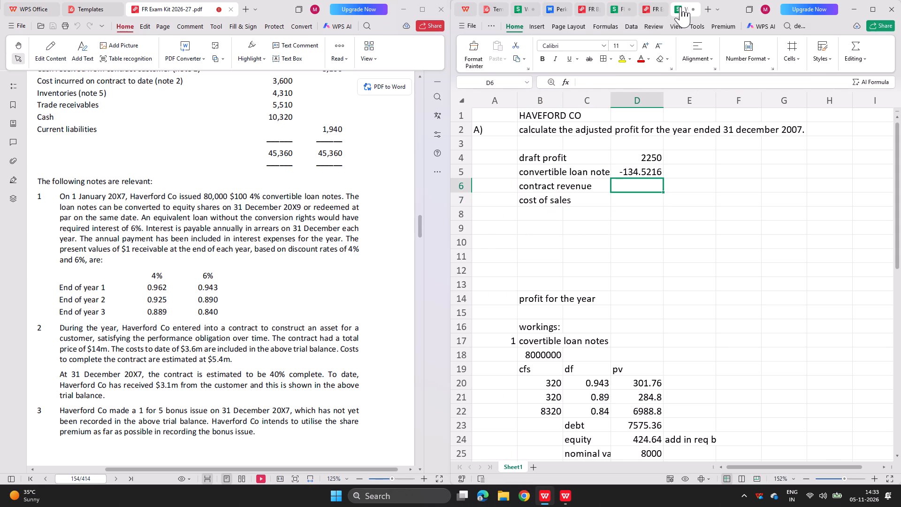
key("equal")
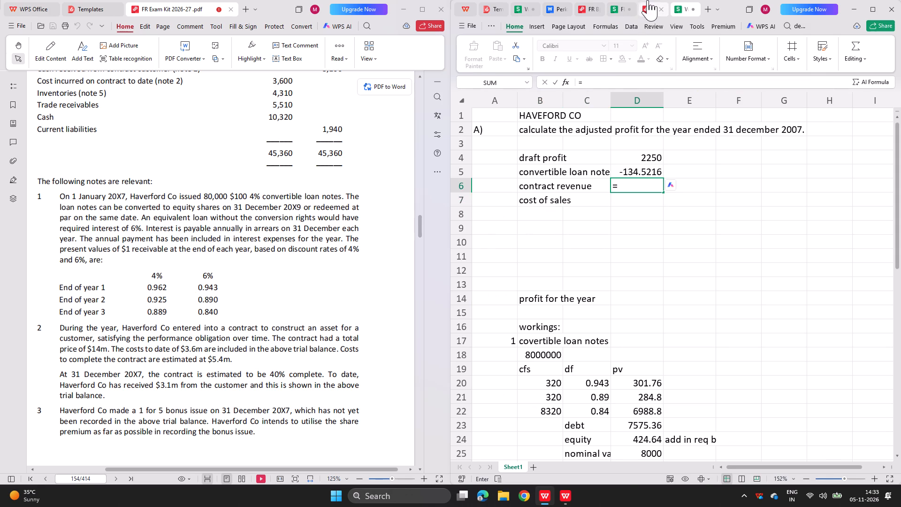
left_click(644, 0)
left_click(679, 3)
key("Down")
key("Down")
key("Down")
key("Down")
key("Down")
key("Down")
key("Down")
key("Down")
key("Down")
key("Down")
key("Down")
key("Down")
key("Down")
key("Down")
key("Down")
key("Down")
key("Down")
key("Down")
key("Down")
key("Down")
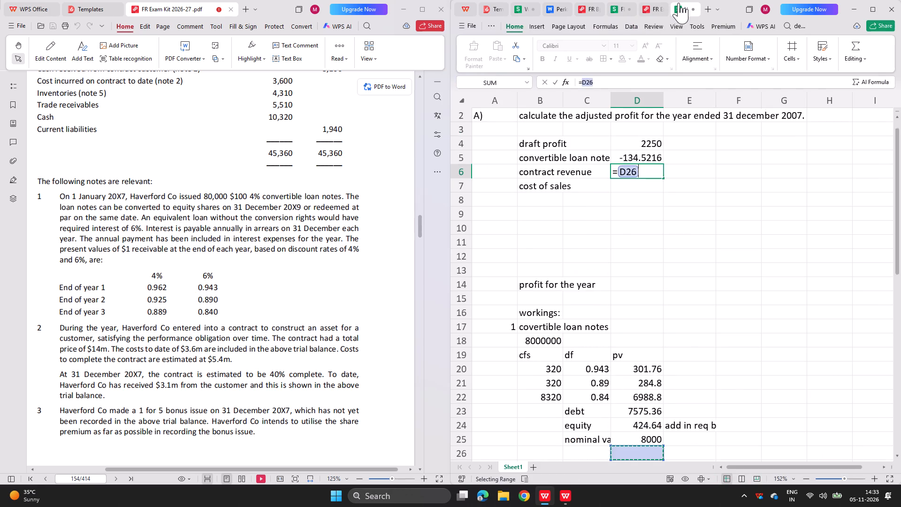
key("Down")
key("Down")
key("Down")
key("Down")
key("Down")
key("Down")
key("Down")
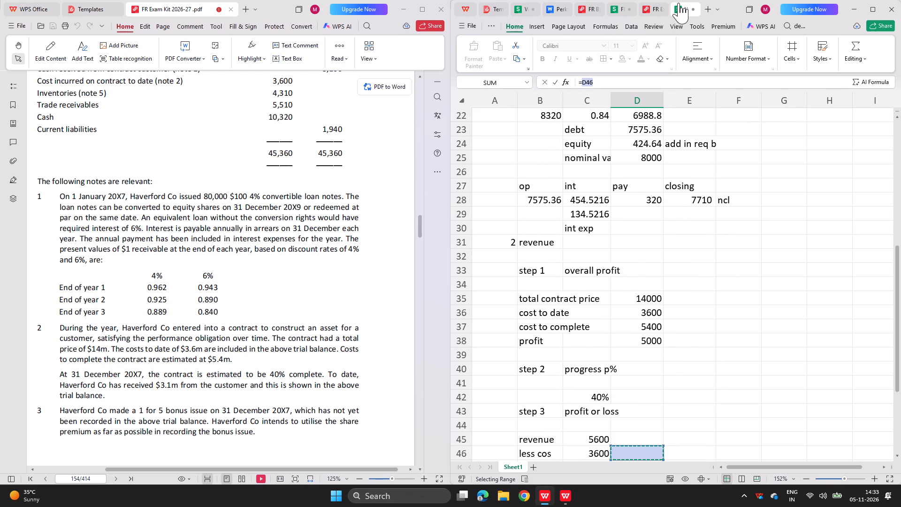
key("Left")
key("Up")
key("Return")
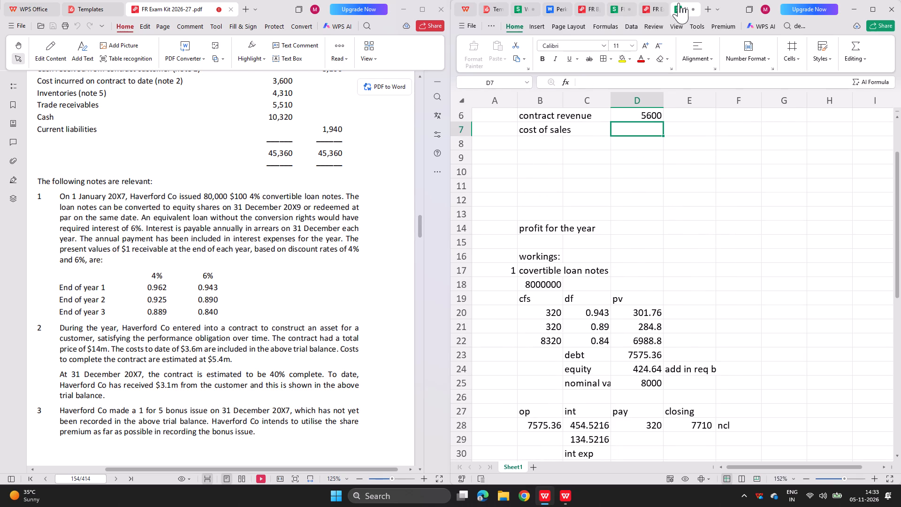
Link D7 to the step 3 cost of sales as a deduction, using =-C46.
type("=-")
key("Down")
key("Down")
key("Down")
key("Down")
key("Down")
key("Down")
key("Down")
key("Down")
key("Down")
key("Down")
key("Down")
key("Down")
key("Down")
key("Down")
key("Down")
key("Down")
key("Down")
key("Down")
key("Down")
key("Down")
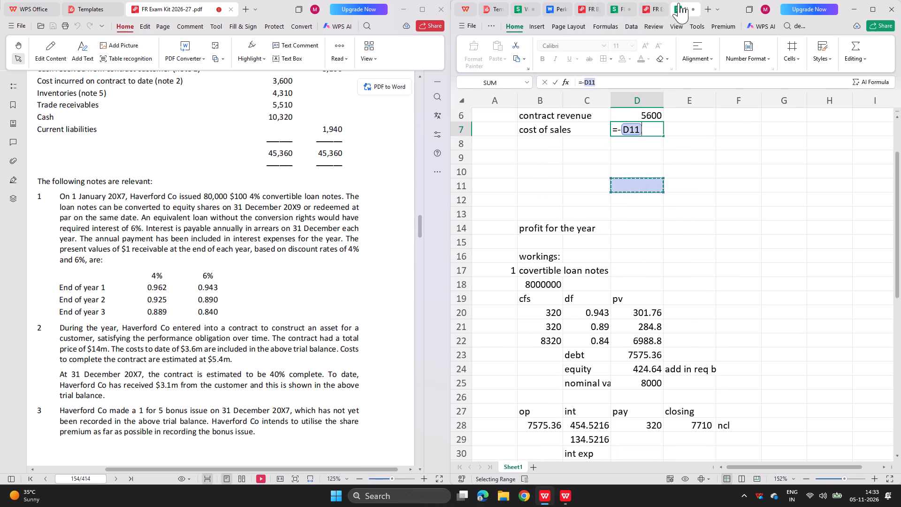
key("Down")
key("Left")
key("Left")
key("Down")
key("Down")
key("Down")
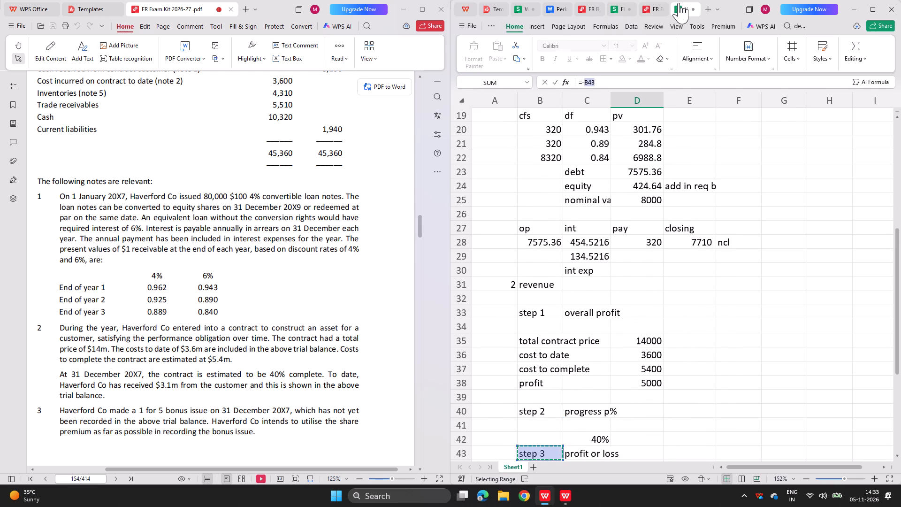
key("Right")
key("Down")
key("Down")
key("Down")
key("Return")
key("Return")
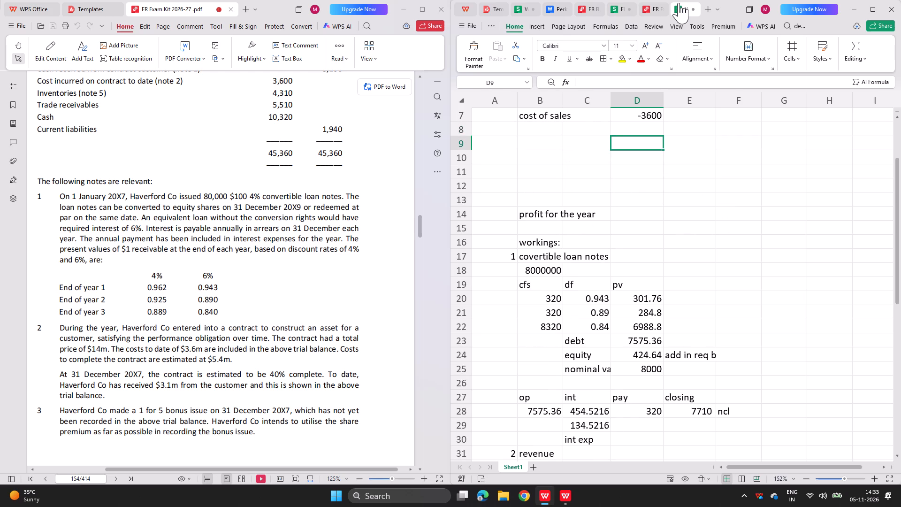
Go to the empty adjustment row at B8 and read notes 3 to 5 of the question.
key("Up")
key("Up")
key("Left")
key("Left")
key("Down")
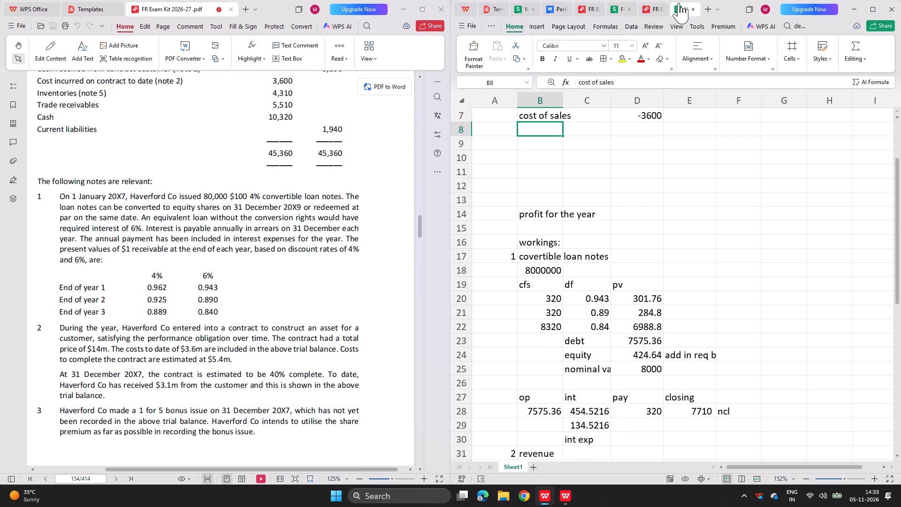
scroll(296, 254, "down", 2)
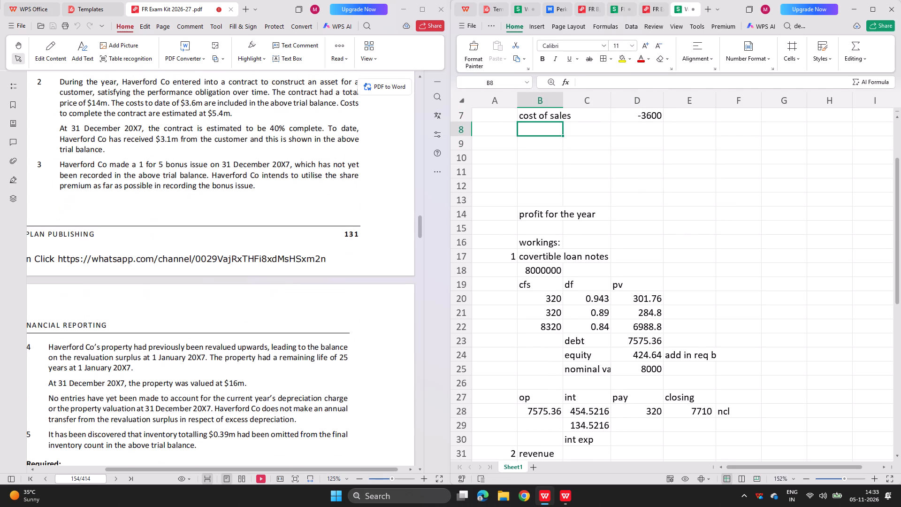
scroll(296, 254, "down", 1)
Move the step 3 and step 4 revenue workings from B43:D55 to start at E33, beside step 1.
scroll(296, 254, "down", 1)
scroll(585, 330, "down", 3)
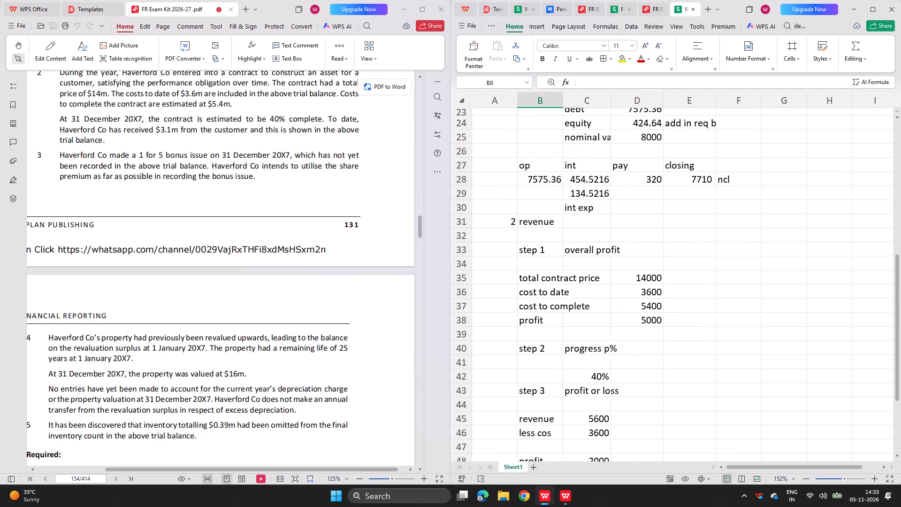
scroll(585, 330, "down", 7)
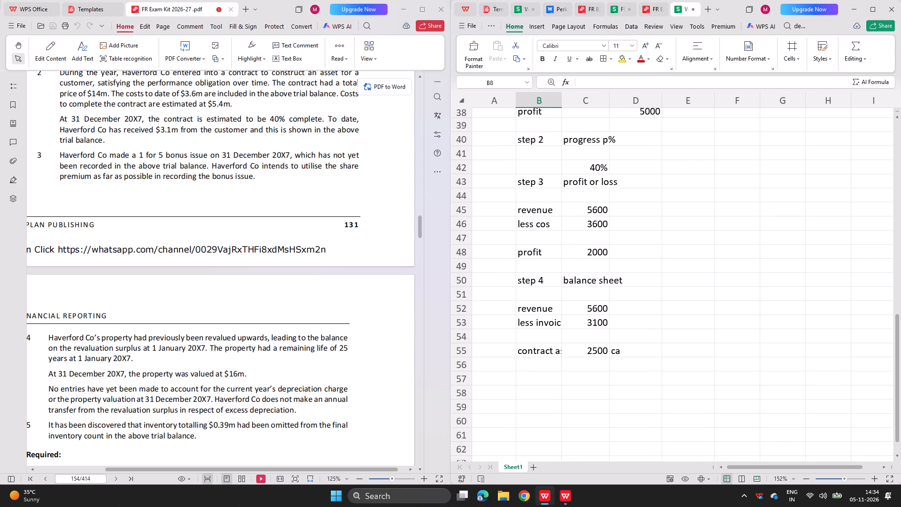
scroll(585, 330, "down", 2)
scroll(536, 327, "up", 1)
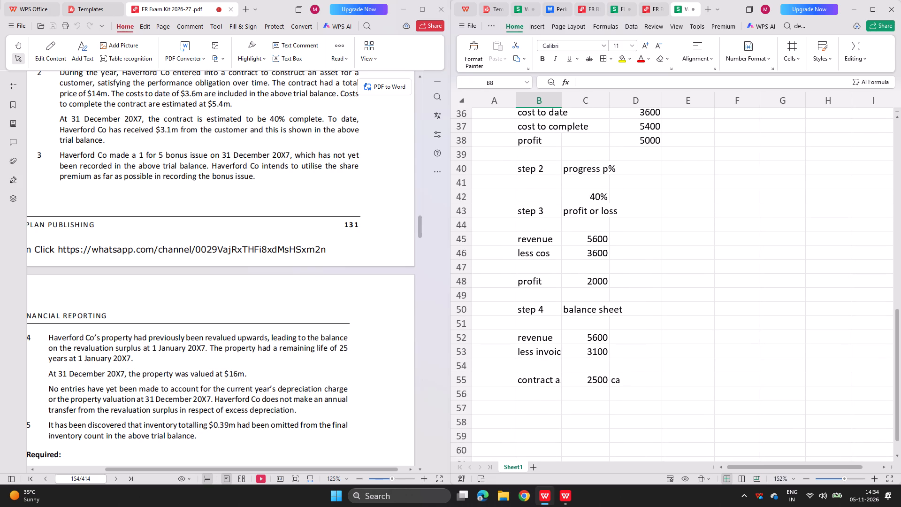
left_click_drag(521, 214, 627, 381)
key("ctrl+x")
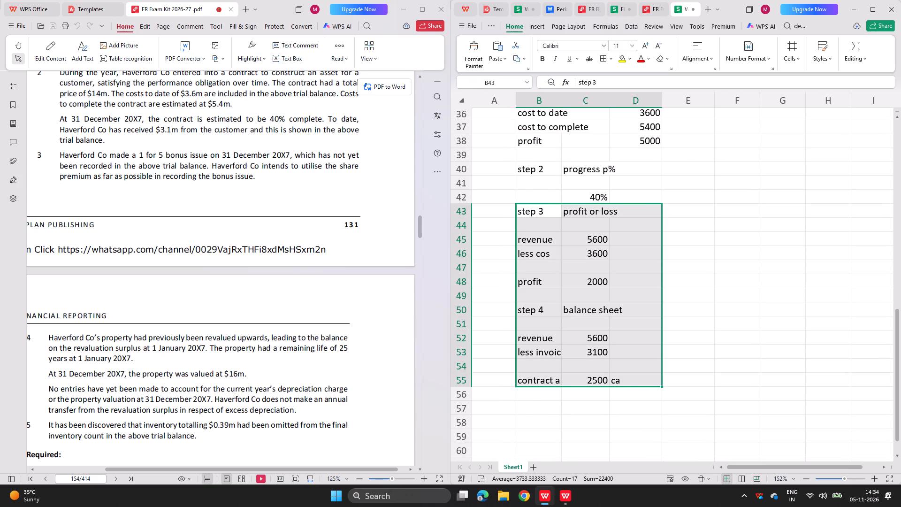
scroll(573, 408, "up", 4)
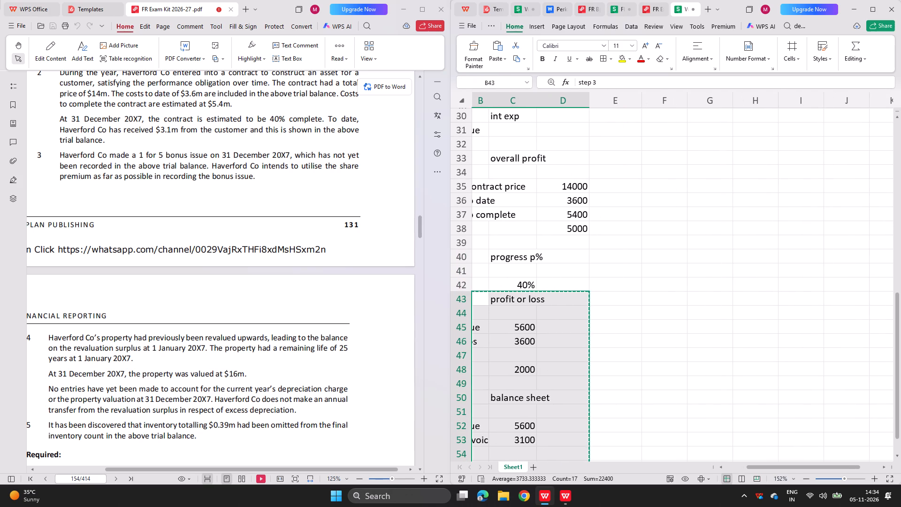
left_click(625, 152)
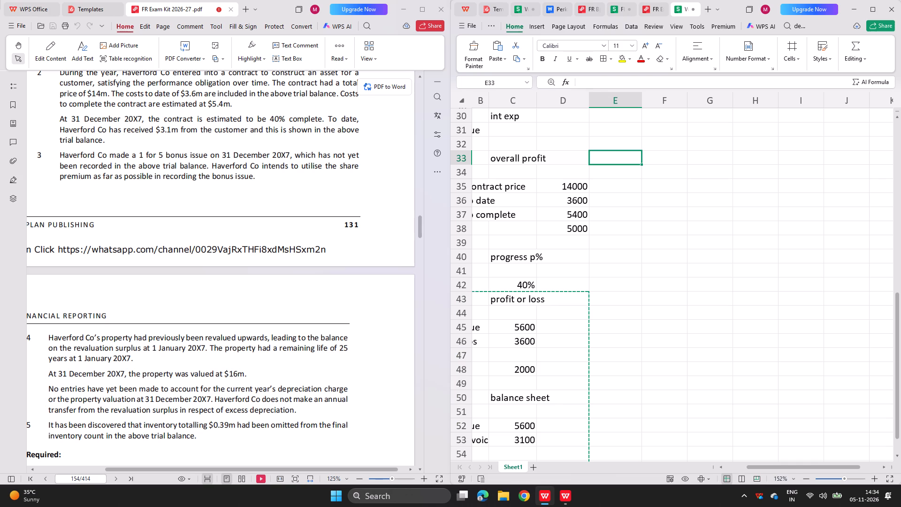
key("ctrl+v")
left_click(565, 272)
scroll(565, 272, "right", 3)
scroll(536, 348, "right", 1)
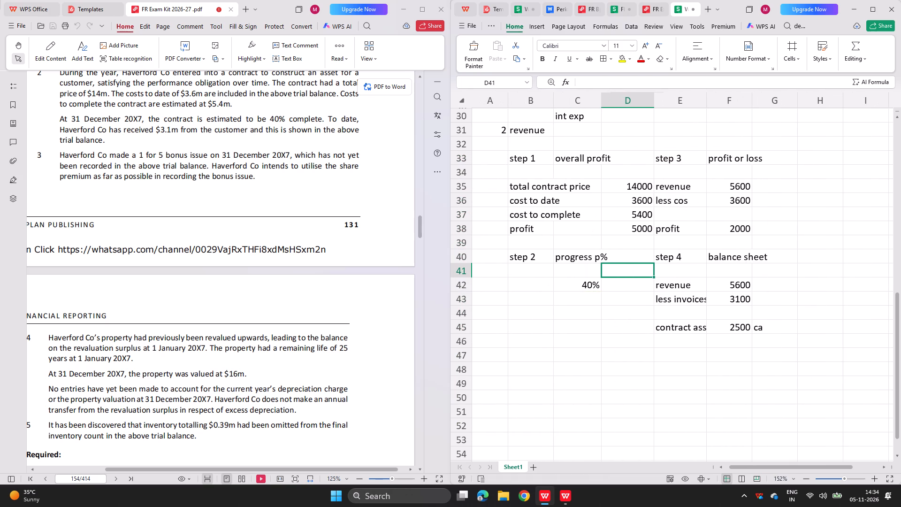
scroll(536, 348, "right", 2)
scroll(545, 293, "right", 1)
Add working number 3 in A47 with the heading "bonus issue" in B47, below the revenue working.
left_click(506, 360)
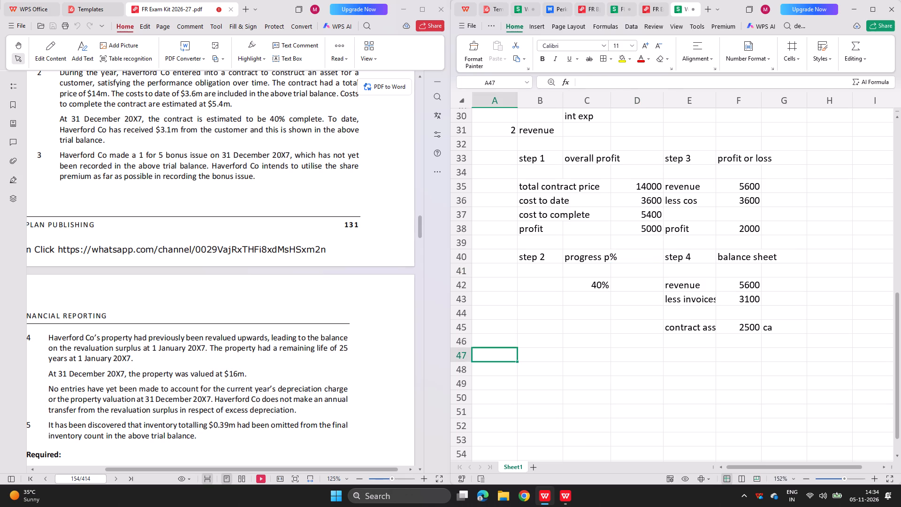
key("3")
key("Right")
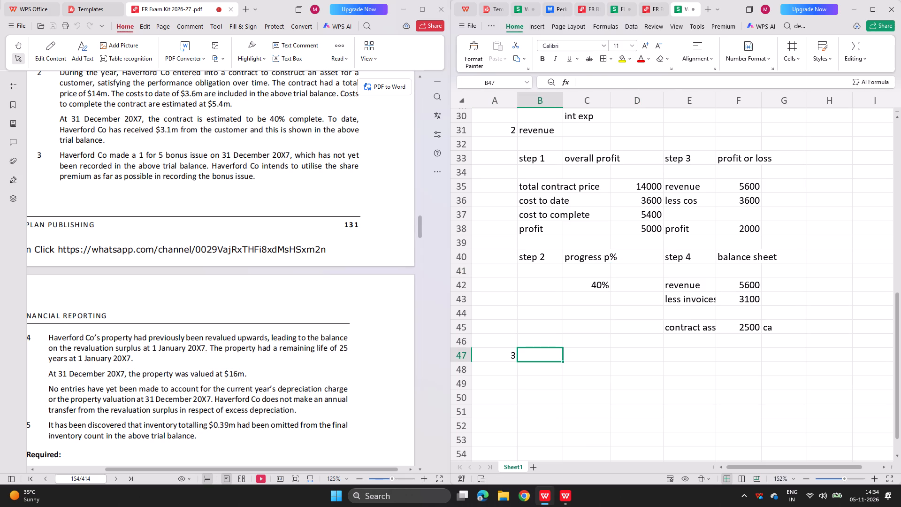
type("bn")
key("BackSpace")
type("omn")
key("BackSpace")
key("BackSpace")
type("nuss is")
key("BackSpace")
key("BackSpace")
key("BackSpace")
key("BackSpace")
key("space")
type("s")
key("BackSpace")
type("issue")
key("Return")
key("Return")
key("Left")
key("Up")
key("Right")
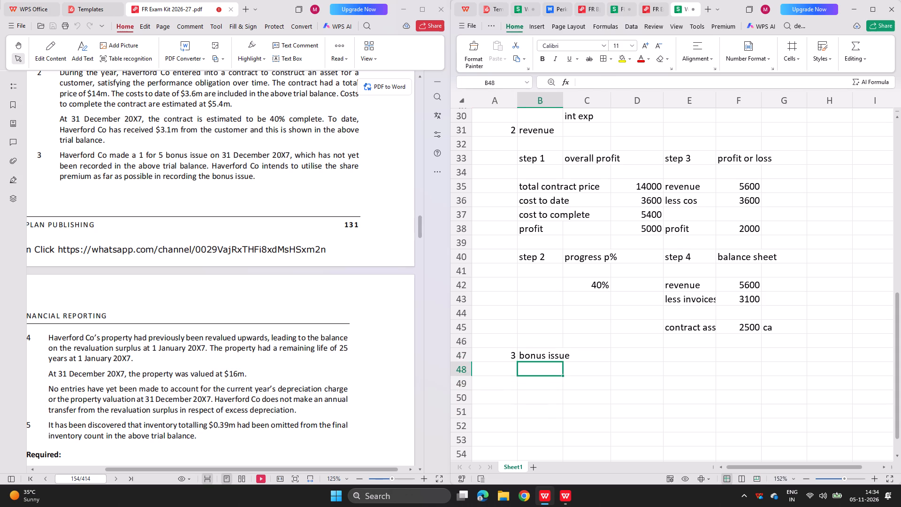
Look up the ordinary shares in the trial balance and enter 20000 in B49 under the bonus issue heading.
key("Down")
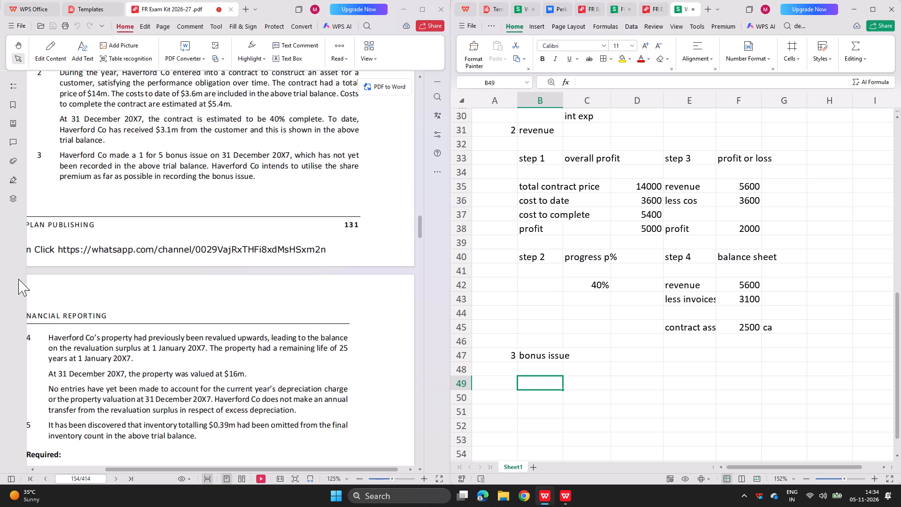
scroll(84, 258, "up", 3)
scroll(84, 258, "down", 1)
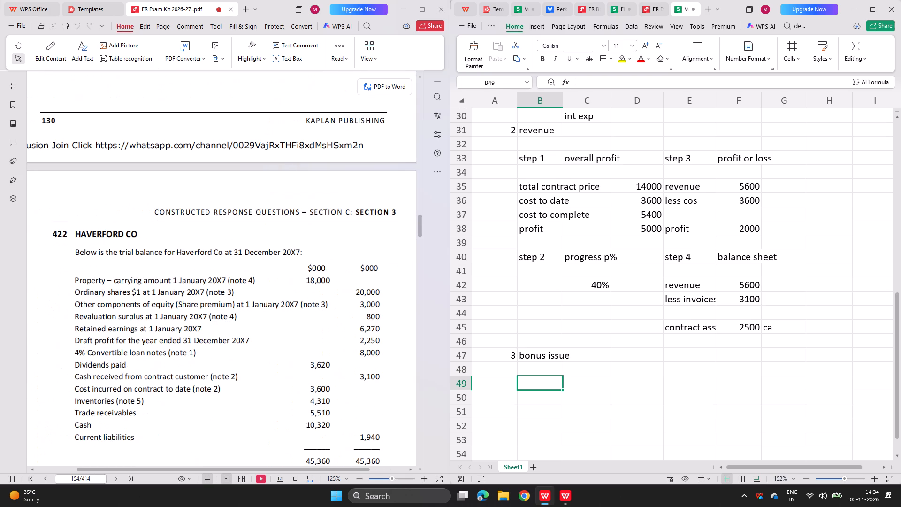
scroll(84, 258, "left", 1)
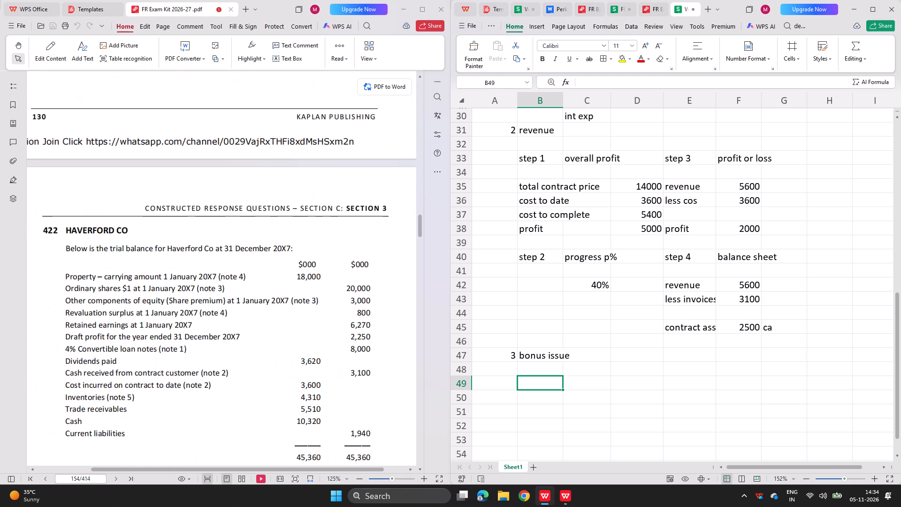
scroll(84, 258, "down", 1)
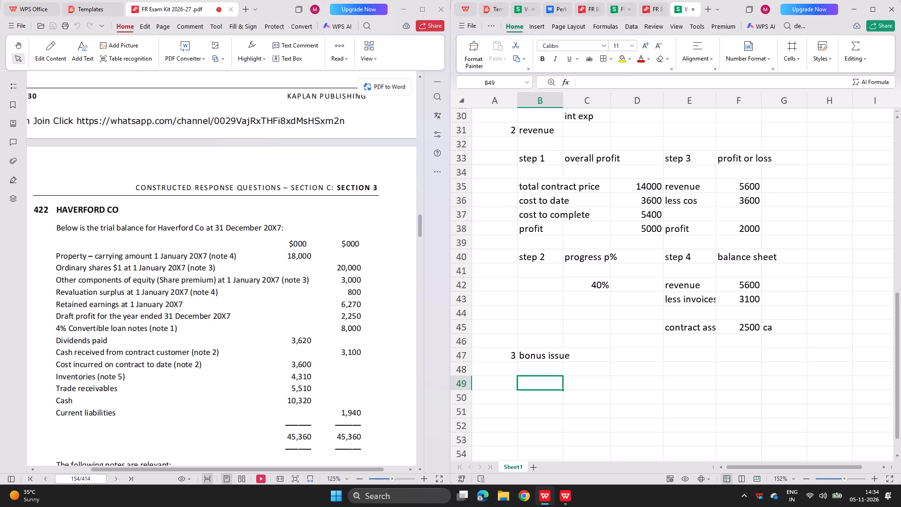
type("20000")
key("Return")
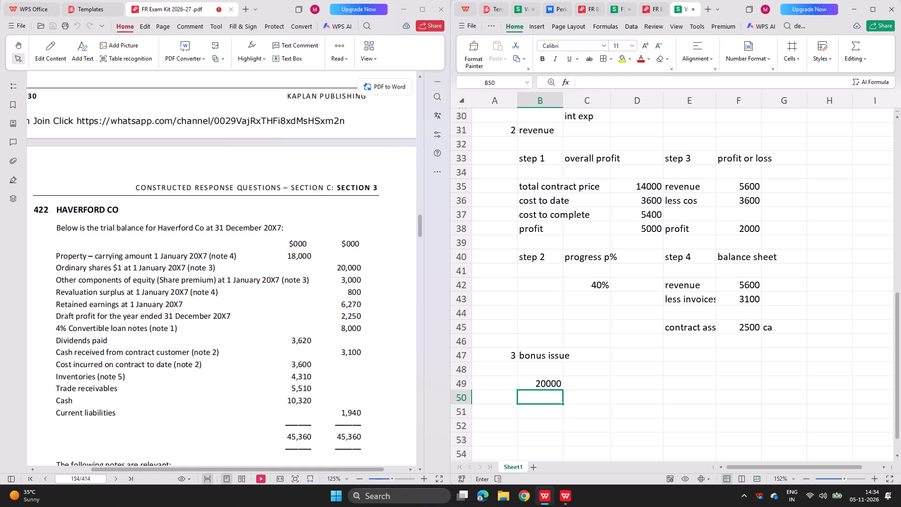
Read the bonus issue note, move the 20000 from B49 to C49, and label B49 "shares".
scroll(247, 287, "down", 2)
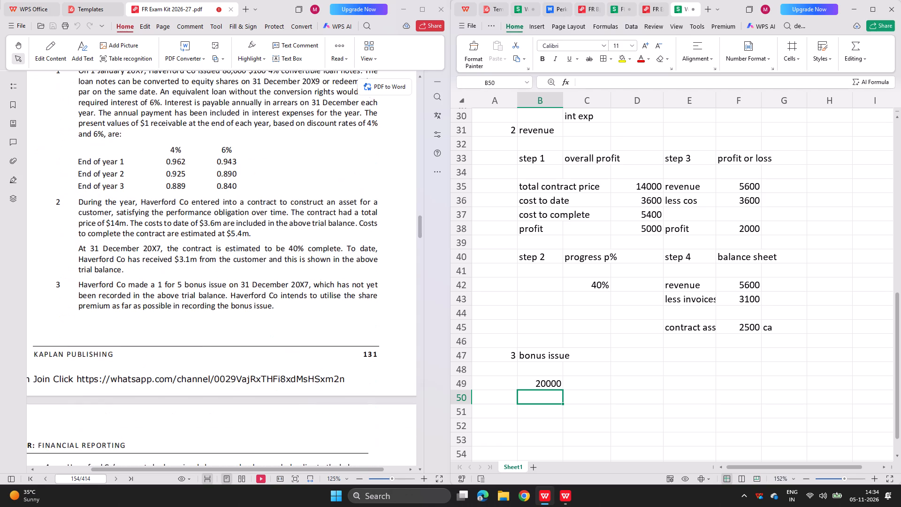
scroll(247, 287, "down", 1)
scroll(185, 360, "down", 1)
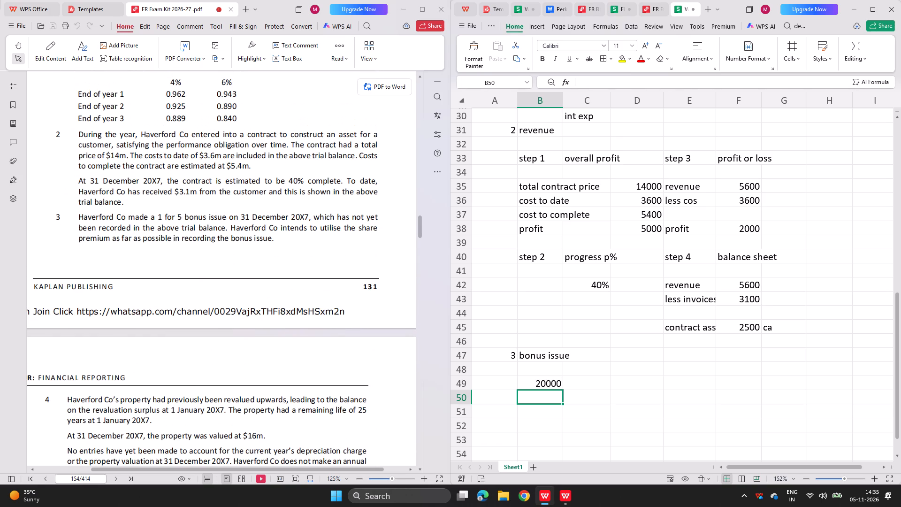
scroll(189, 230, "down", 1)
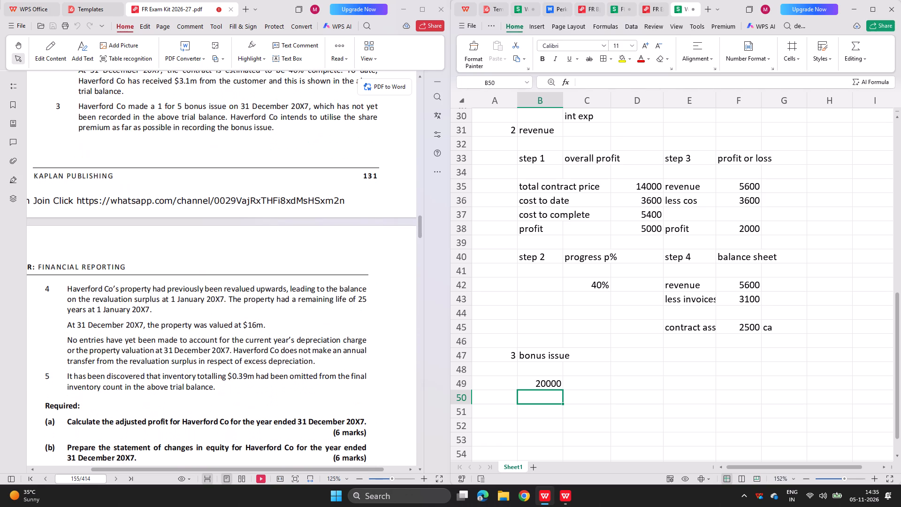
left_click(504, 390)
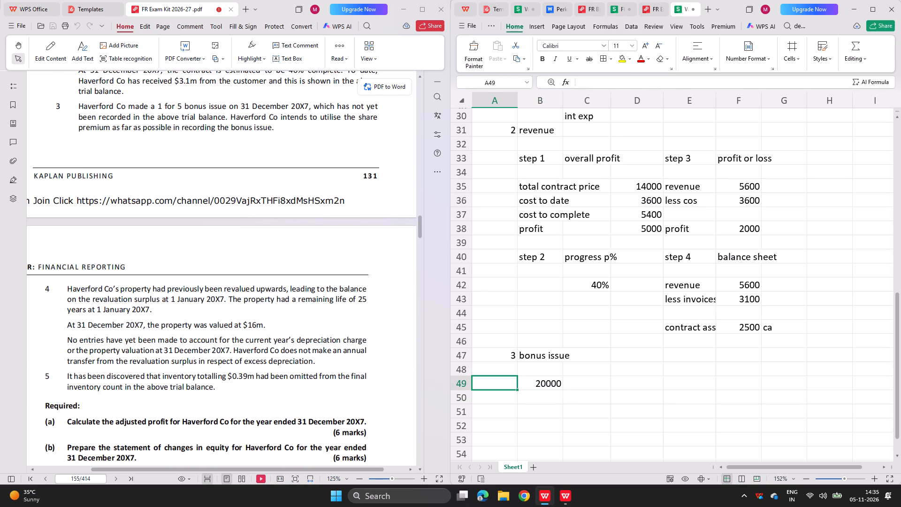
scroll(551, 381, "right", 1)
double_click(539, 381)
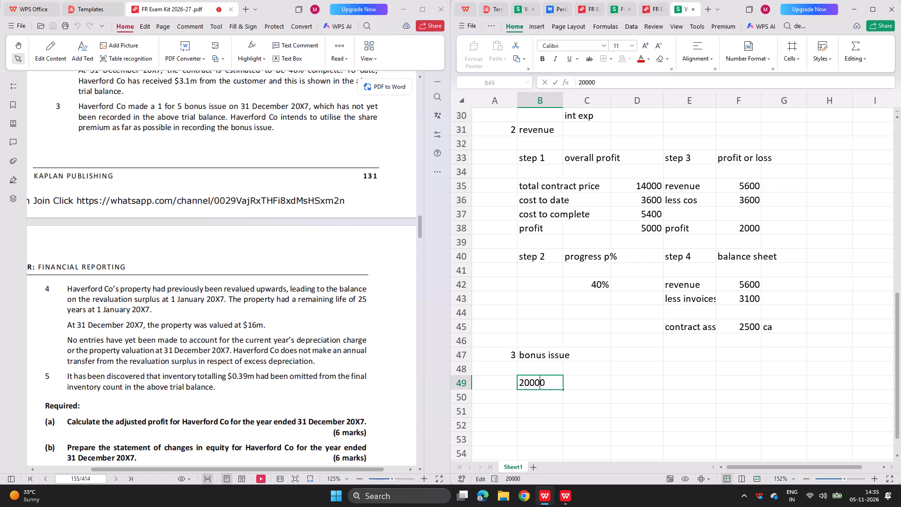
left_click(600, 380)
left_click(557, 376)
key("ctrl+x")
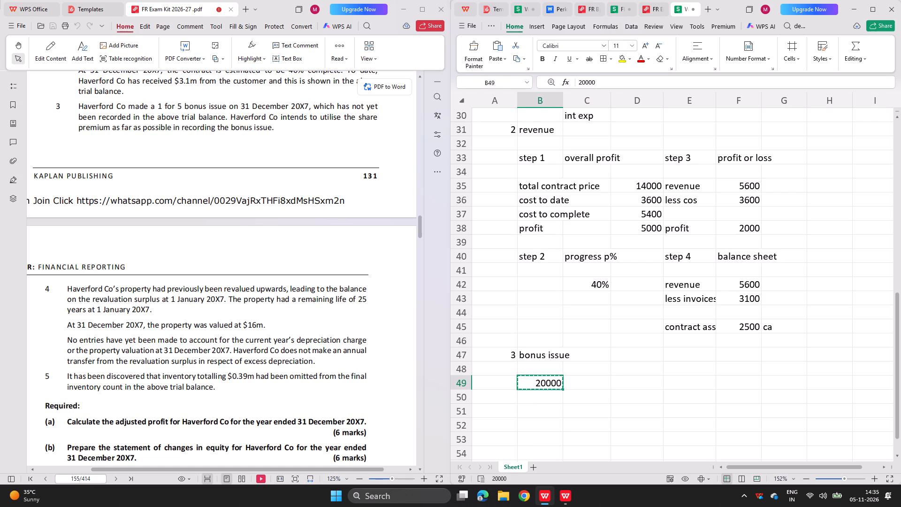
left_click(583, 381)
key("ctrl+v")
left_click(583, 381, "ctrl")
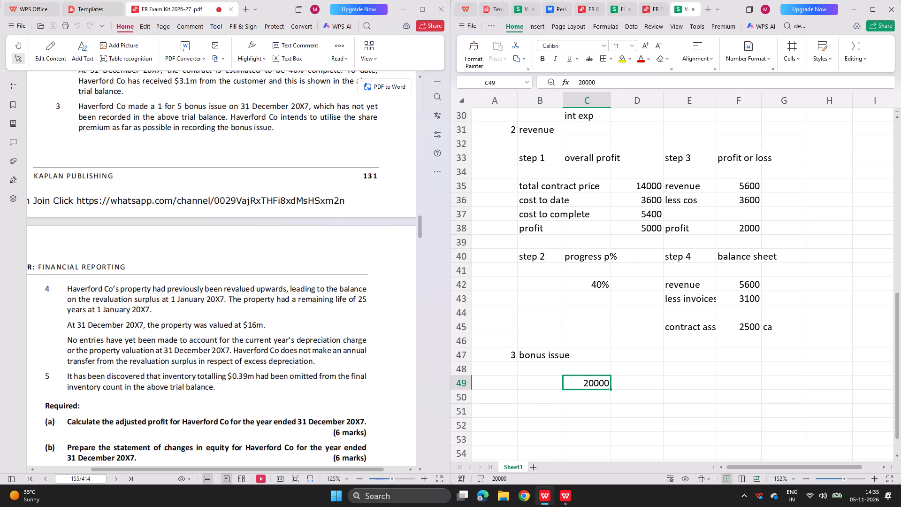
left_click(543, 381)
type("shares")
key("Return")
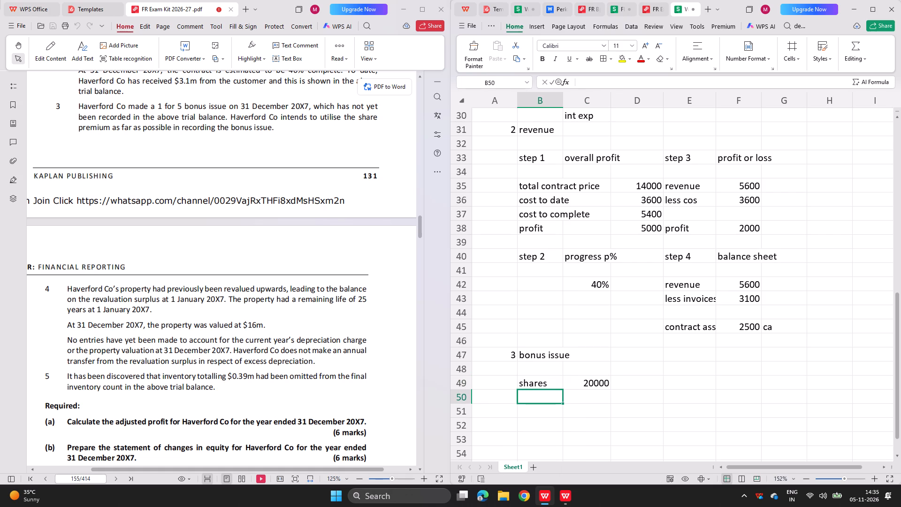
Label B50 "bi" and calculate the 1 for 5 bonus issue in C50 with =C49*1/5.
type("bi")
key("Return")
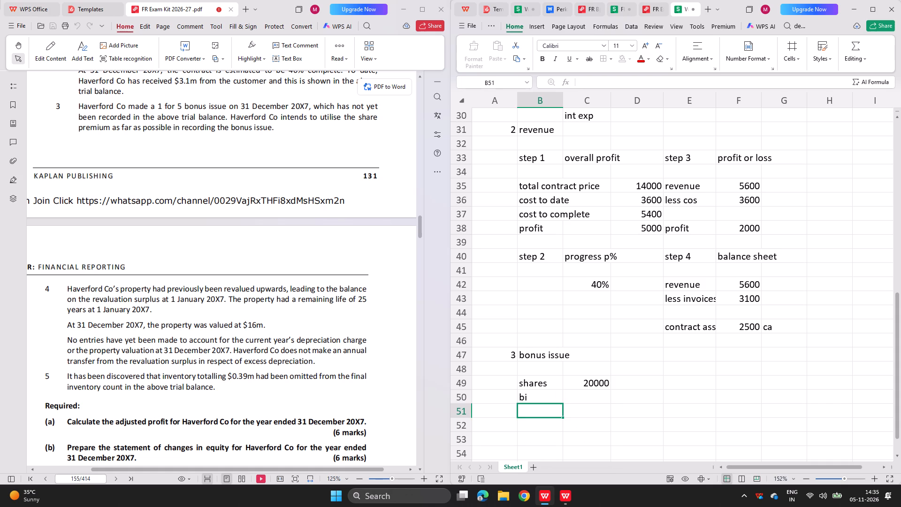
key("Right")
key("Up")
key("equal")
key("Up")
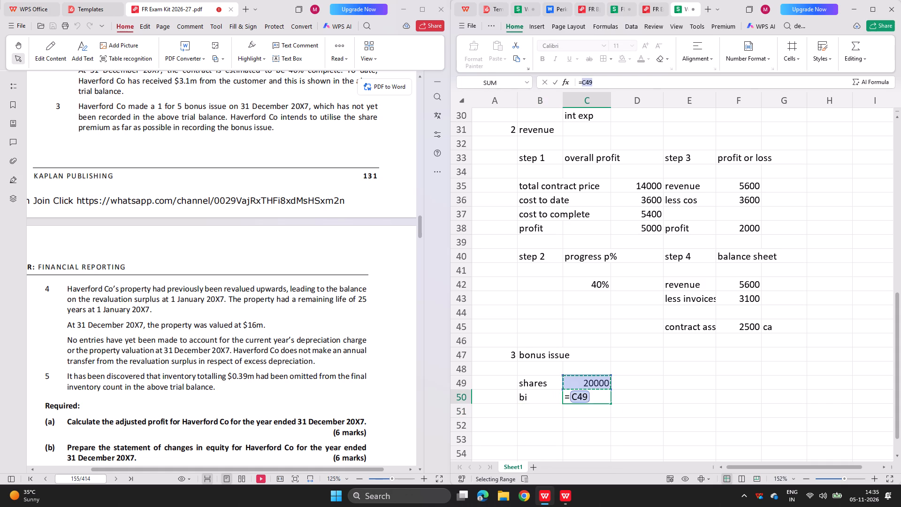
key("asterisk")
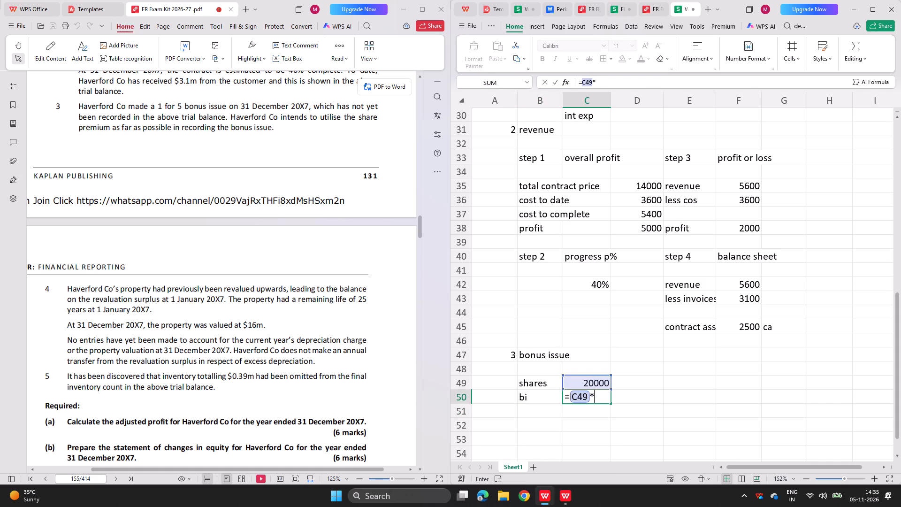
type("1/5")
key("Return")
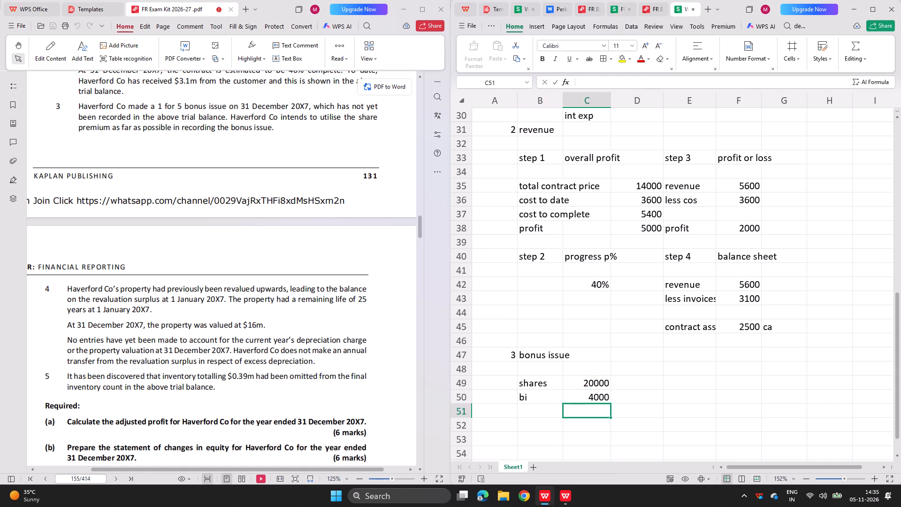
Total the existing shares and the bonus issue in C51 with =C49+C50.
key("equal")
key("Up")
key("Up")
key("plus")
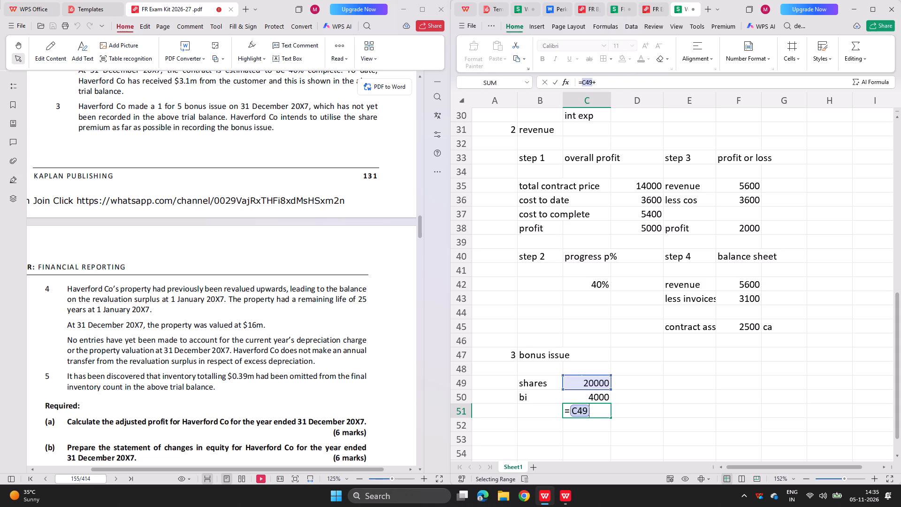
key("Up")
key("Return")
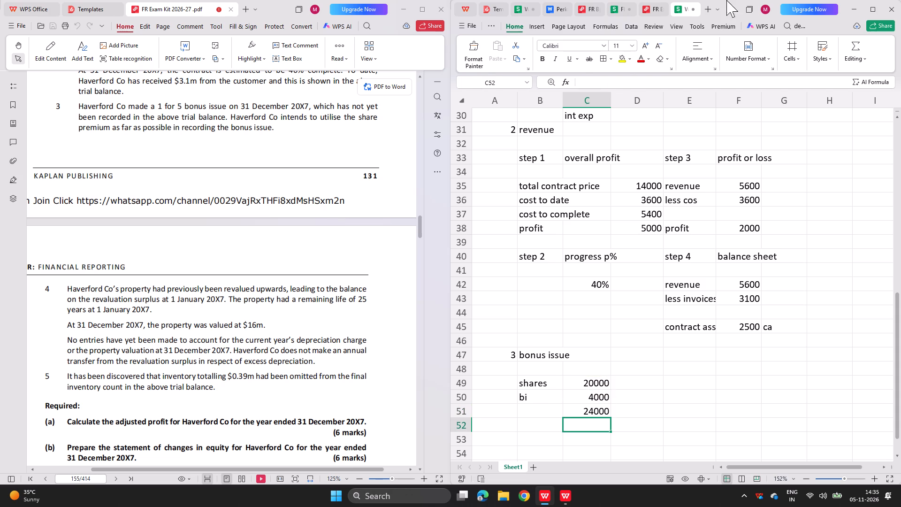
Check the W3 bonus issue adjustment in the model answer and label B52 "sc" in the workings.
left_click(652, 6)
scroll(594, 284, "down", 4)
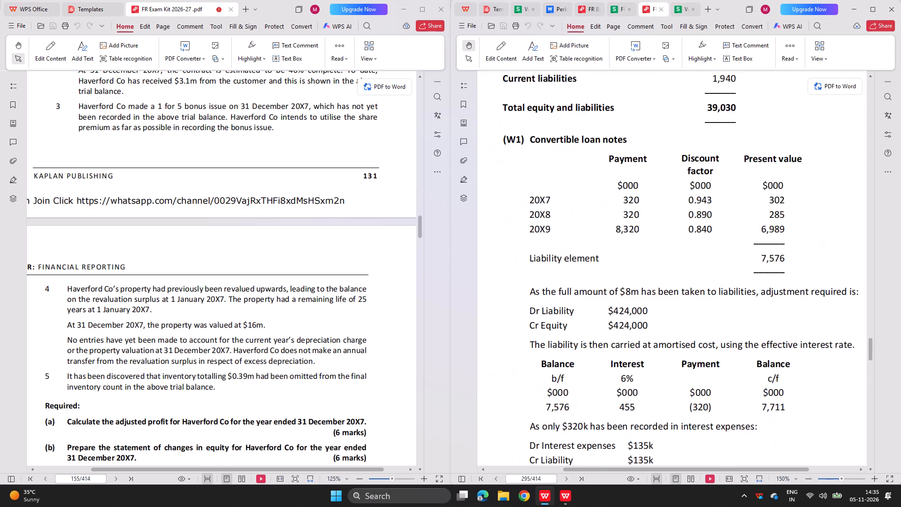
scroll(594, 284, "down", 6)
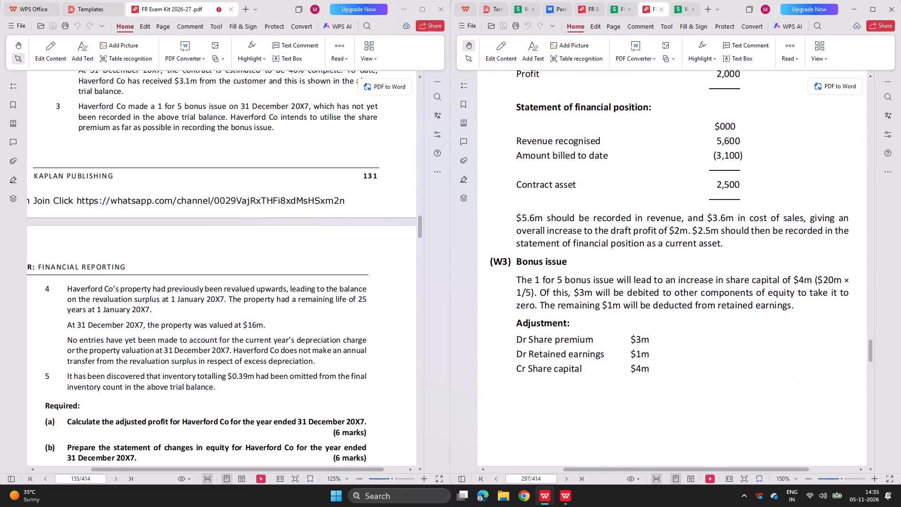
scroll(594, 284, "down", 1)
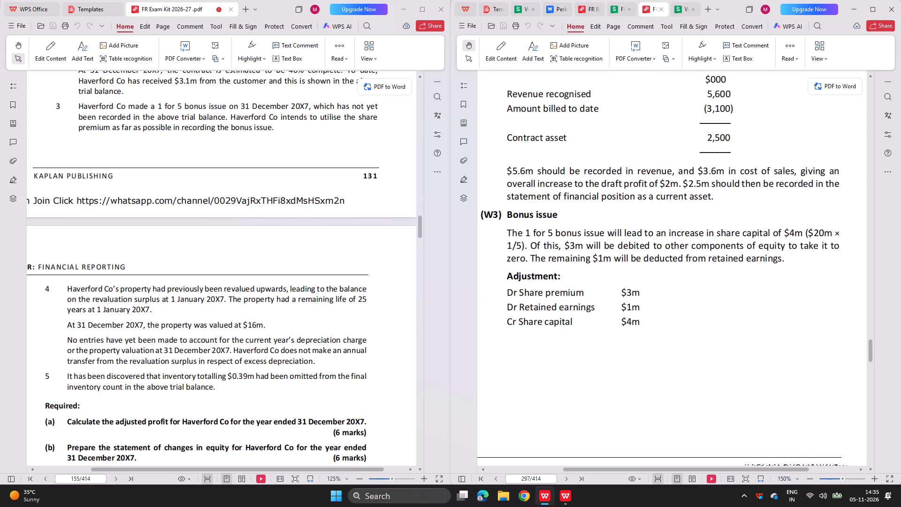
left_click(682, 8)
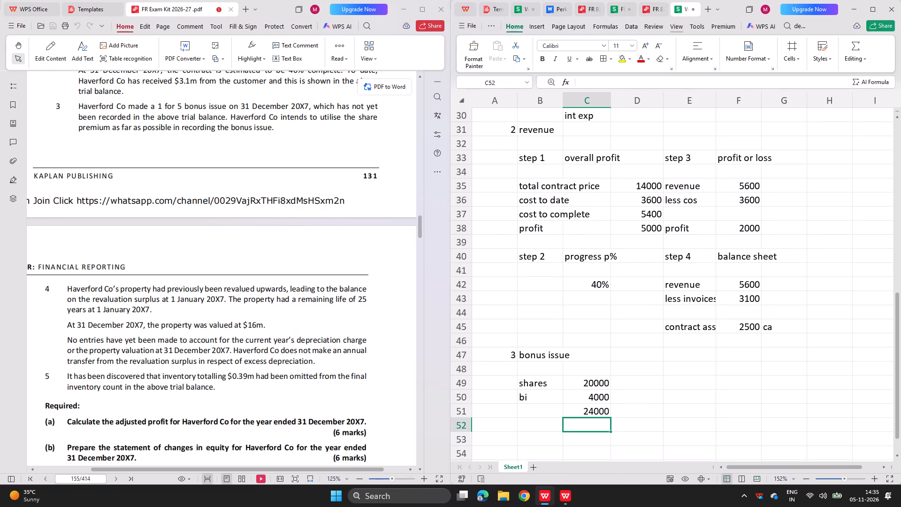
left_click(537, 429)
type("sc")
key("Return")
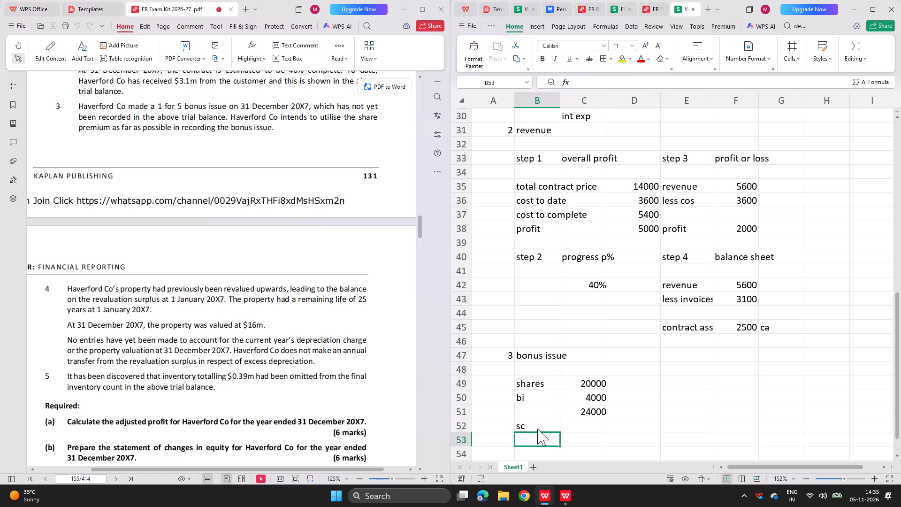
Label B53 "sp" under the bonus issue working and enter 1 in D52 on the sc row.
type("sp")
key("Right")
key("Up")
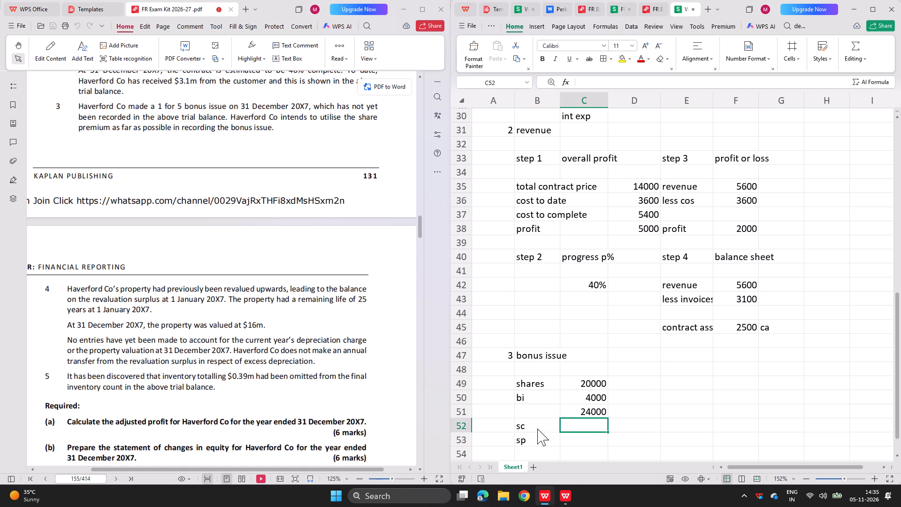
key("Right")
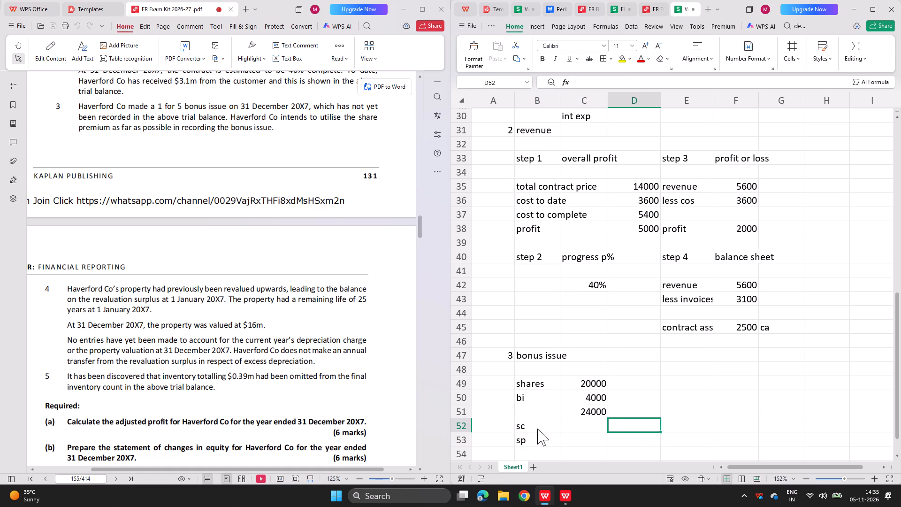
key("1")
key("Down")
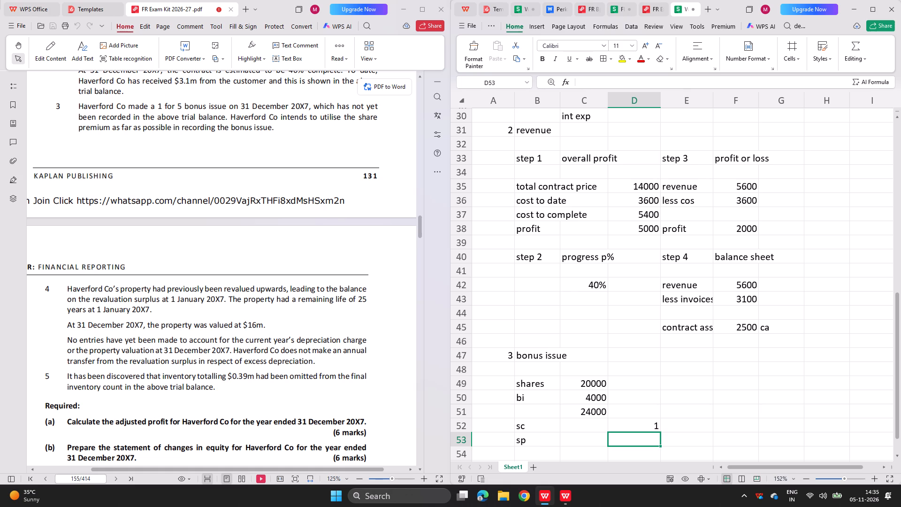
Review the Haverford Co trial balance and notes in the exam kit for the share capital and share premium details.
scroll(271, 300, "up", 1)
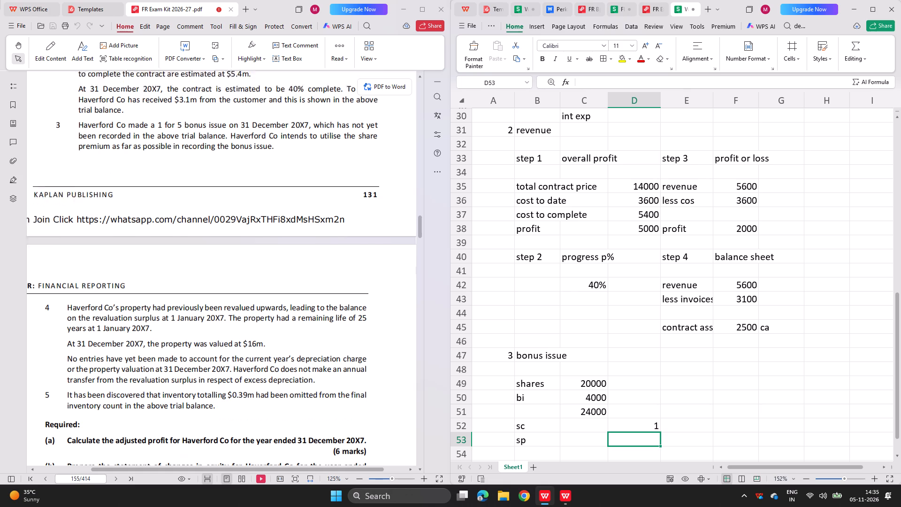
scroll(271, 300, "up", 2)
scroll(271, 300, "down", 1)
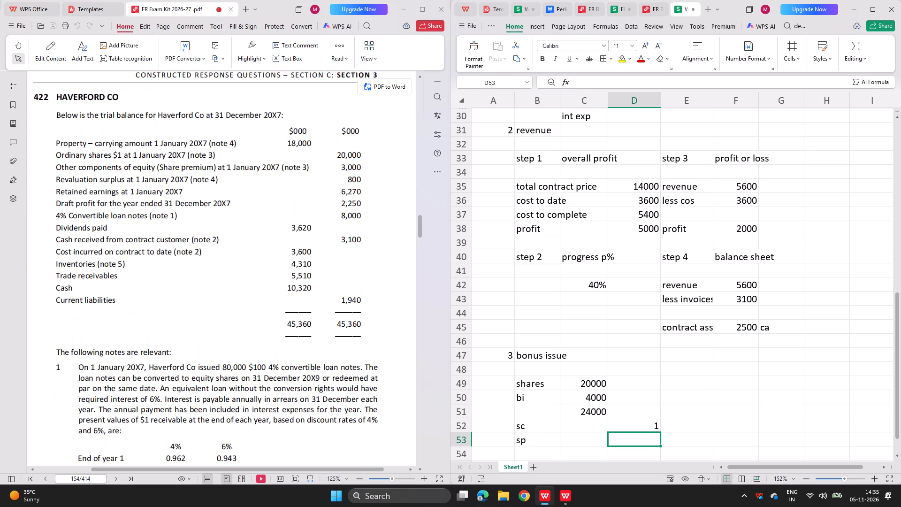
scroll(271, 300, "down", 2)
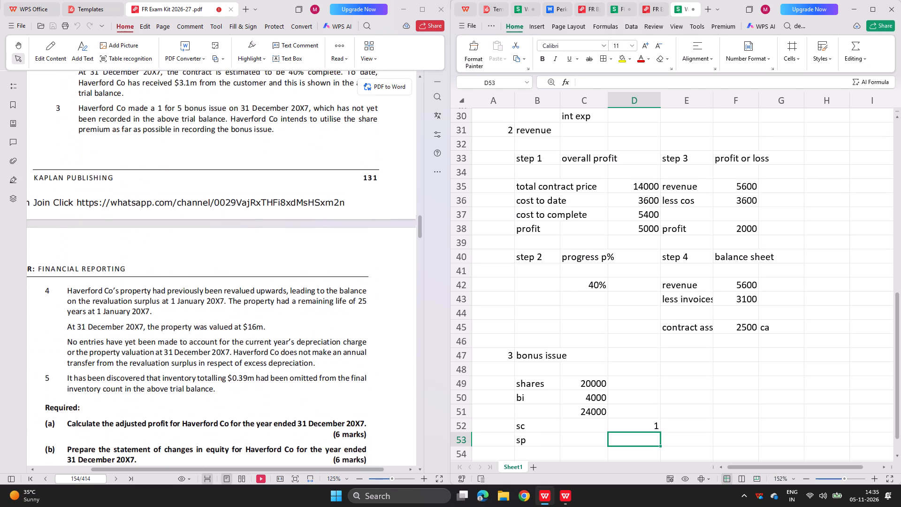
scroll(271, 300, "down", 1)
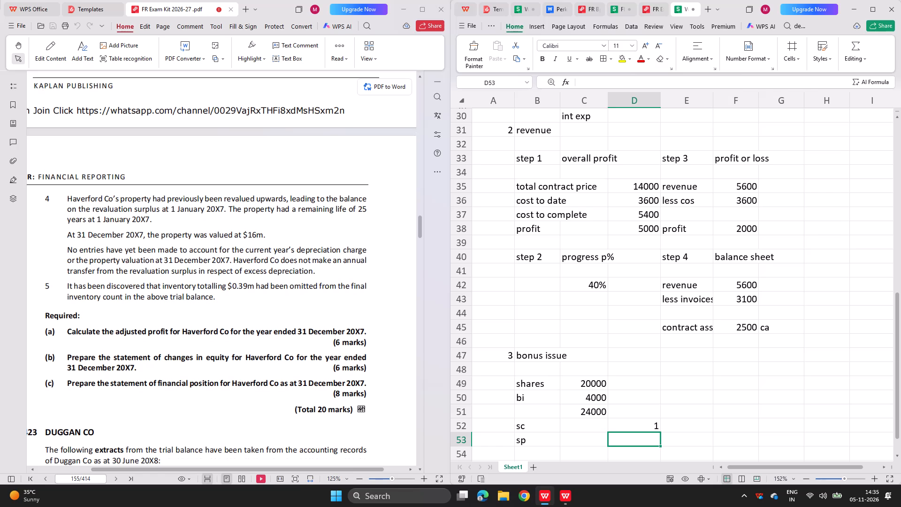
scroll(271, 300, "up", 1)
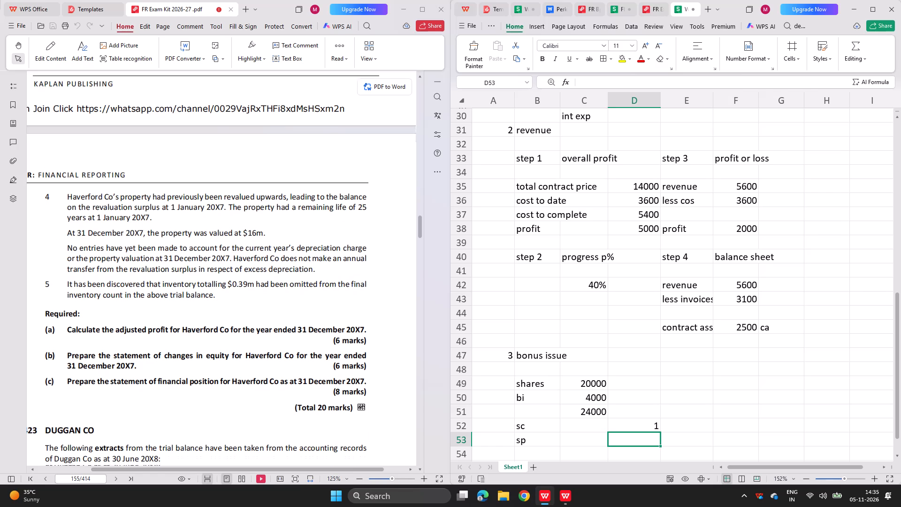
scroll(271, 300, "up", 2)
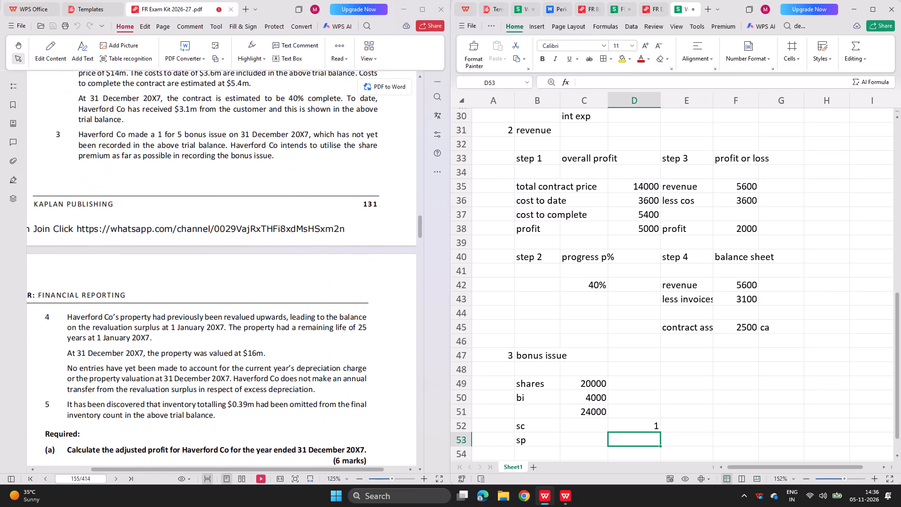
scroll(271, 300, "up", 4)
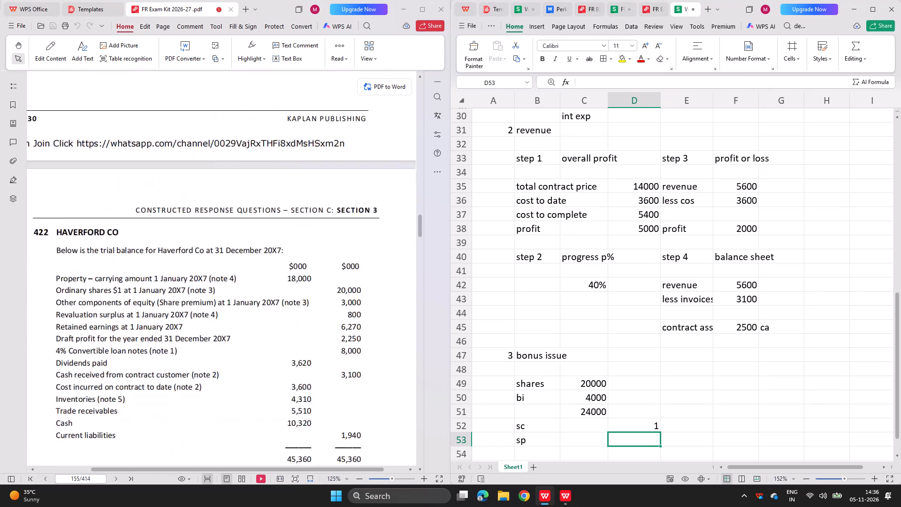
scroll(271, 300, "up", 1)
scroll(271, 300, "down", 2)
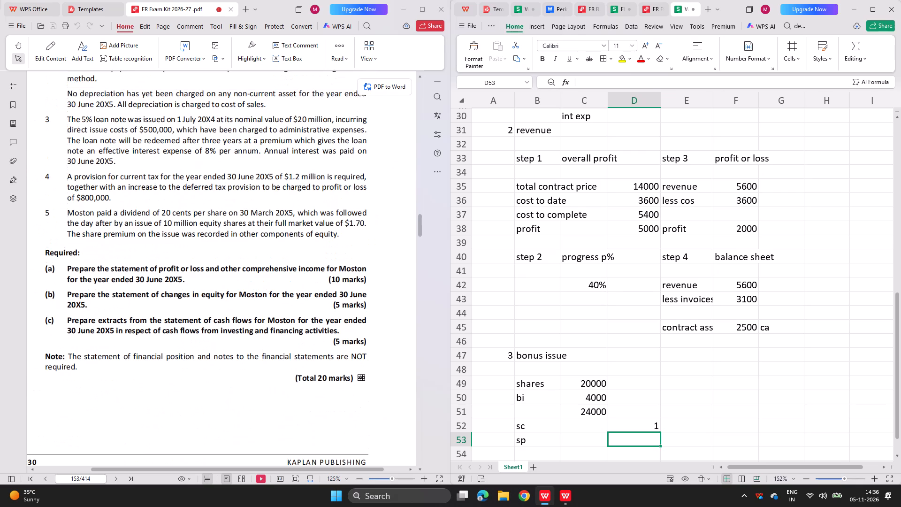
scroll(271, 300, "down", 3)
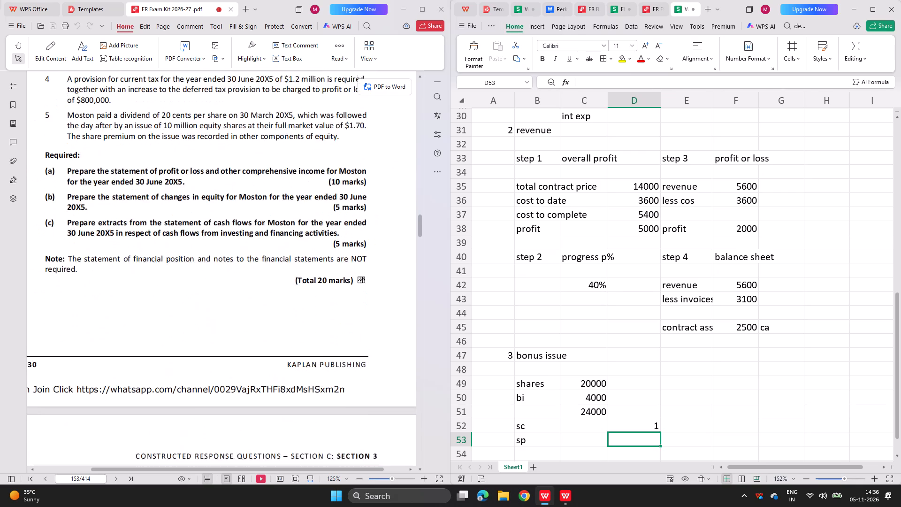
scroll(271, 300, "down", 1)
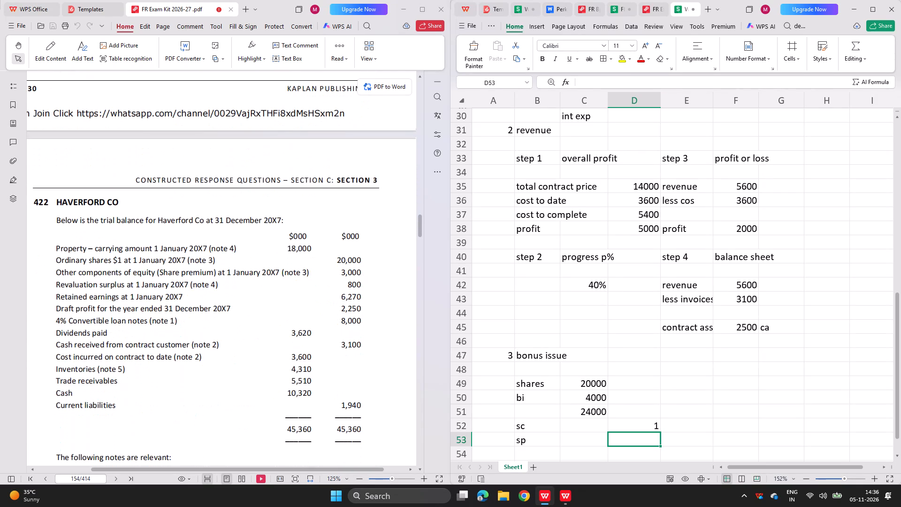
scroll(271, 300, "down", 1)
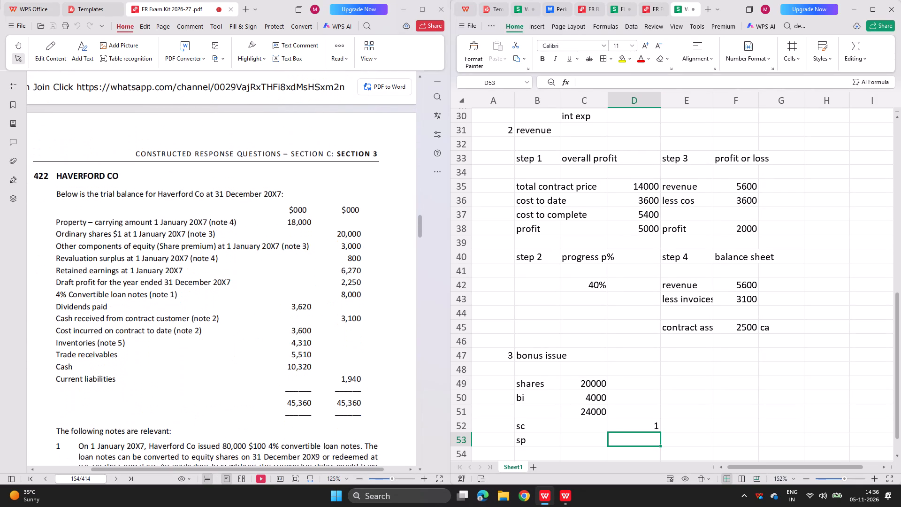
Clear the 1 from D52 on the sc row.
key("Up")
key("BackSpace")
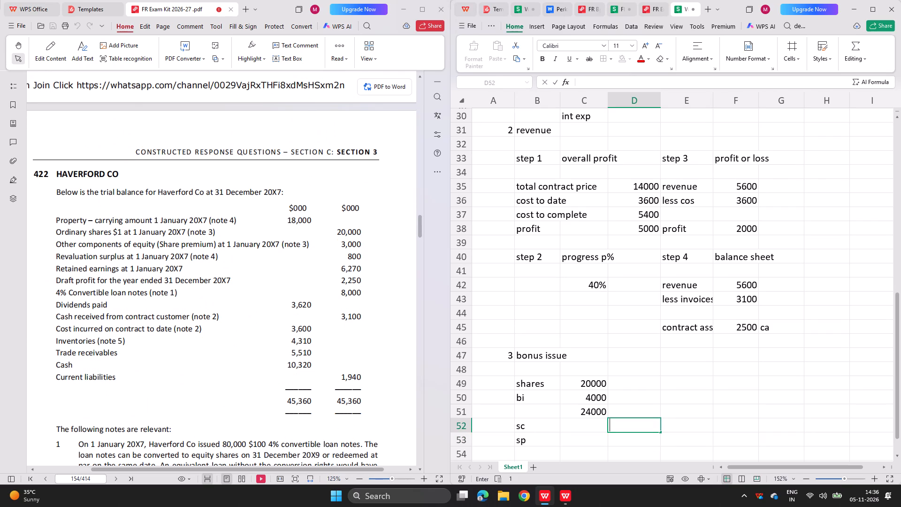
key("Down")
Check the W3 bonus issue in the model answer and calculate the sc amount in C52 with =4000*D52.
key("Left")
key("Up")
key("equal")
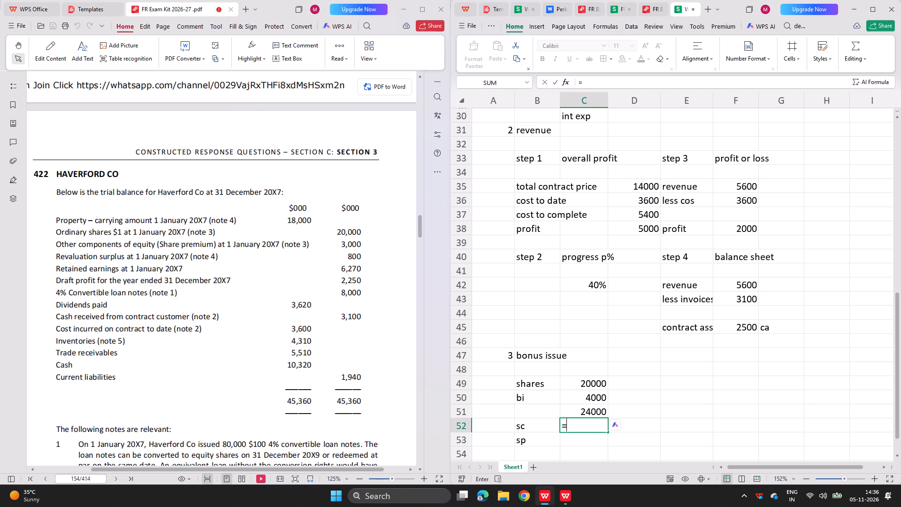
key("Return")
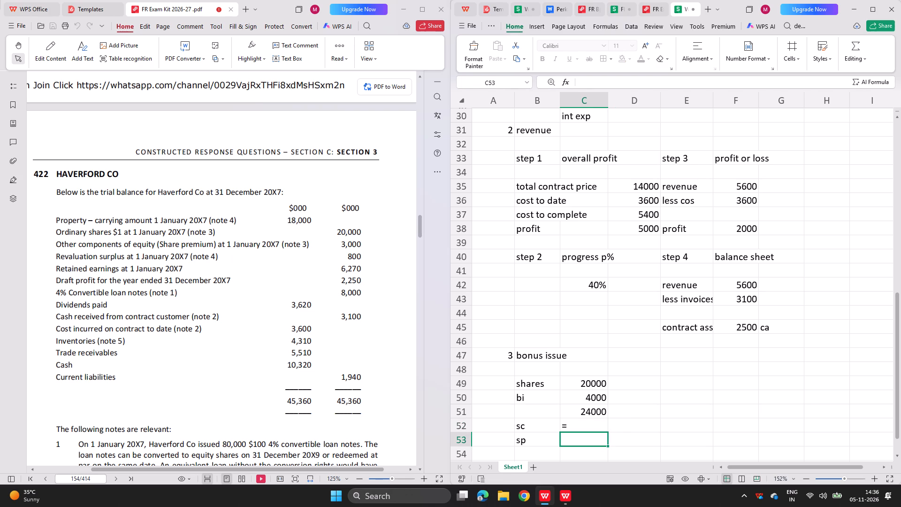
left_click(650, 6)
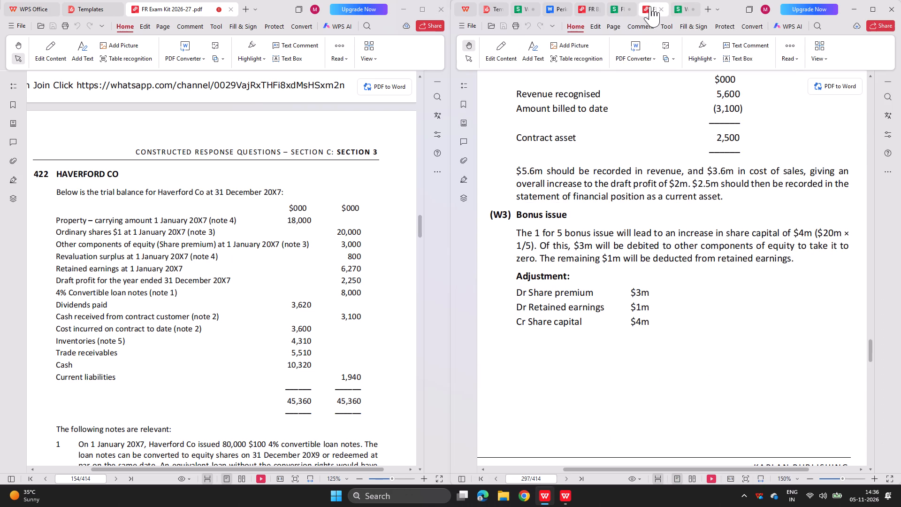
left_click(682, 5)
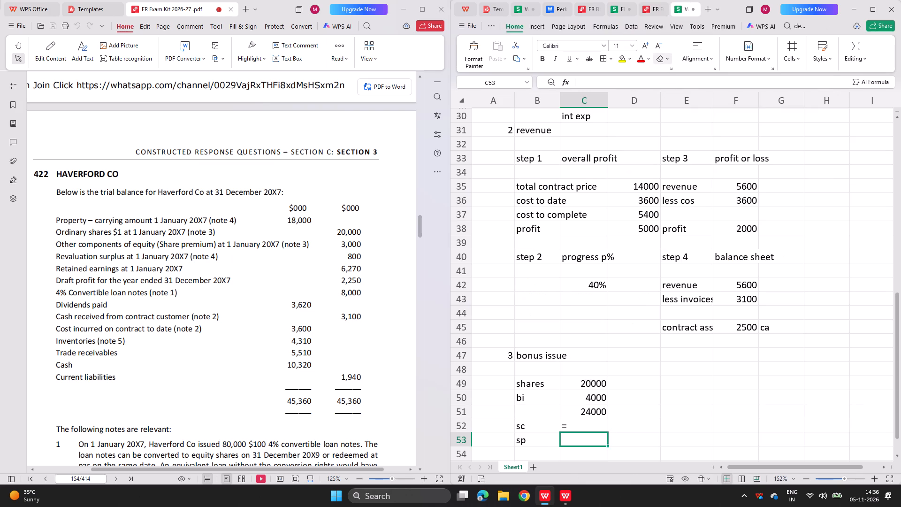
left_click(575, 424)
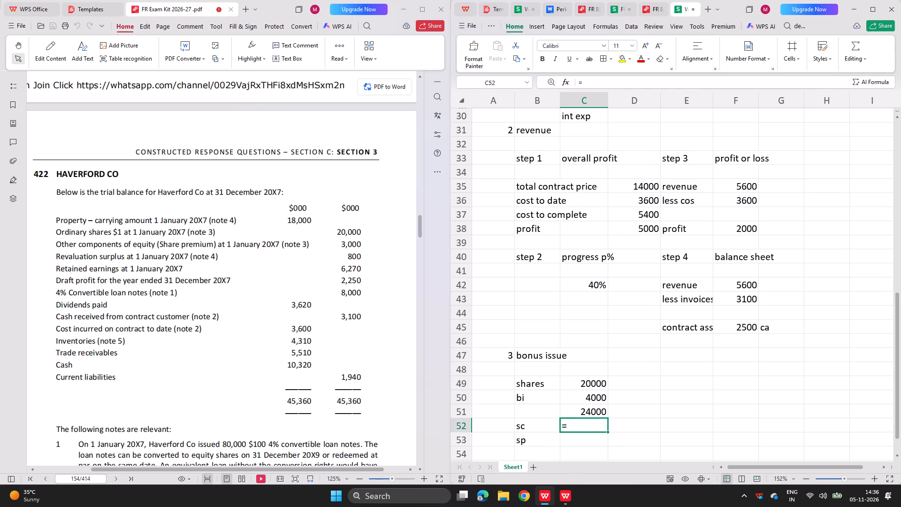
double_click(573, 425)
type("40000")
key("BackSpace")
key("asterisk")
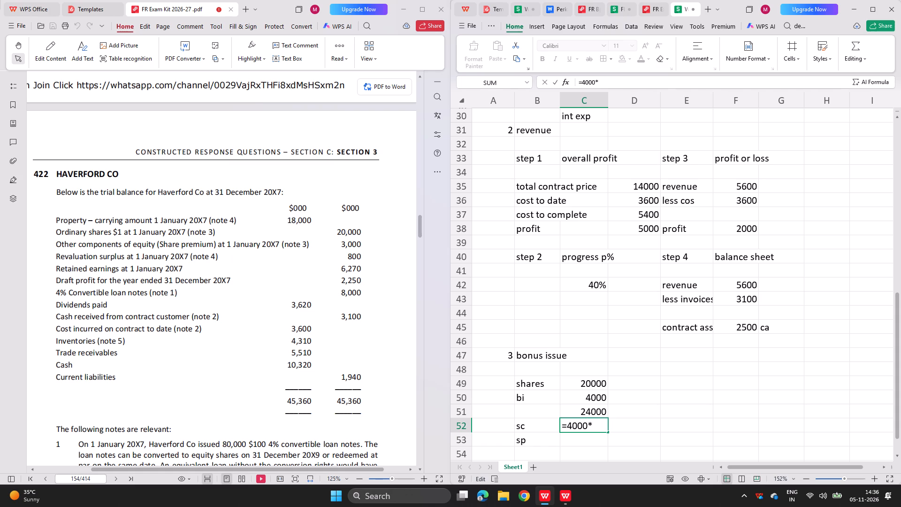
key("Right")
key("Right")
left_click(626, 425)
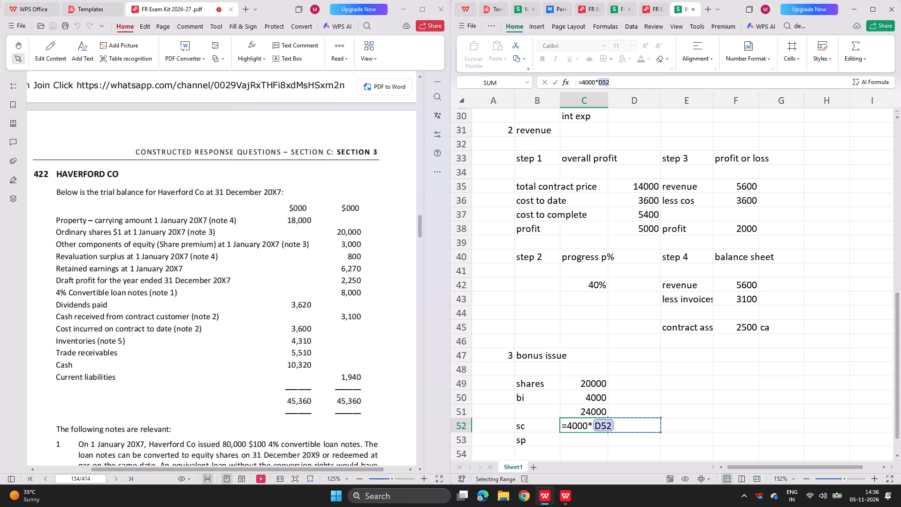
key("Return")
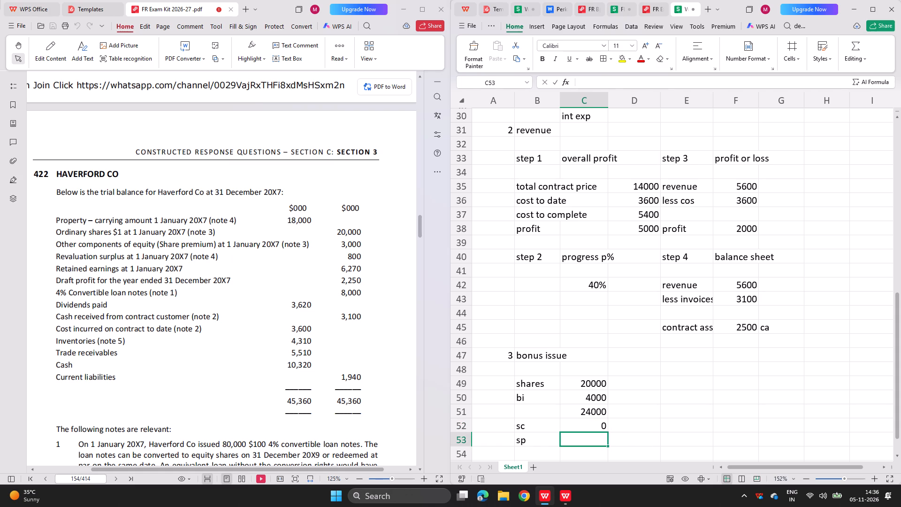
Enter 1 in D52 as the multiplier for the sc amount.
left_click(626, 426)
key("1")
key("Return")
Enter the share premium amount in C53 as =3000.
key("Left")
type("=3000")
key("Return")
Label B54 "re" and calculate the retained earnings portion in C54 with =C52-C53.
key("Left")
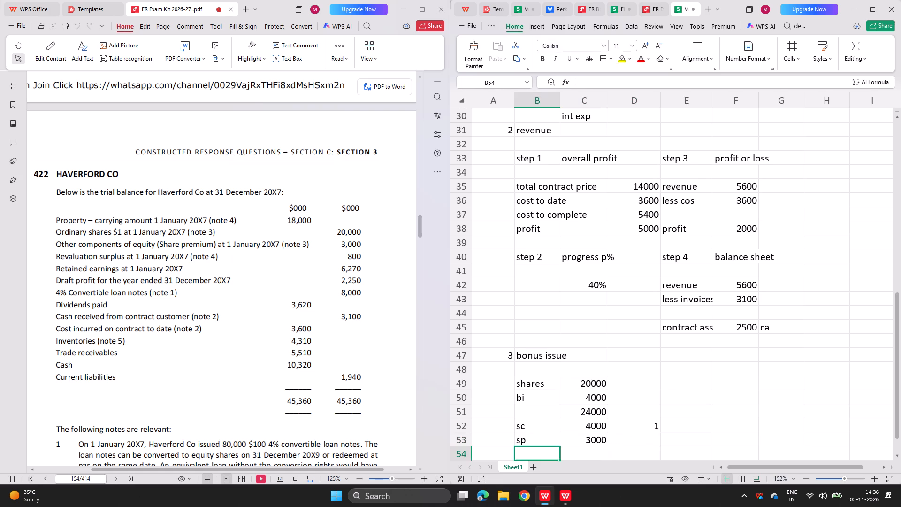
type("re")
key("Right")
key("equal")
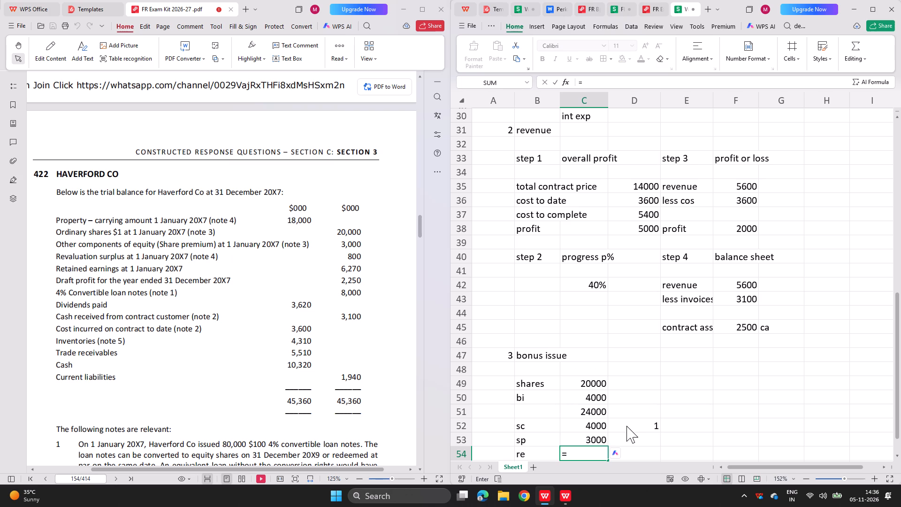
key("Up")
key("Up")
key("minus")
key("Up")
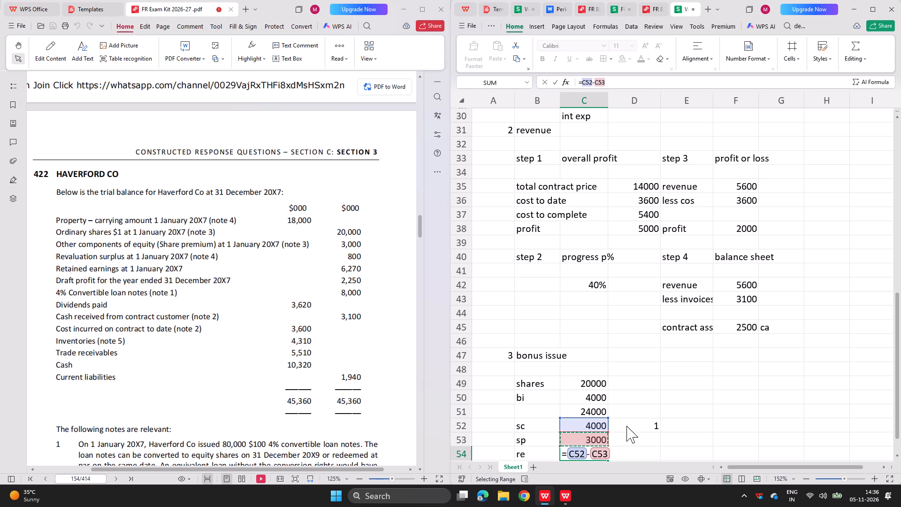
key("Return")
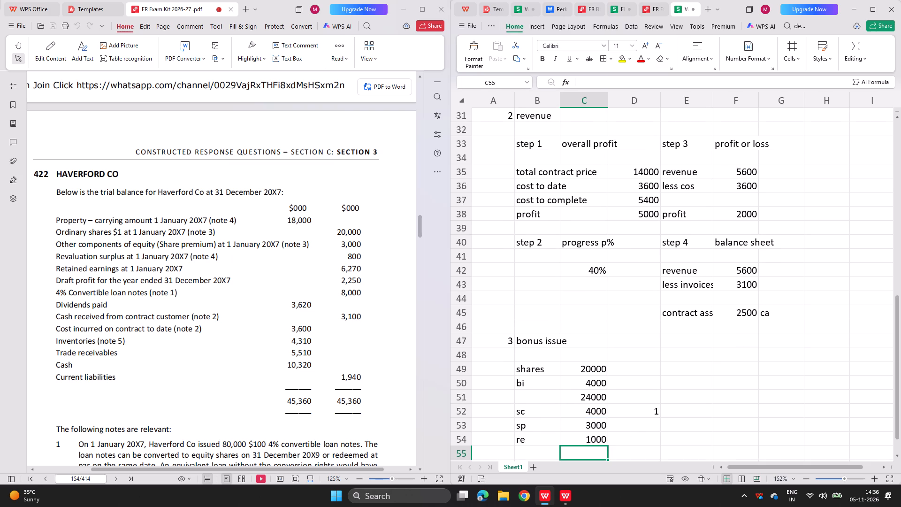
Review the bonus issue working, statement of financial position, changes in equity and profit adjustments in Haverford Co's model answer.
scroll(604, 436, "down", 1)
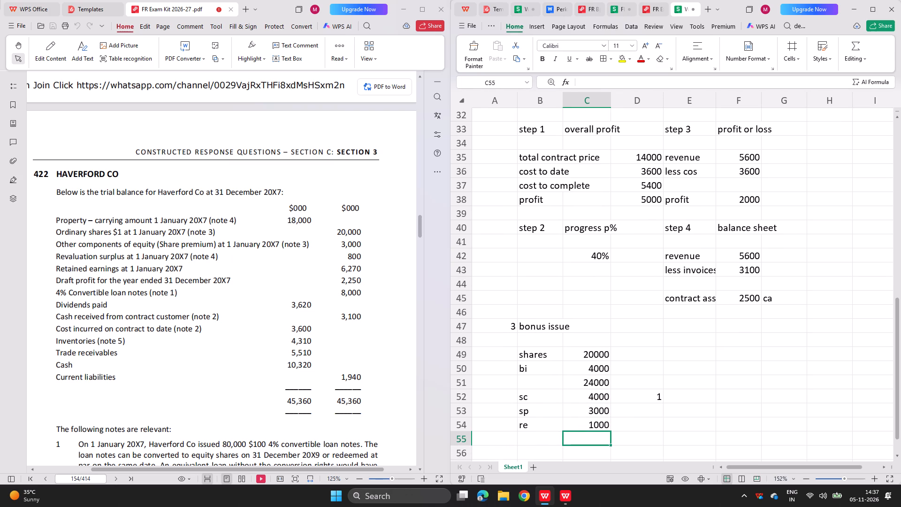
scroll(578, 413, "up", 1)
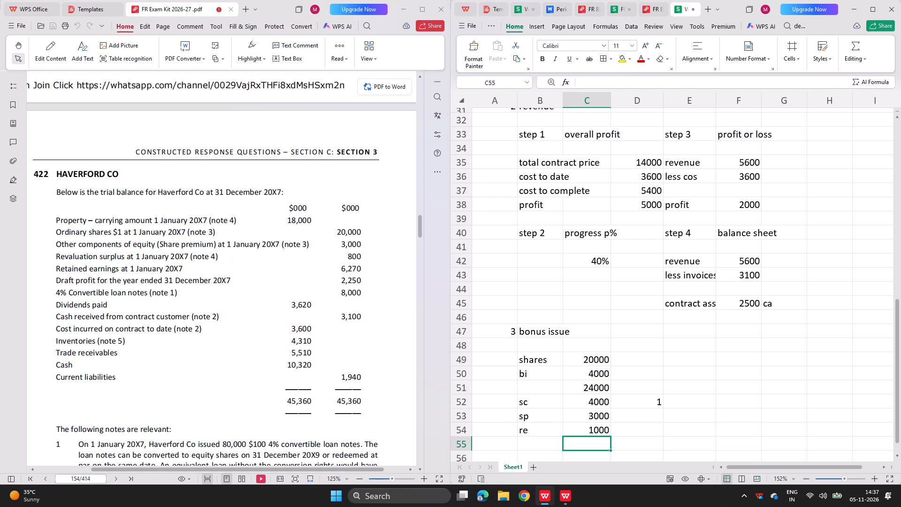
left_click(647, 5)
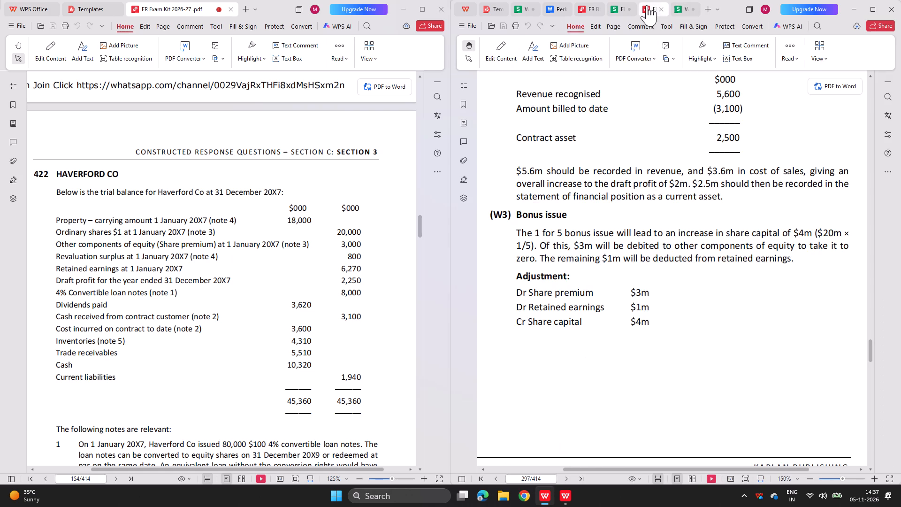
scroll(607, 246, "up", 7)
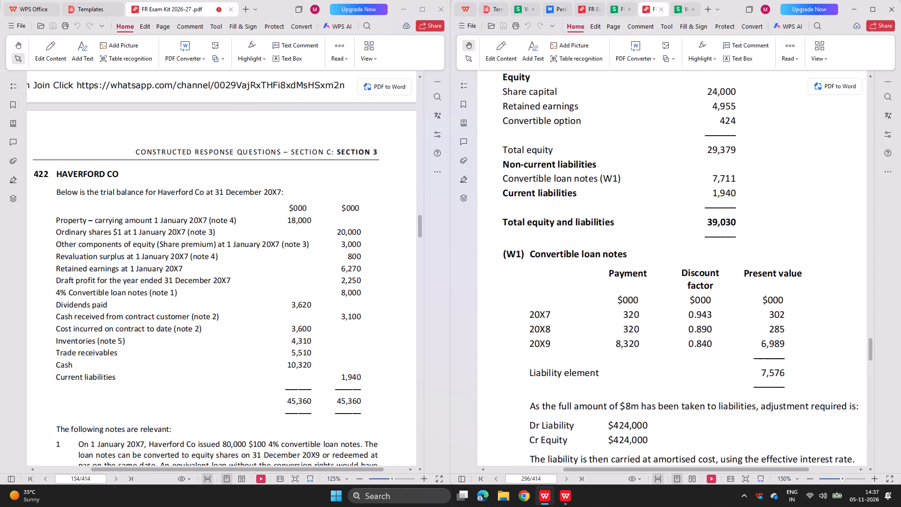
scroll(607, 246, "up", 2)
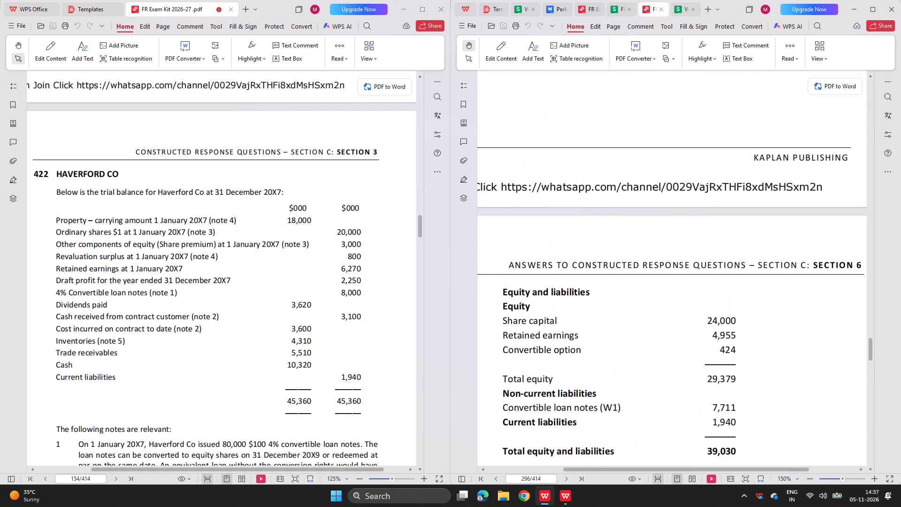
scroll(607, 246, "up", 3)
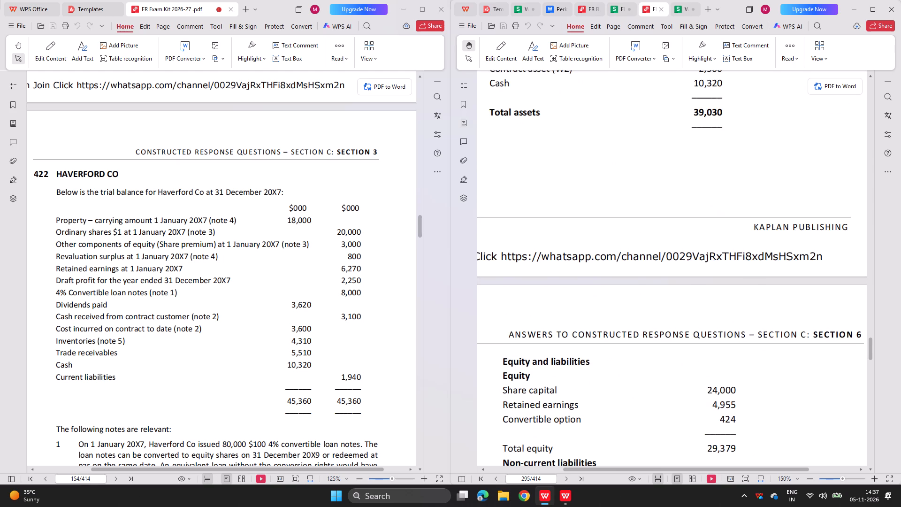
scroll(607, 246, "up", 1)
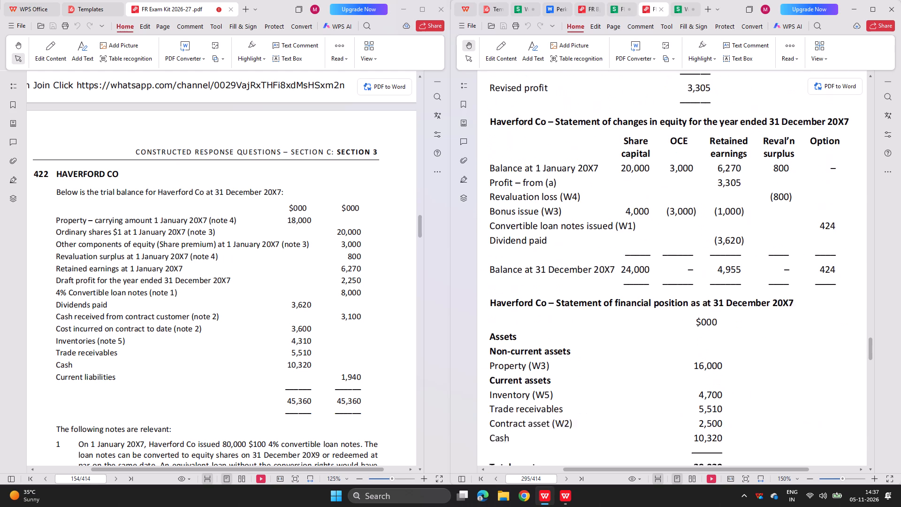
scroll(607, 246, "up", 1)
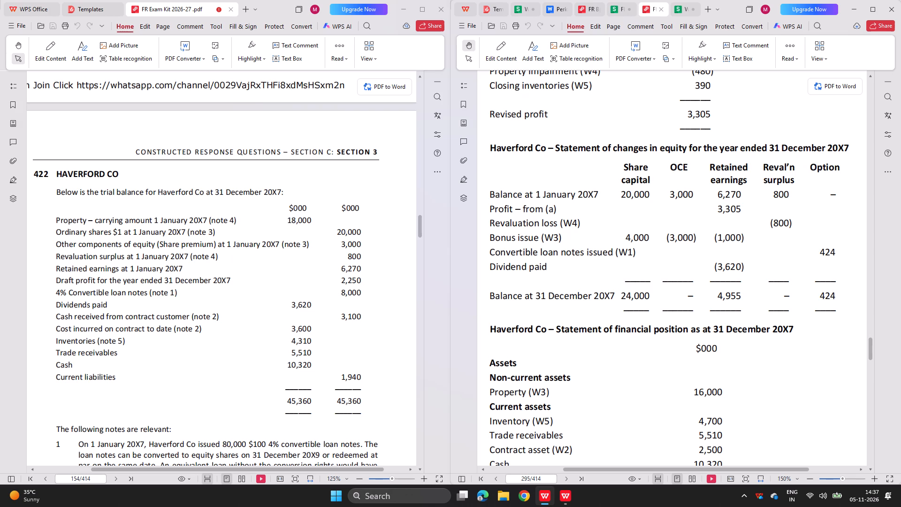
scroll(580, 172, "up", 1)
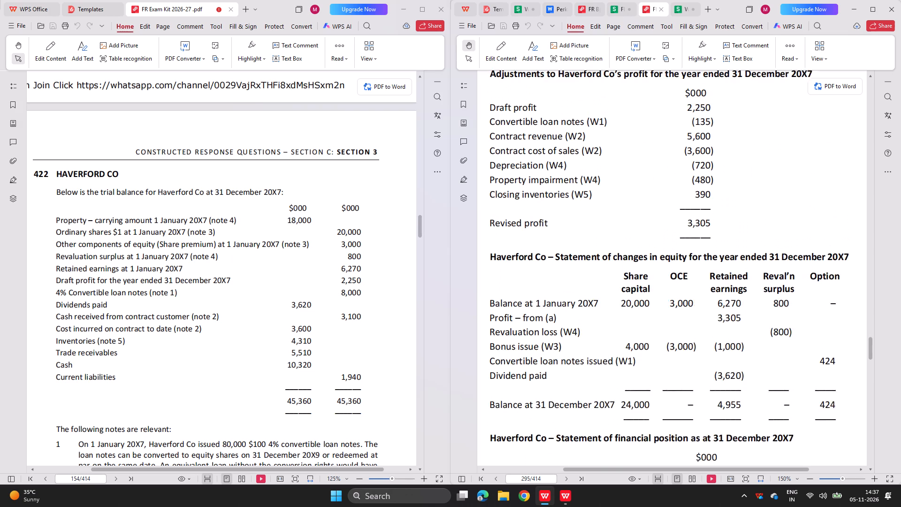
scroll(580, 172, "up", 1)
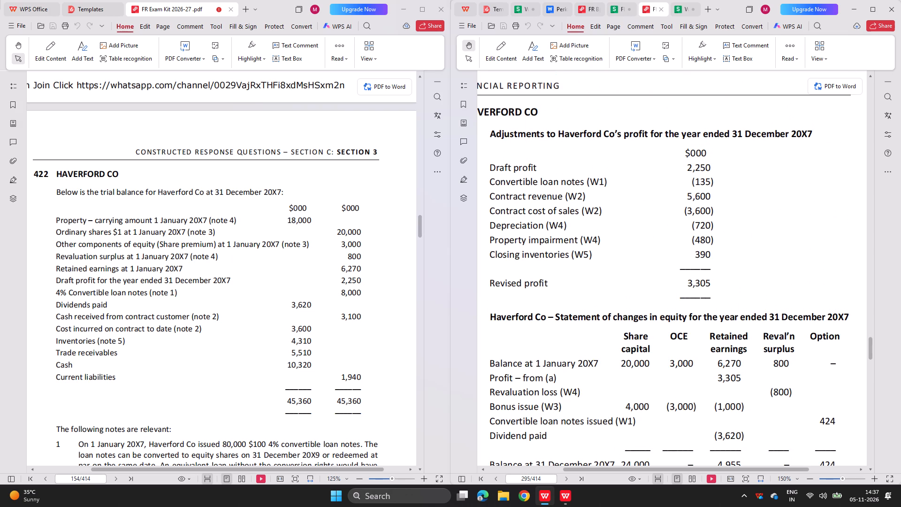
scroll(565, 214, "down", 1)
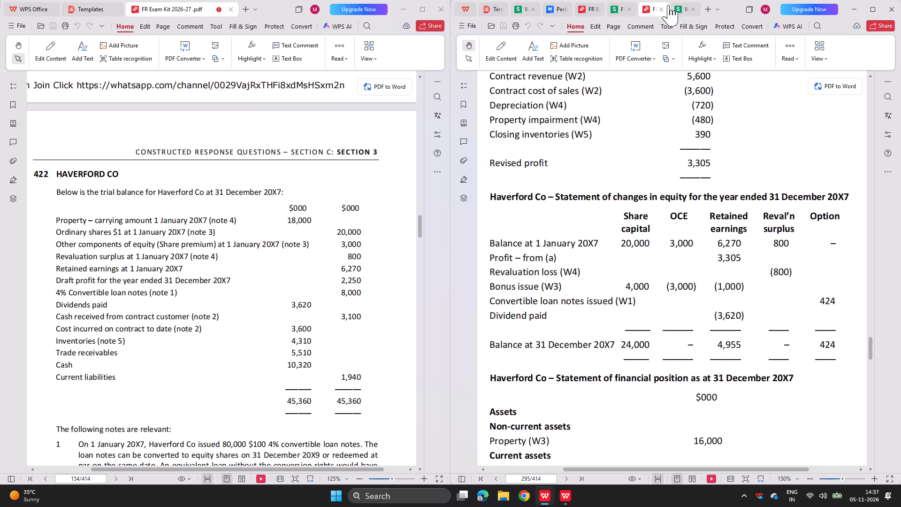
In the bonus issue working of the workbook, move the multiplier 1 from D52 up to D51.
left_click(677, 8)
scroll(617, 248, "down", 2)
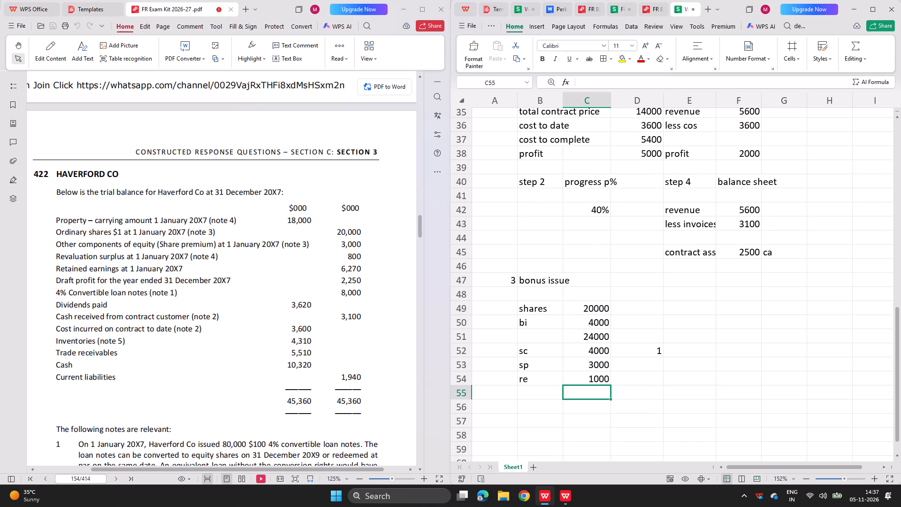
left_click(687, 353)
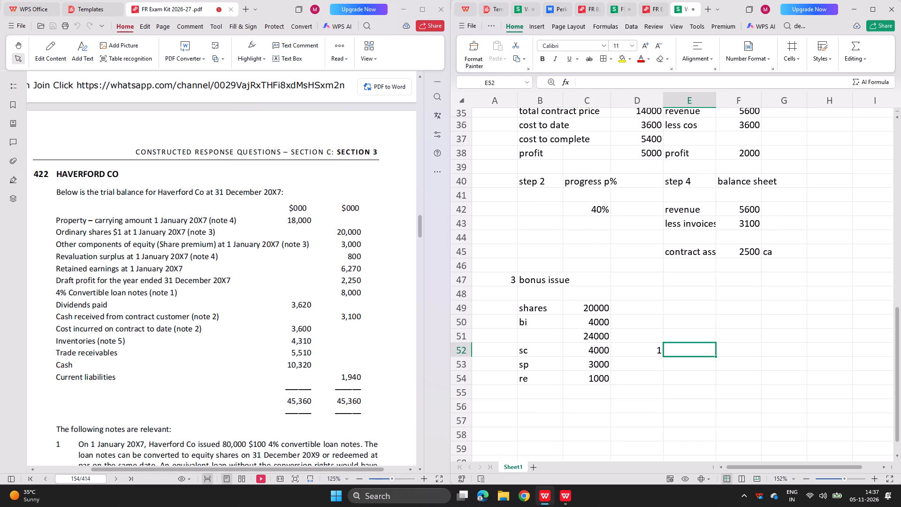
left_click(633, 349)
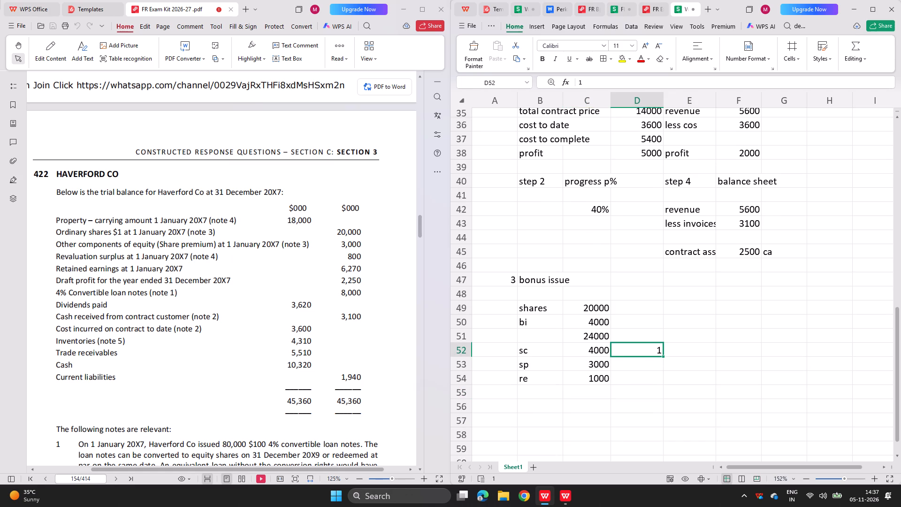
key("ctrl+x")
left_click(634, 330)
key("ctrl+v")
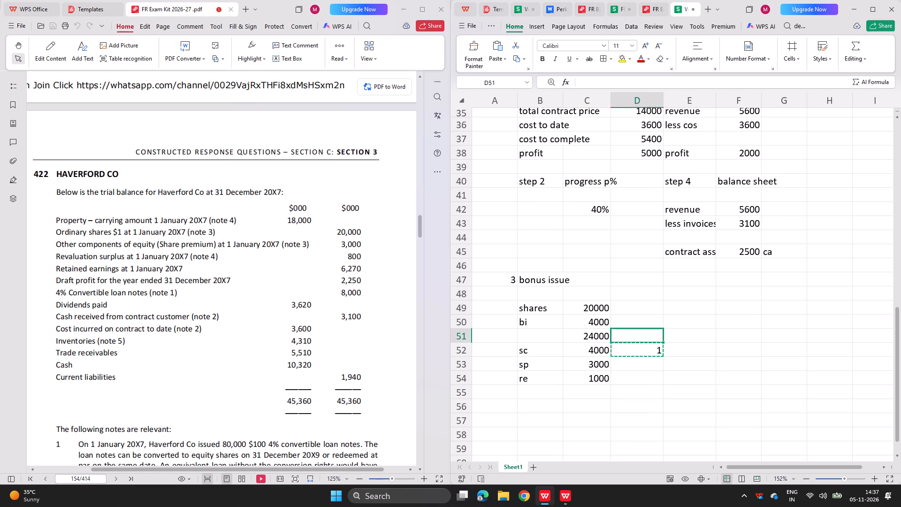
double_click(595, 353)
key("Return")
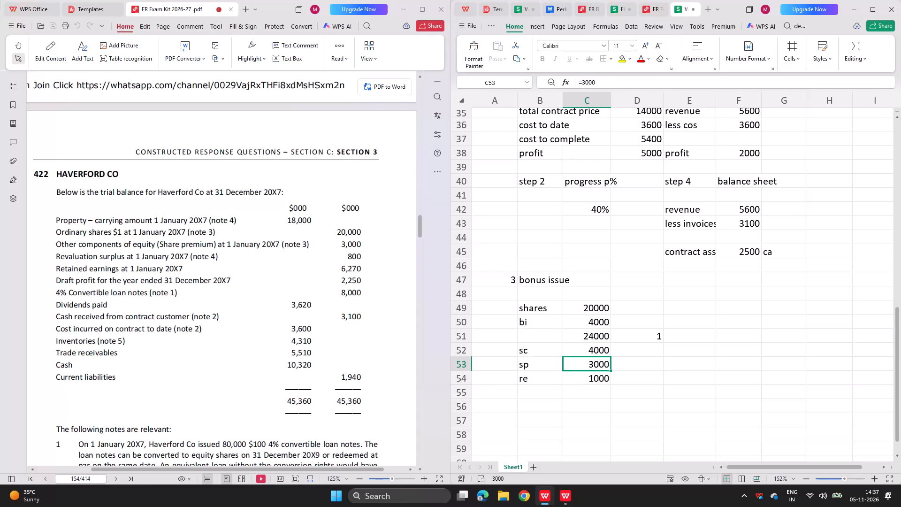
Enter the note "add requ b" in D52 beside the sc amount.
left_click(646, 351)
type("add erequ")
key("space")
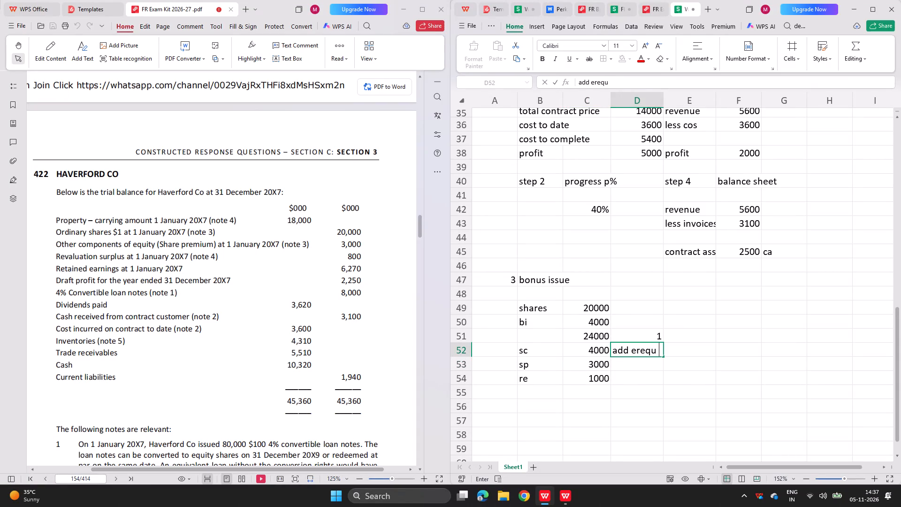
key("BackSpace")
key("BackSpace")
key("BackSpace")
key("BackSpace")
key("BackSpace")
key("BackSpace")
type("requ b")
key("Return")
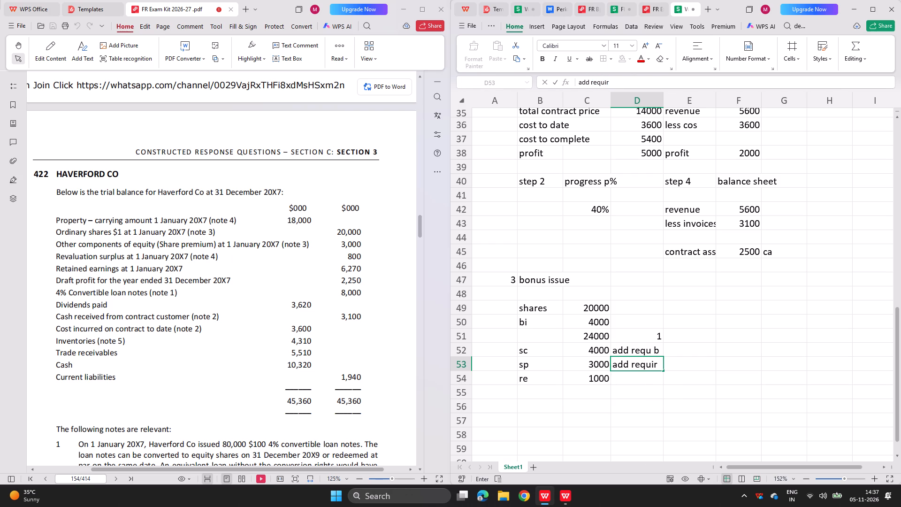
Enter "add requir" as the note in D53 beside the sp amount and reword it to "less requir".
key("Return")
key("Up")
key("F2")
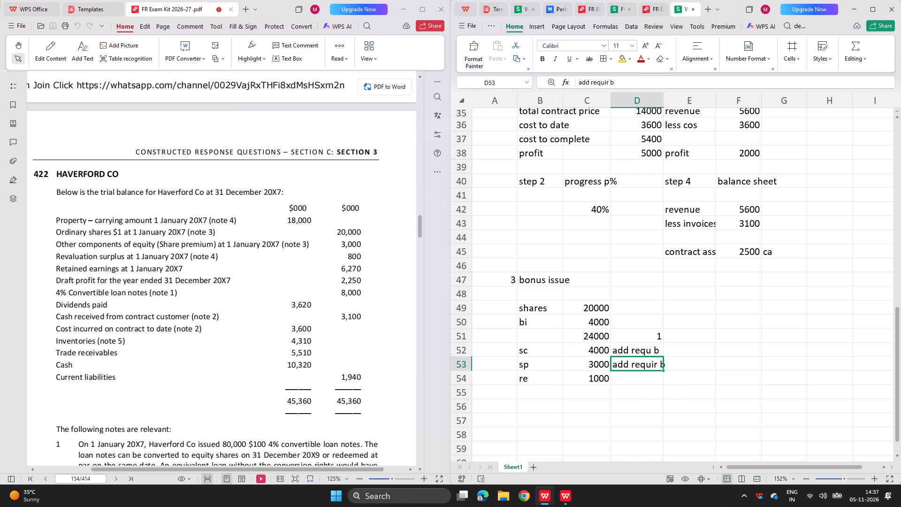
left_click(629, 364)
key("BackSpace")
key("BackSpace")
key("BackSpace")
key("BackSpace")
type("less")
key("Return")
Enter the note "less requir b" in D54 beside the re amount.
type("less")
key("space")
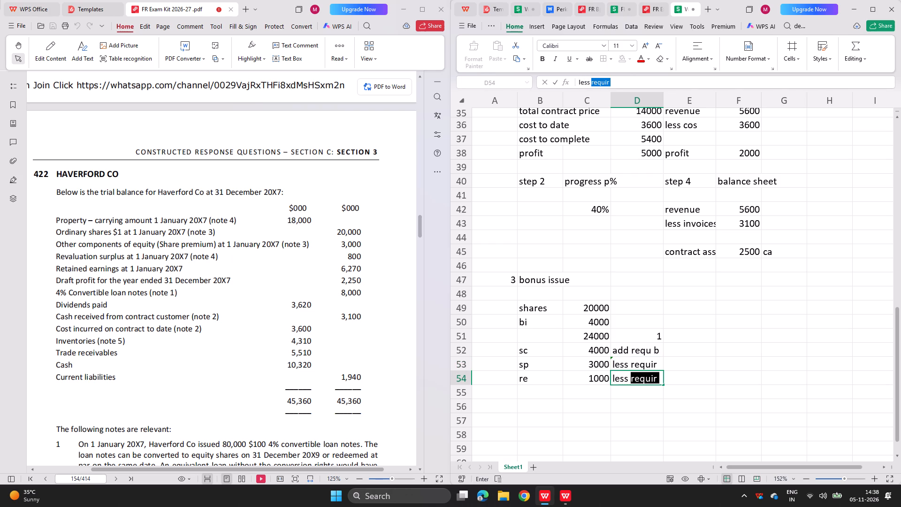
key("Return")
key("Up")
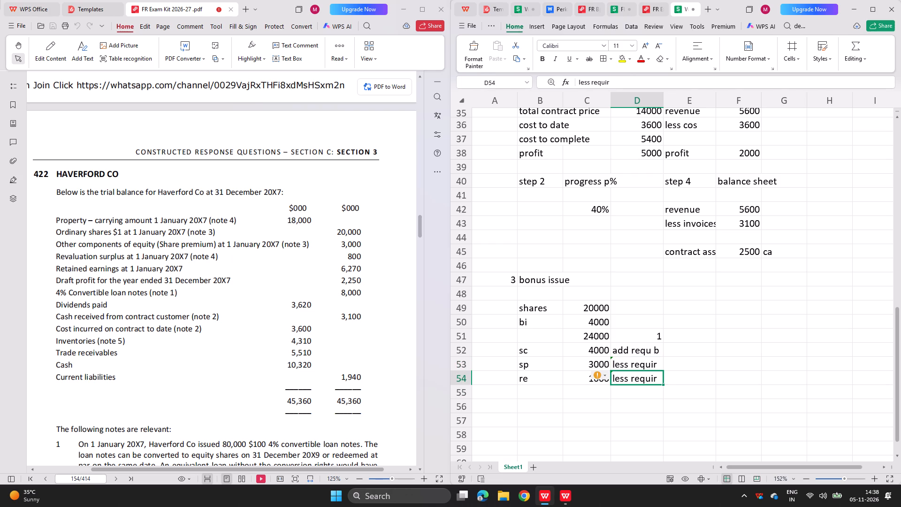
key("F2")
key("b")
key("Return")
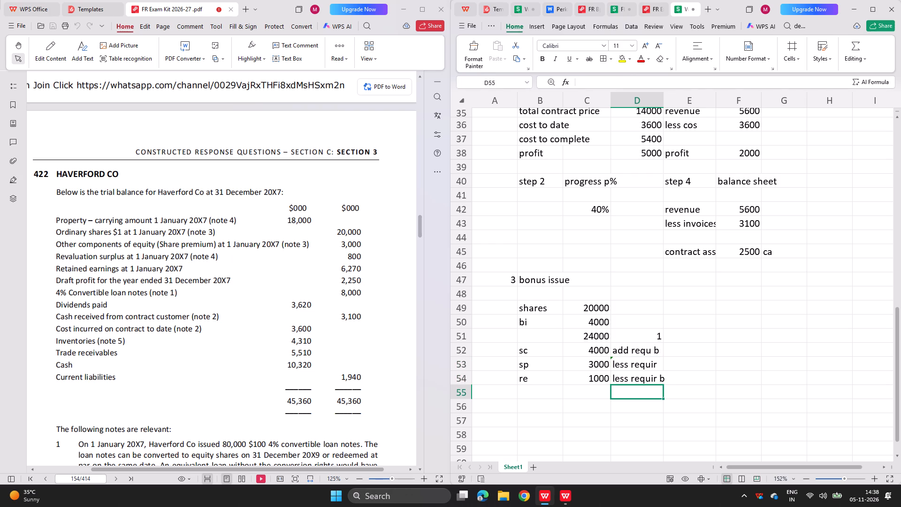
Extend the sp note in D53 to read "less requir b".
double_click(644, 367)
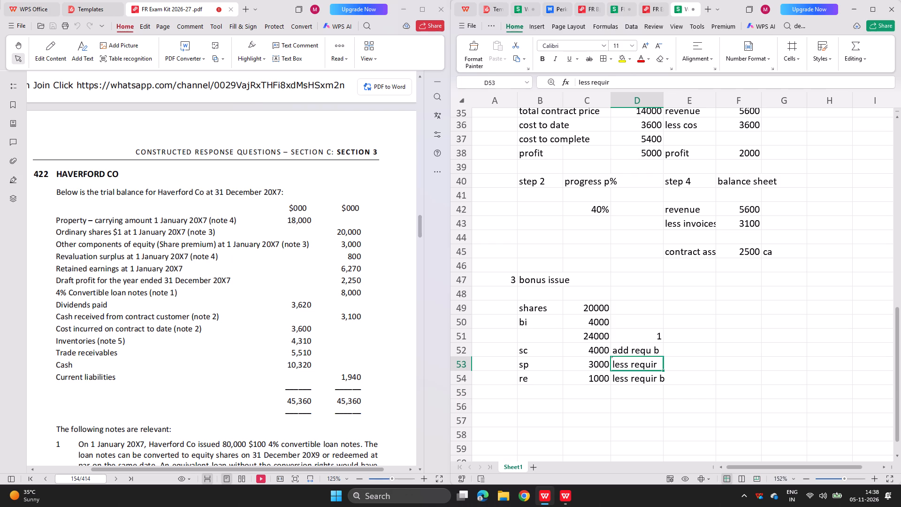
left_click(659, 367)
key("b")
key("Return")
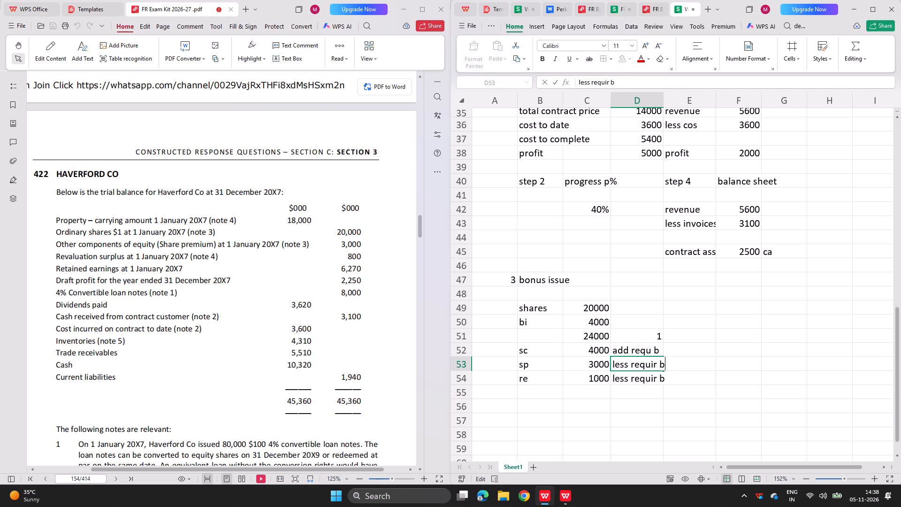
Move the sc label and amount from B52:C52 to B54:C54, replacing the re entry.
scroll(571, 398, "down", 1)
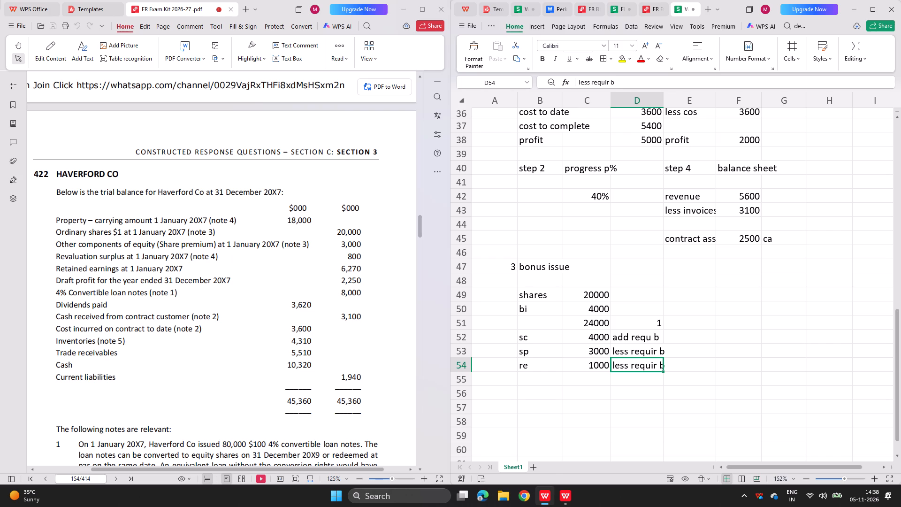
left_click_drag(529, 337, 541, 337)
left_click(541, 337)
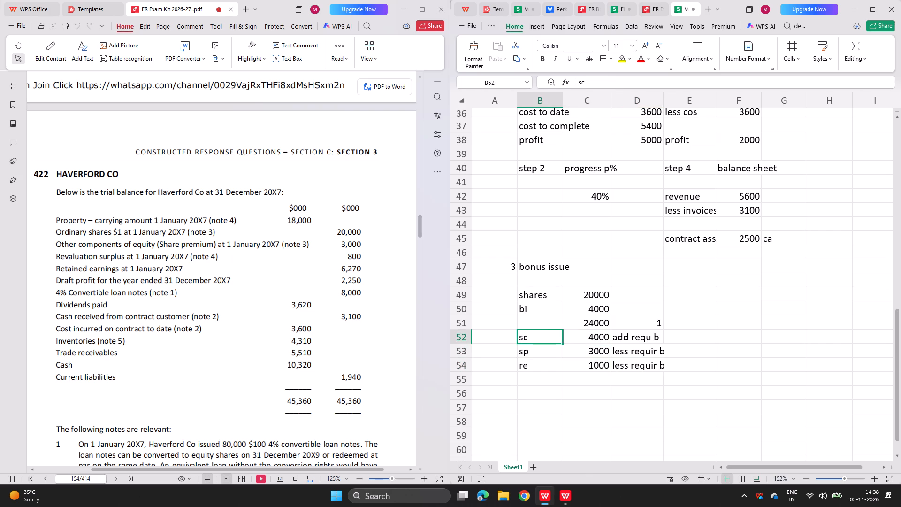
left_click_drag(535, 335, 609, 338)
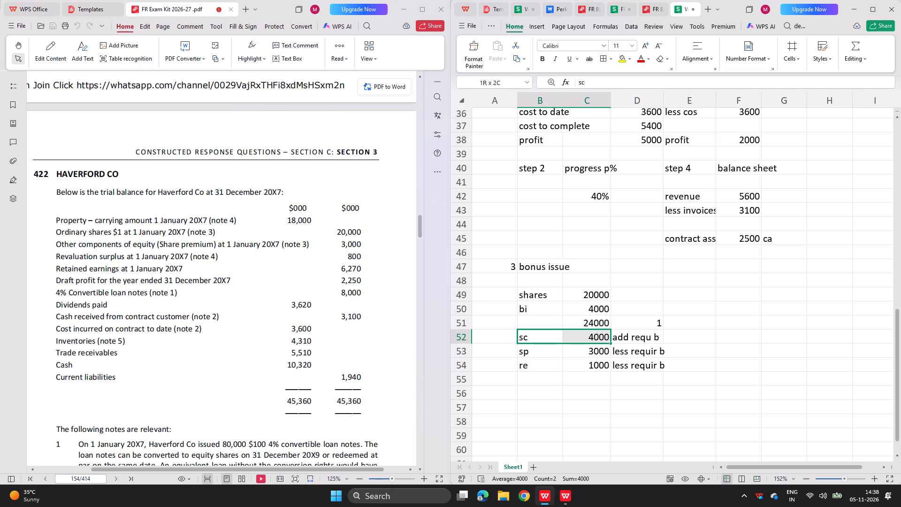
left_click_drag(609, 338, 609, 338)
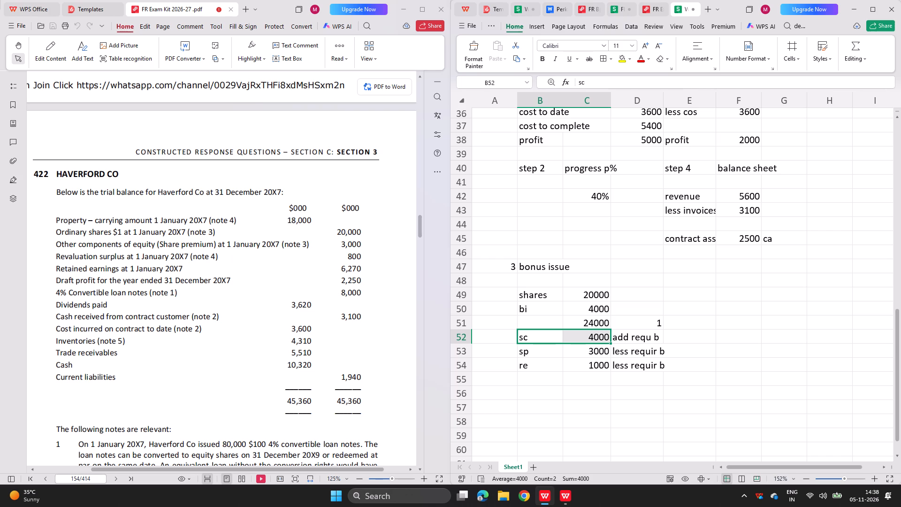
key("ctrl+x")
right_click(609, 338)
left_click(537, 367)
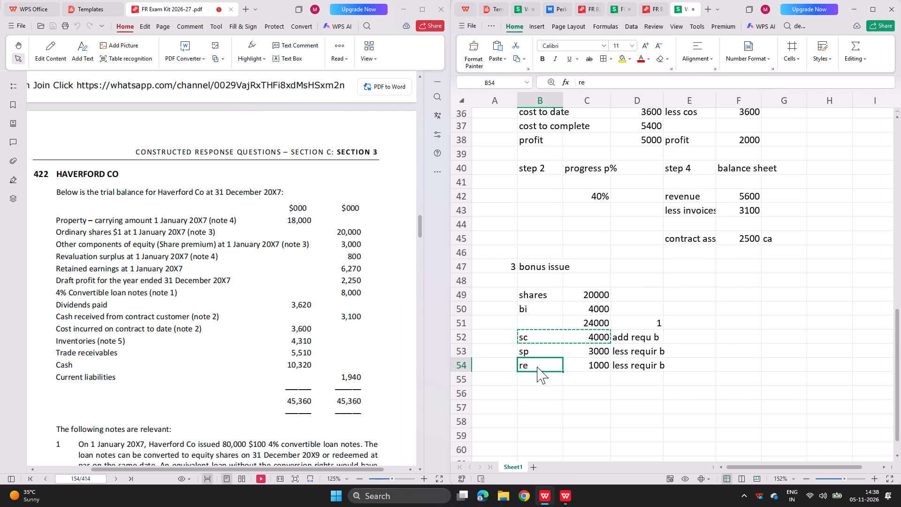
key("ctrl+v")
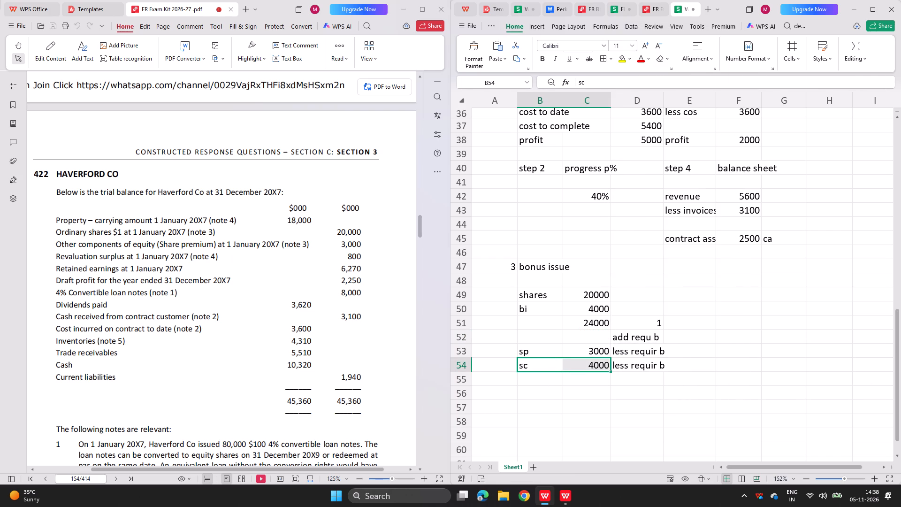
Move the sp label and amount from B53:C53 up to B52:C52.
left_click(527, 337)
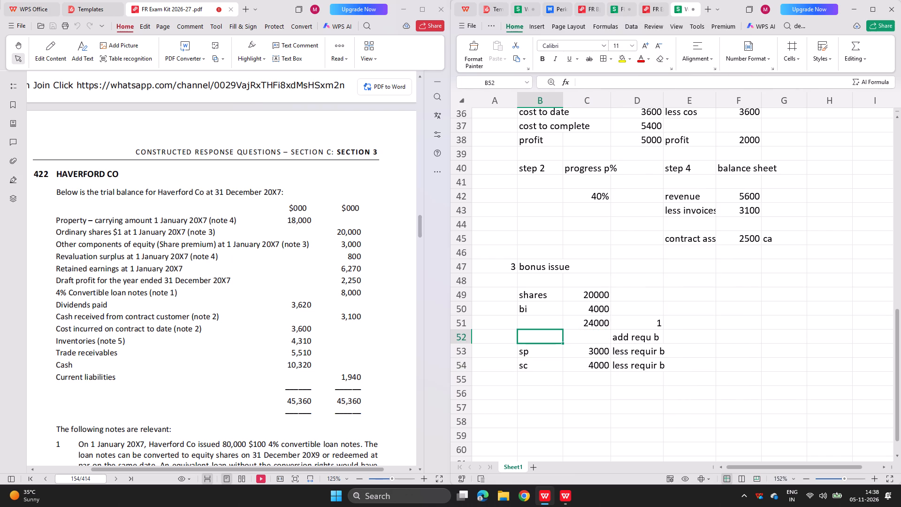
key("Down")
left_click_drag(532, 351, 581, 351)
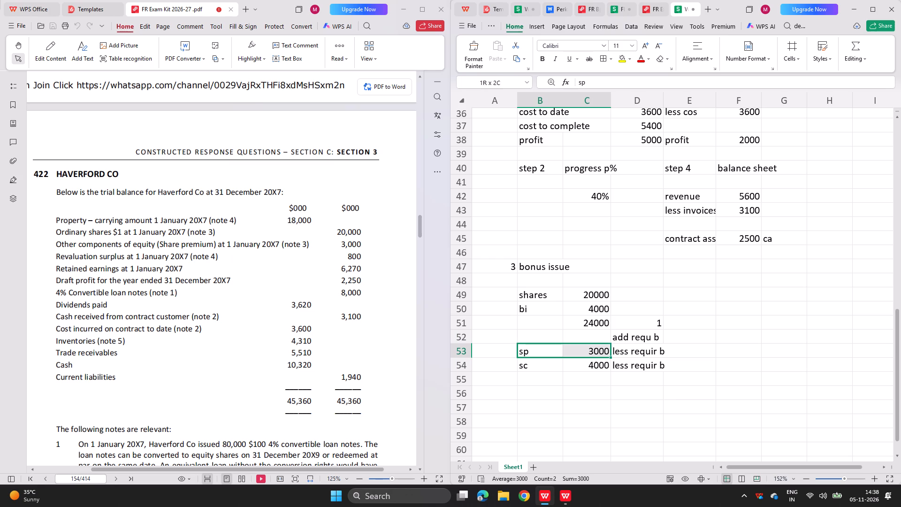
left_click_drag(581, 351, 587, 352)
key("ctrl+x")
left_click(539, 330)
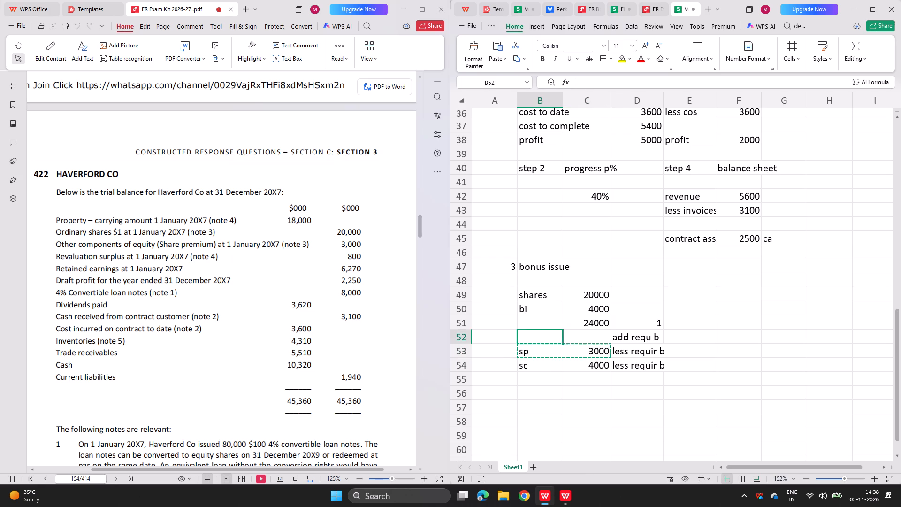
key("ctrl+v")
Relabel the sc entry in B54 as "cr share cap".
left_click(539, 351)
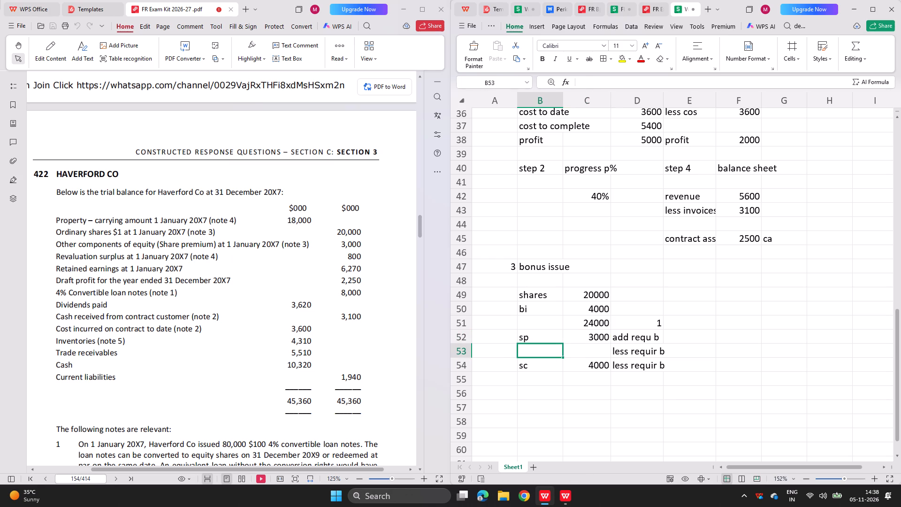
double_click(538, 364)
key("BackSpace")
key("BackSpace")
key("BackSpace")
type("cr dc")
key("BackSpace")
type("hare c")
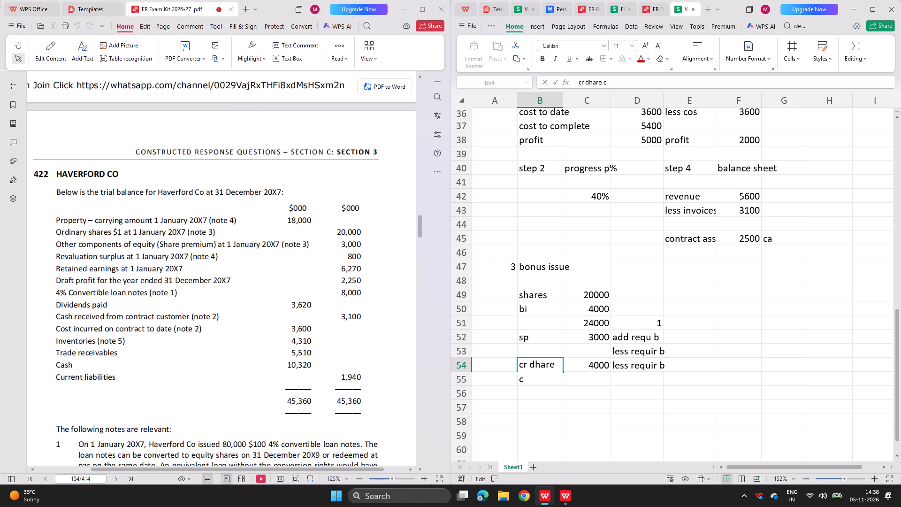
key("BackSpace")
key("BackSpace")
key("BackSpace")
key("BackSpace")
key("BackSpace")
key("BackSpace")
key("BackSpace")
type("sharec")
key("BackSpace")
key("space")
type("cap")
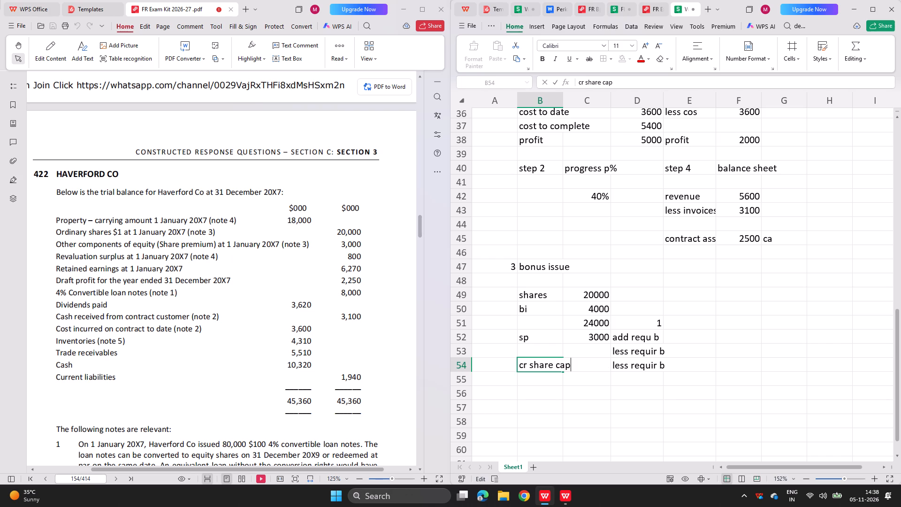
key("Up")
key("Return")
key("Up")
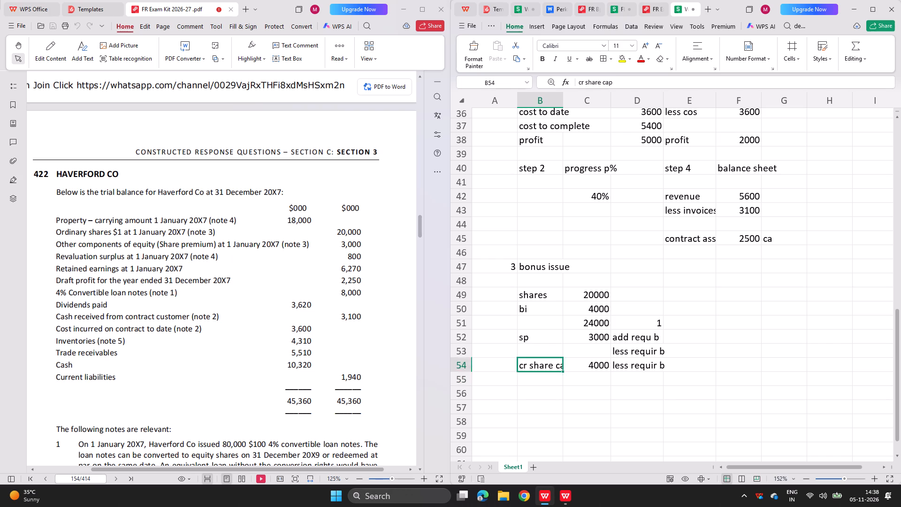
Enter the label "dr retianed earning" in B53, between the share premium and share capital entries.
key("Up")
type("dr")
key("space")
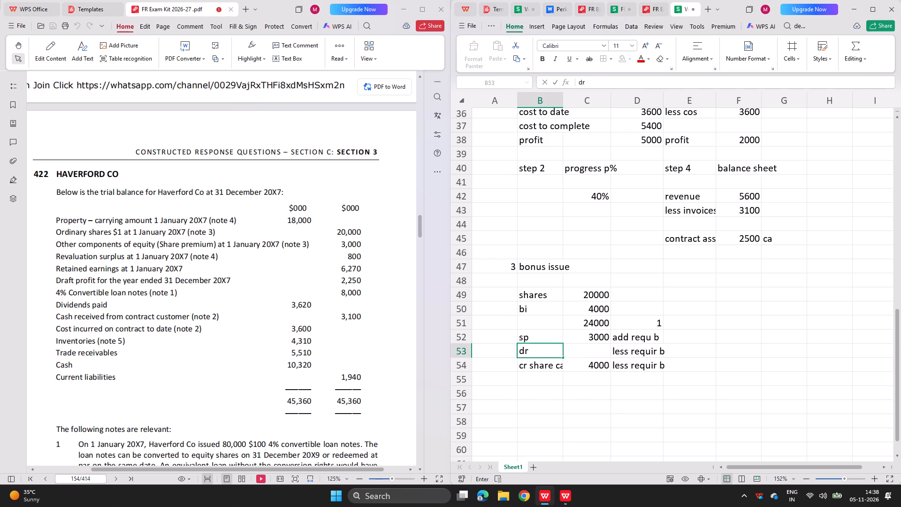
type("rertaim")
key("BackSpace")
key("BackSpace")
key("BackSpace")
key("BackSpace")
key("BackSpace")
type("tianed ear")
type("minh")
key("Return")
key("Up")
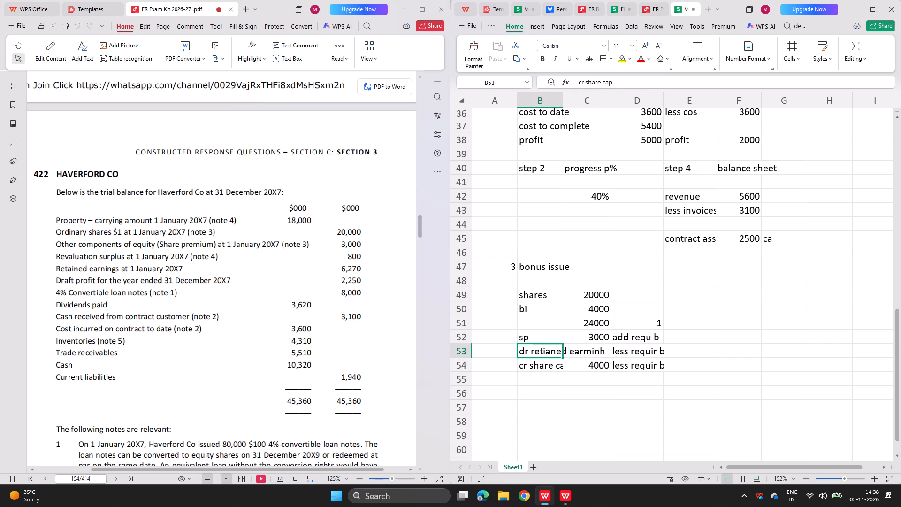
key("F2")
key("BackSpace")
key("BackSpace")
key("BackSpace")
key("BackSpace")
key("BackSpace")
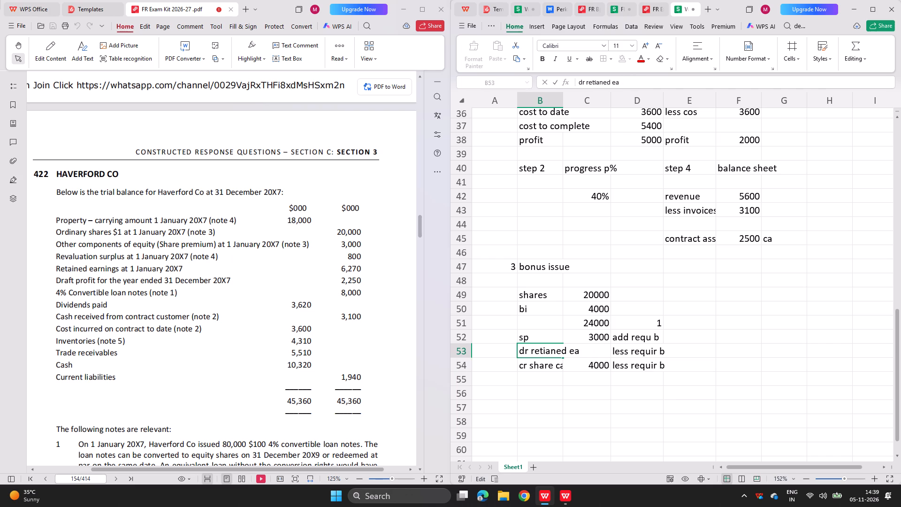
type("rm")
key("BackSpace")
type("ning")
key("Return")
key("Up")
Relabel the sp entry in B52 as "dr share pre".
key("Up")
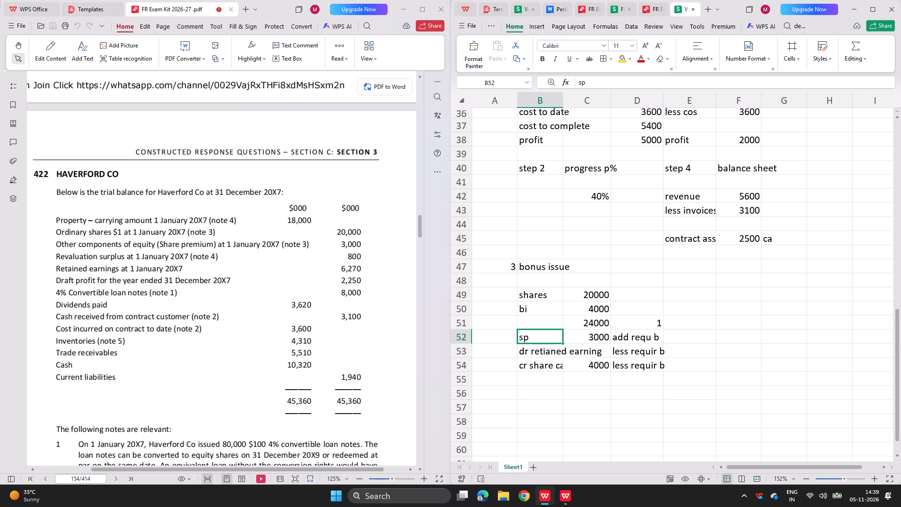
key("F2")
key("BackSpace")
key("BackSpace")
type("dr d")
key("BackSpace")
type("sp")
key("space")
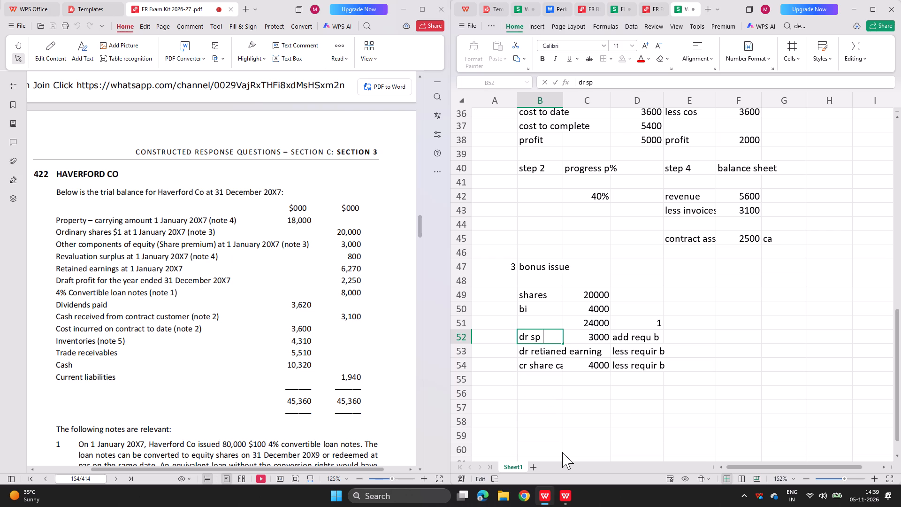
key("BackSpace")
key("BackSpace")
type("hare pre")
key("Return")
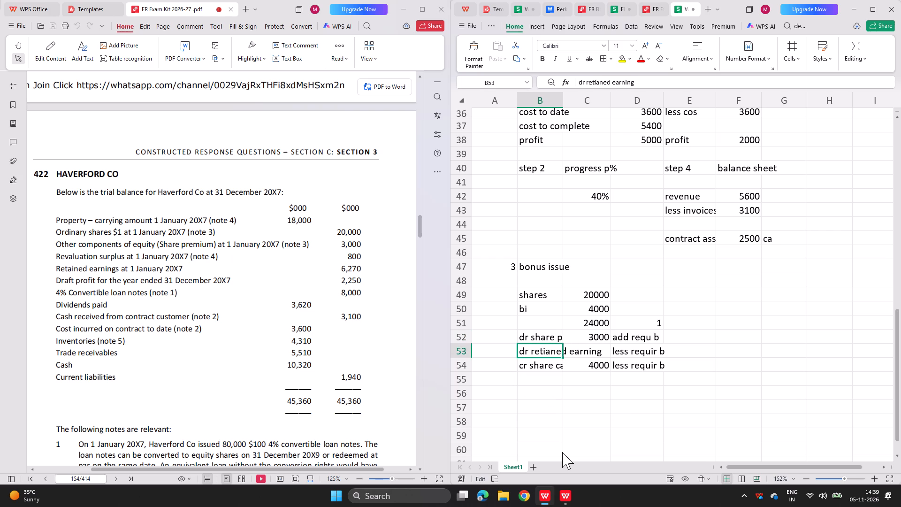
Calculate the retained earnings debit in C53 with the formula =C54-C52.
key("Right")
key("equal")
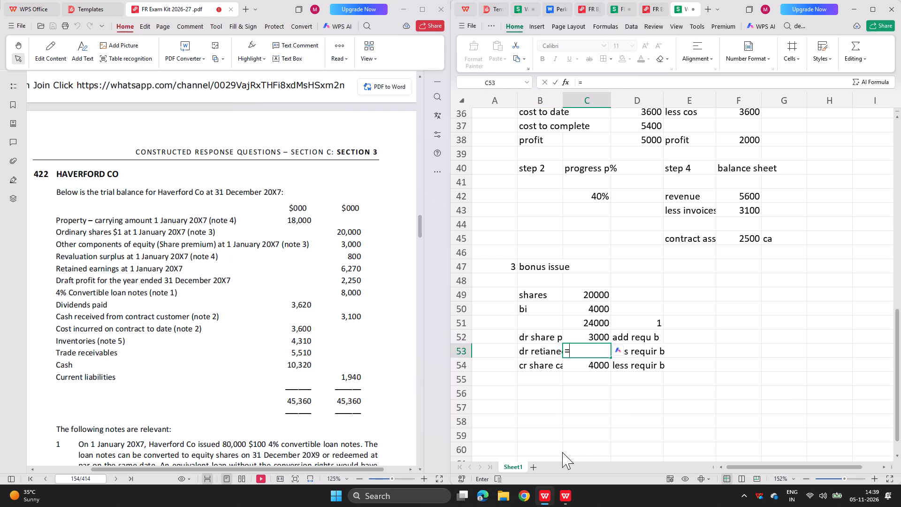
key("Down")
key("minus")
key("Up")
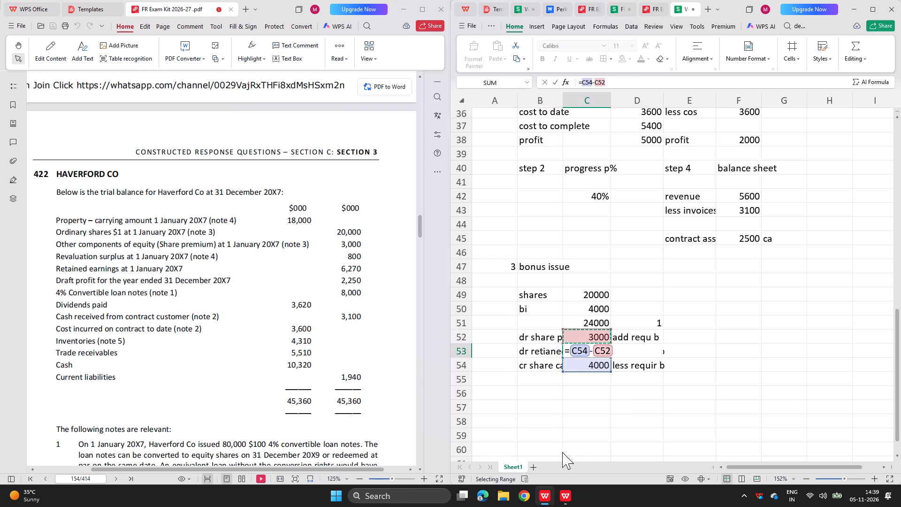
key("Return")
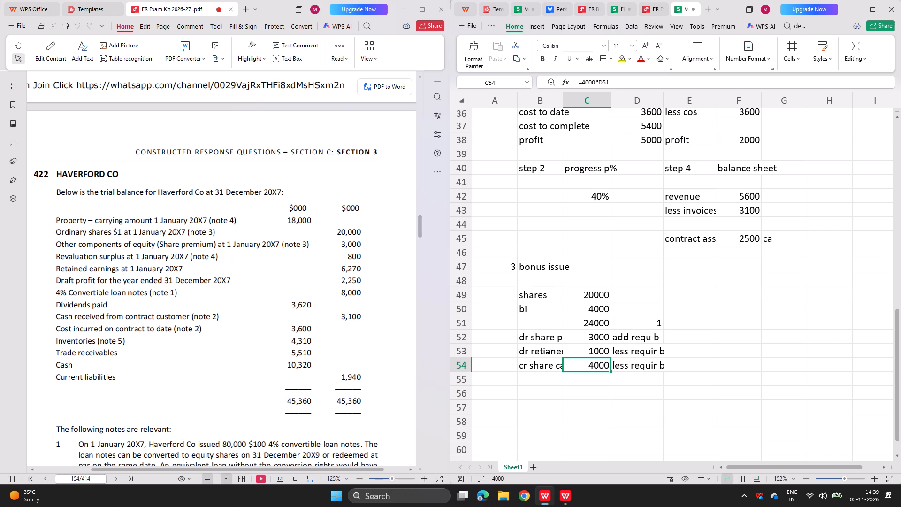
Move the "add requ b" note from D52 to D54, replacing the note beside the share capital entry.
left_click_drag(623, 340, 644, 340)
key("ctrl+x")
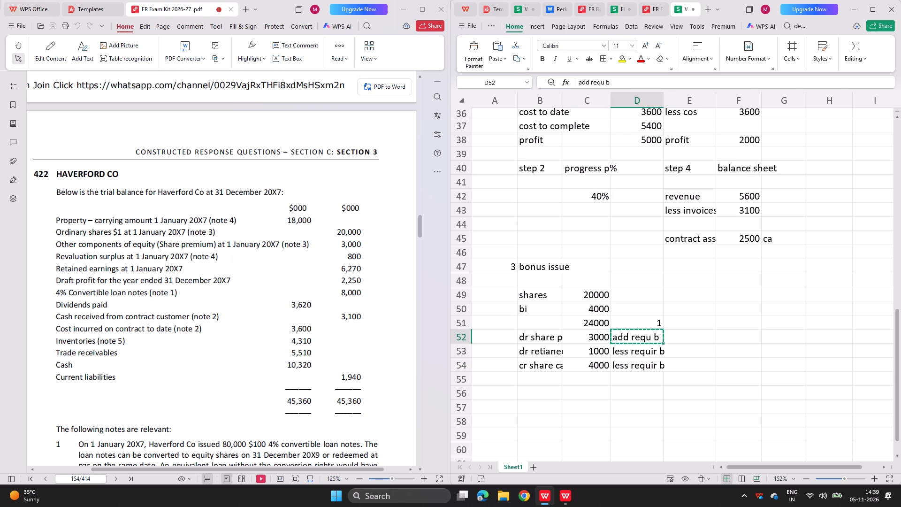
left_click(634, 366)
key("ctrl+v")
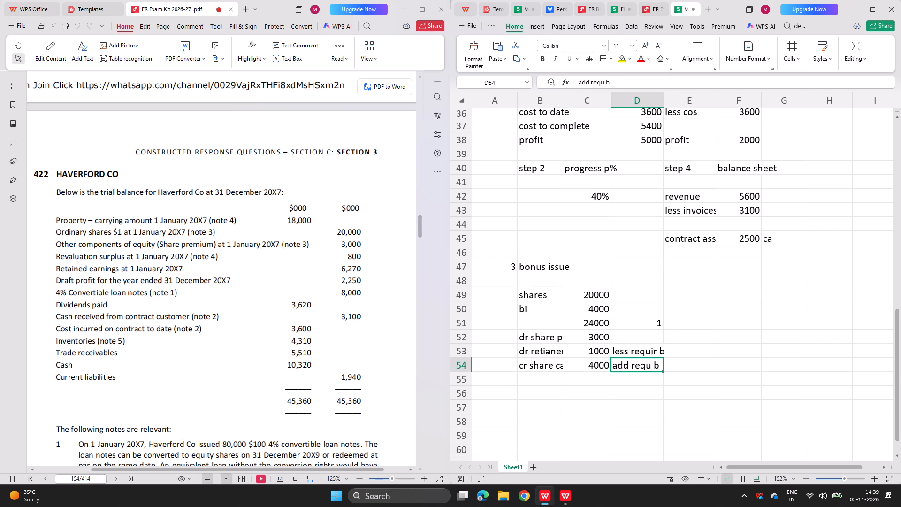
Copy the "less requir b" note from D53 into D52 beside the share premium entry.
left_click(633, 356)
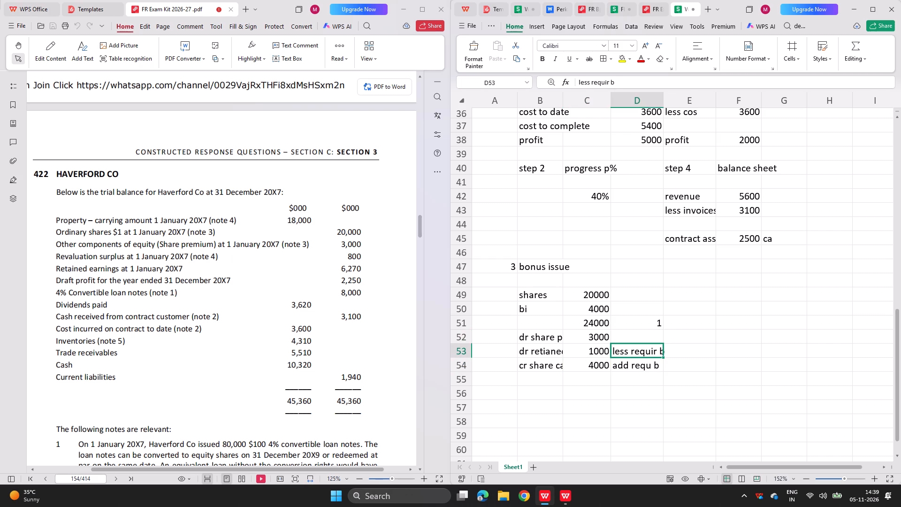
key("ctrl+c")
left_click(636, 339)
key("ctrl+v")
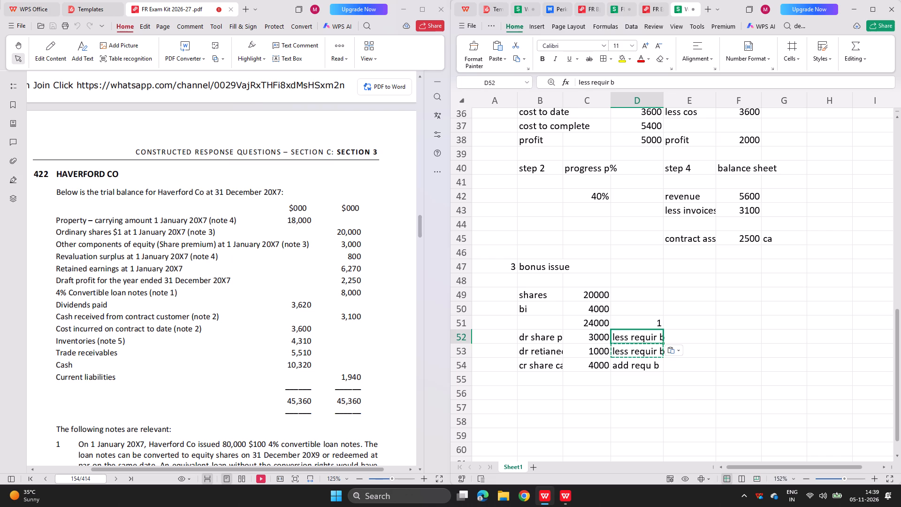
key("Return")
Widen column B so the bonus issue entry labels have more room.
left_click(578, 403)
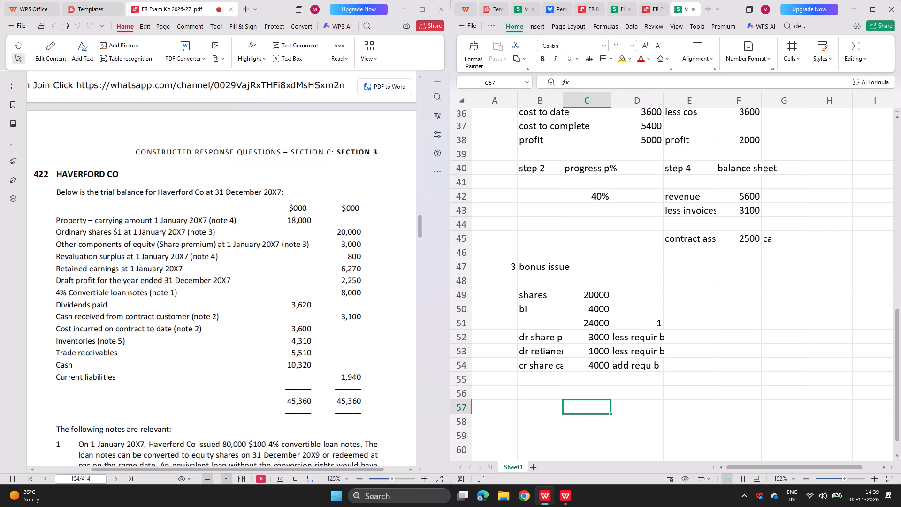
scroll(560, 385, "down", 1)
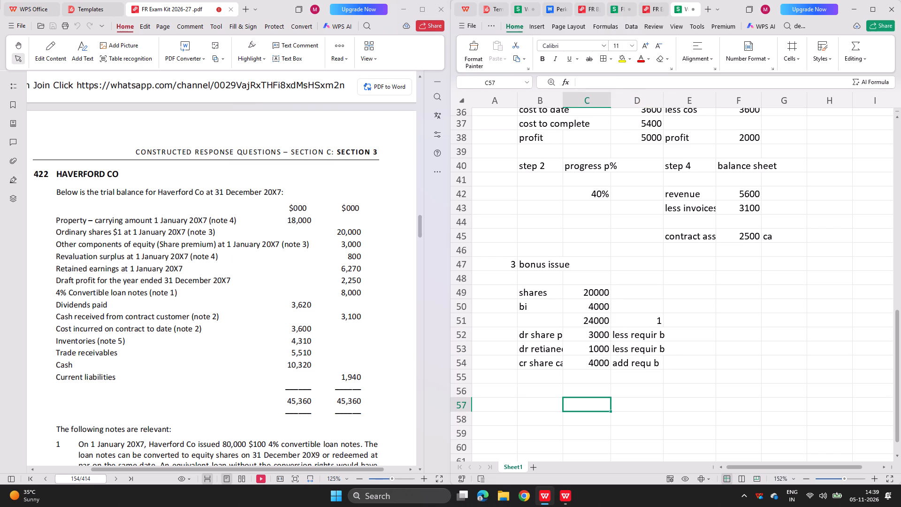
left_click_drag(563, 100, 575, 101)
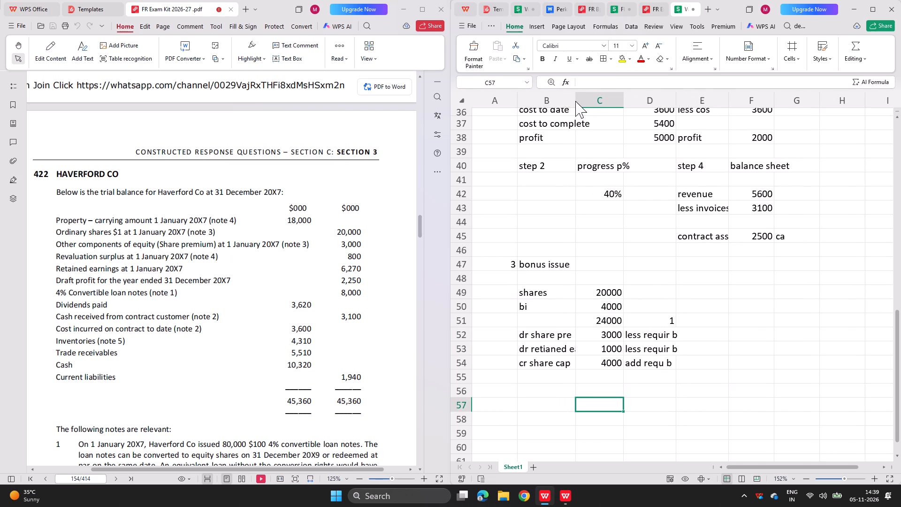
Start working 4 in row 56 with the number 4 in A56 and the heading "nca" in B56.
scroll(557, 331, "up", 1)
scroll(557, 331, "down", 1)
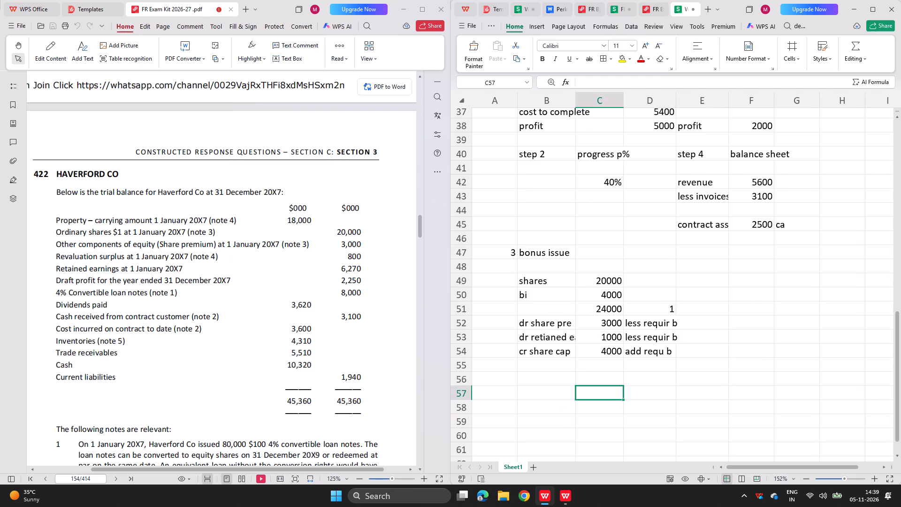
scroll(557, 331, "down", 1)
scroll(557, 331, "up", 1)
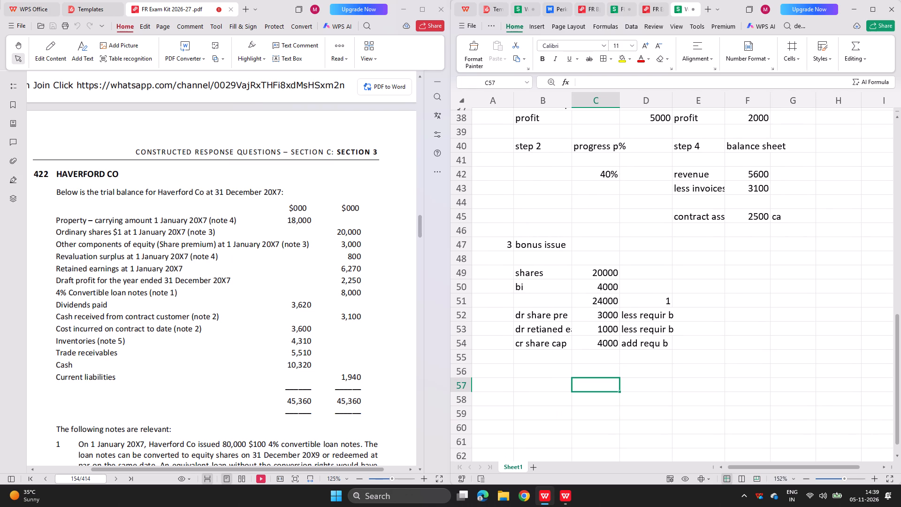
left_click(508, 369)
key("4")
key("Right")
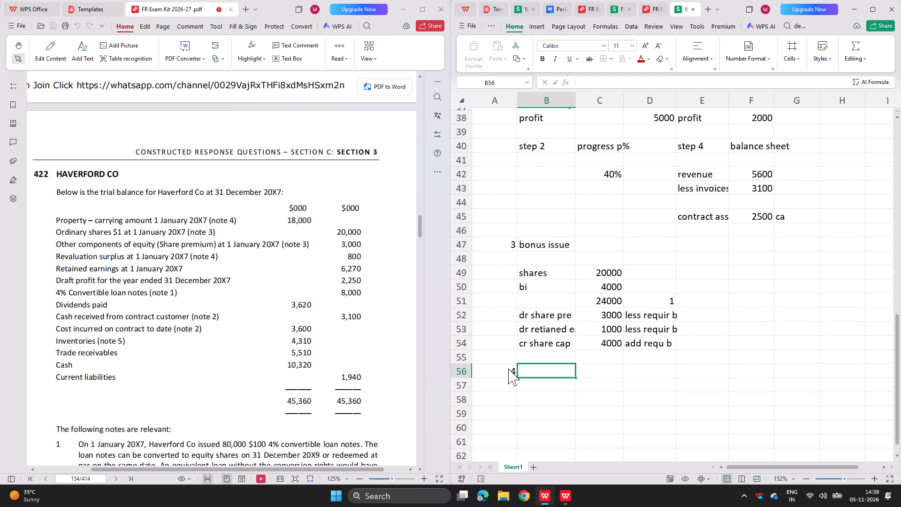
scroll(184, 385, "down", 4)
scroll(184, 385, "up", 1)
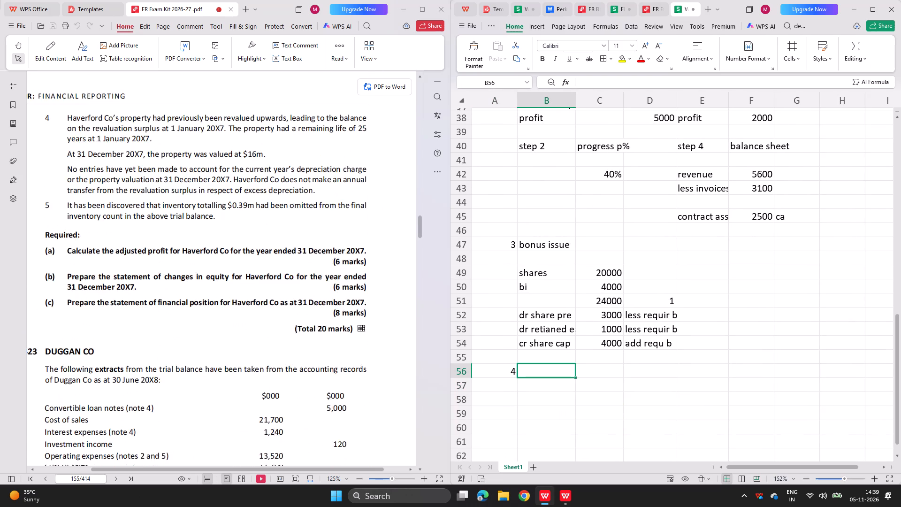
scroll(184, 385, "up", 1)
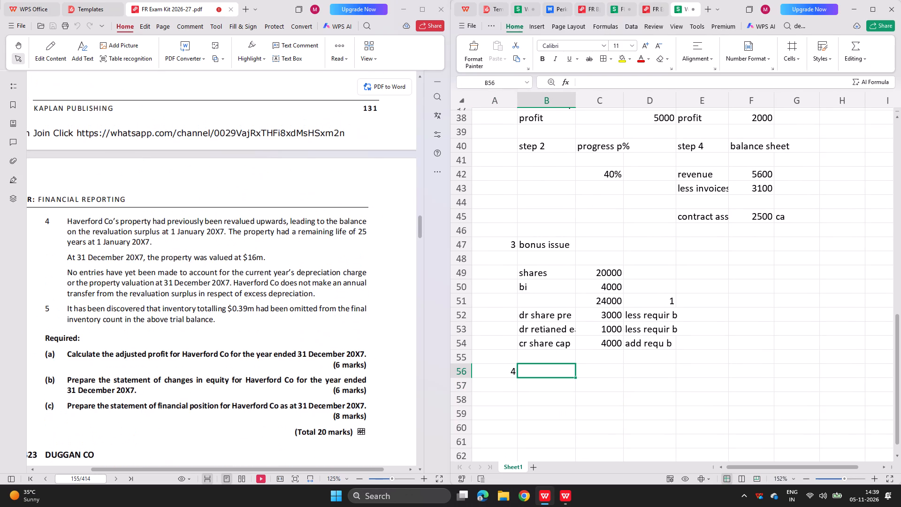
type("nca")
key("Return")
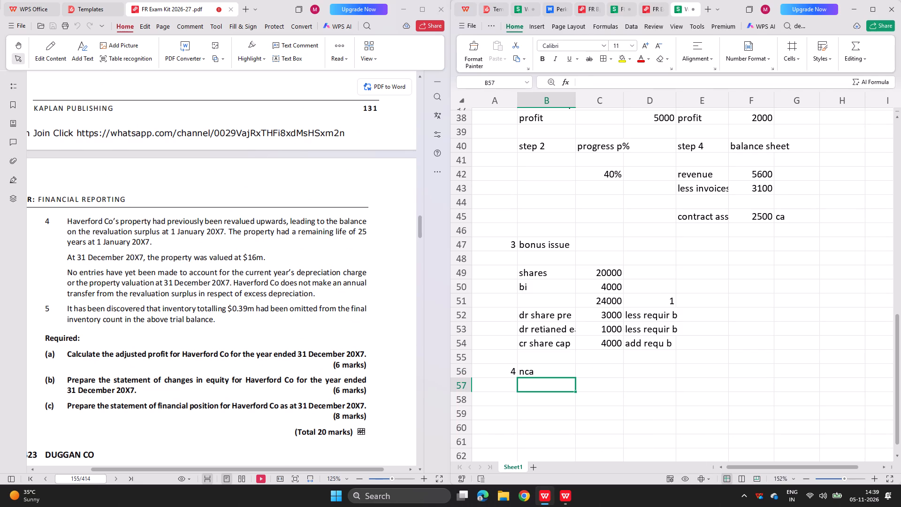
Consult the model answer's W4 Property working and enter the label "property" in B57 under the nca heading.
scroll(340, 255, "up", 2)
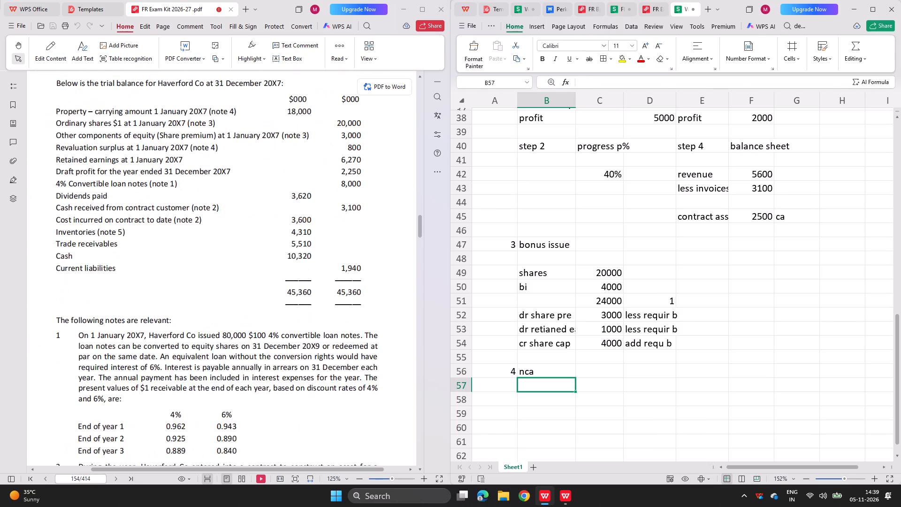
scroll(340, 255, "up", 2)
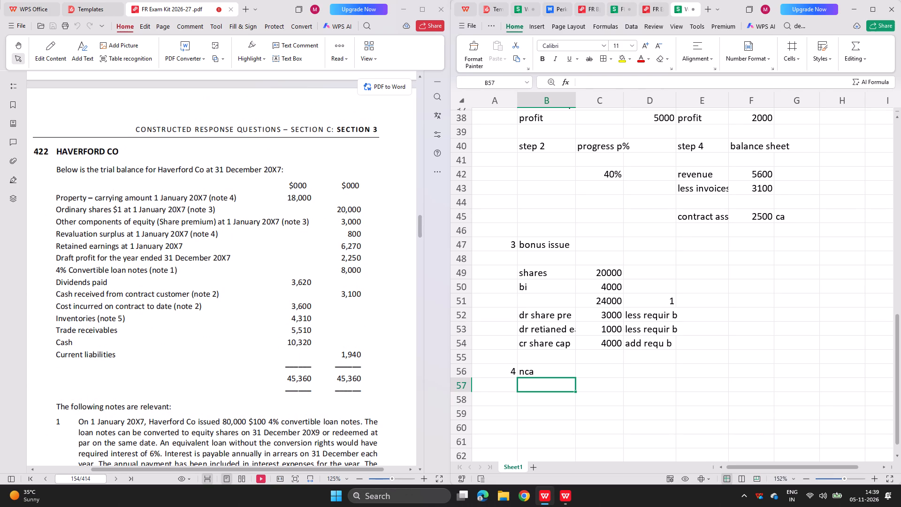
left_click(649, 8)
scroll(589, 291, "down", 4)
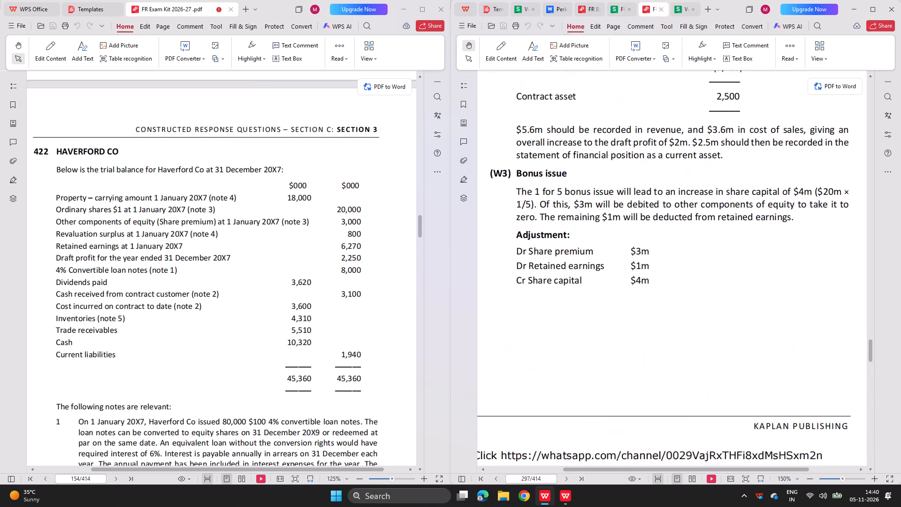
scroll(589, 291, "down", 5)
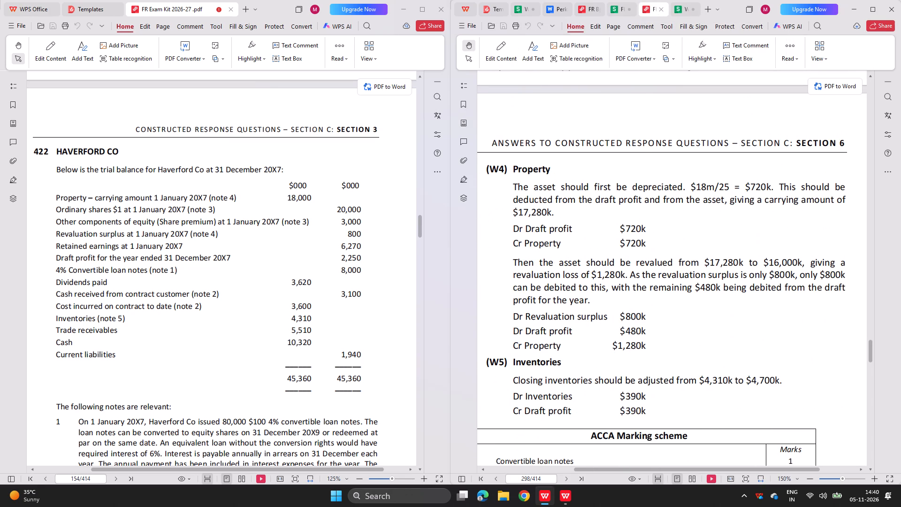
left_click(678, 11)
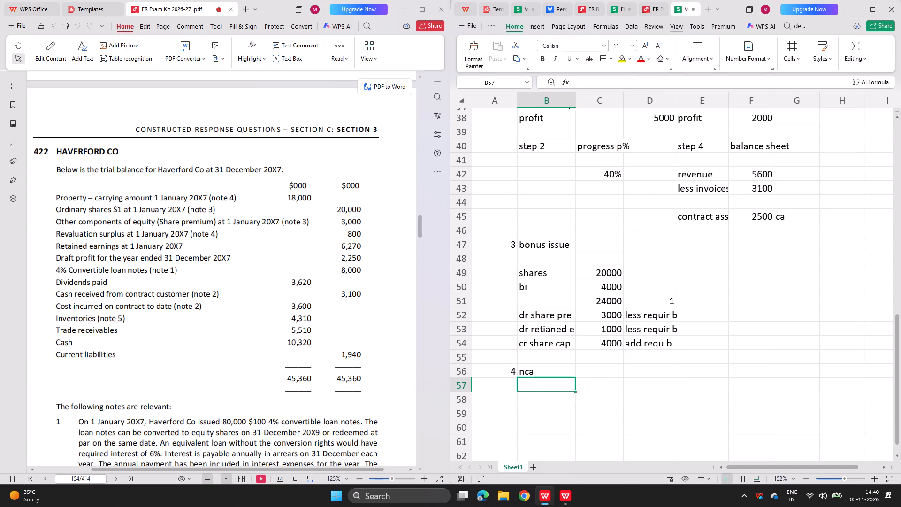
type("property")
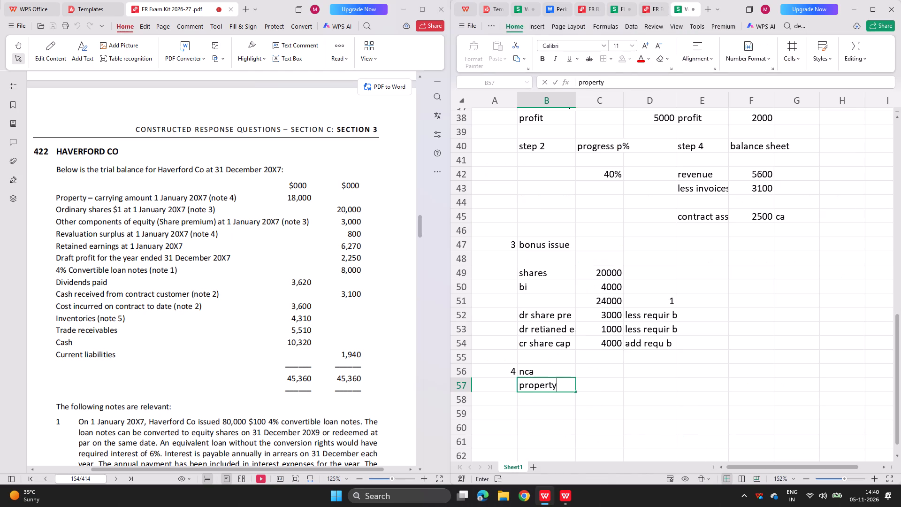
key("Return")
Move the "property" label from B57 to C57 so it heads the figures column of the nca working.
key("Left")
key("Right")
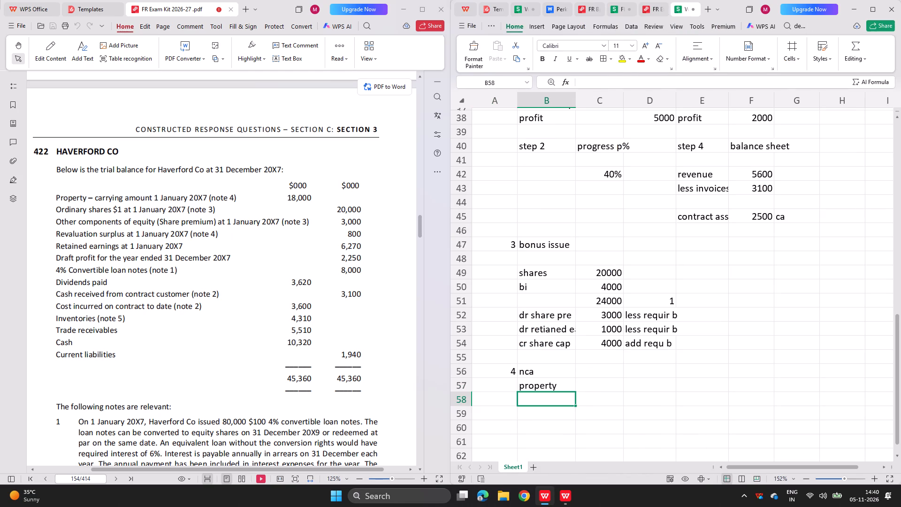
key("Up")
key("ctrl+x")
key("Right")
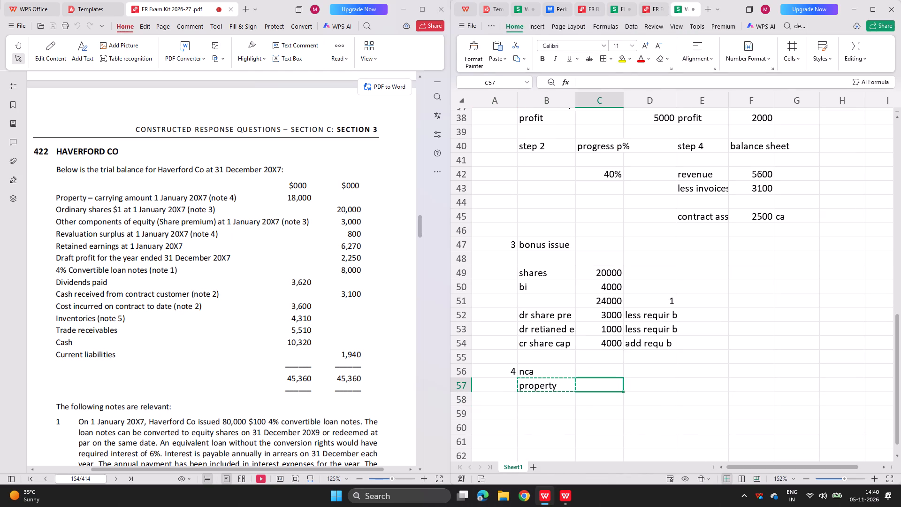
key("ctrl+v")
left_click(604, 265)
key("Left")
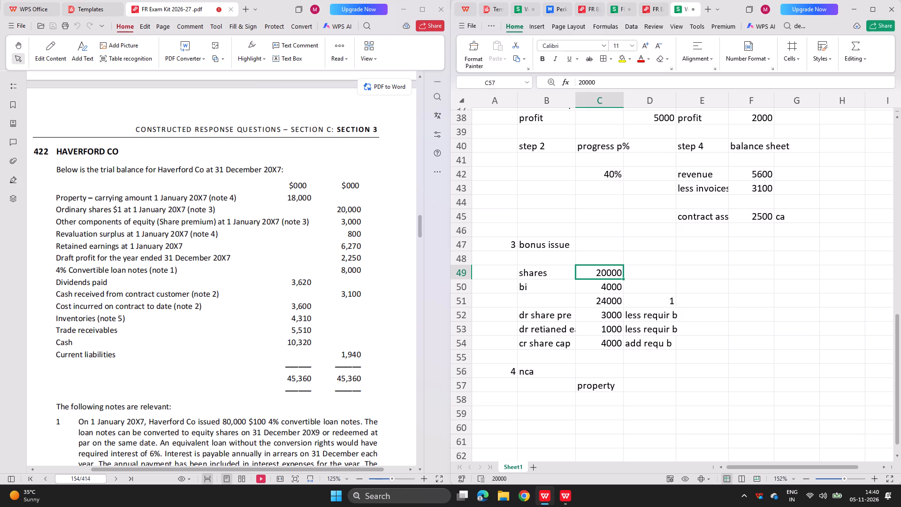
Enter the opening carrying amount under the property heading, with label "ca" in B58 and 18000 in C58.
left_click(550, 400)
type("ca")
key("Return")
key("Right")
key("Up")
type("18000")
key("Return")
Add the depreciation line with label "dep" in B59 and a C59 formula dividing C58 by 25.
key("Left")
key("Left")
key("Right")
type("dep")
key("Right")
key("equal")
key("Up")
type("/25")
key("Return")
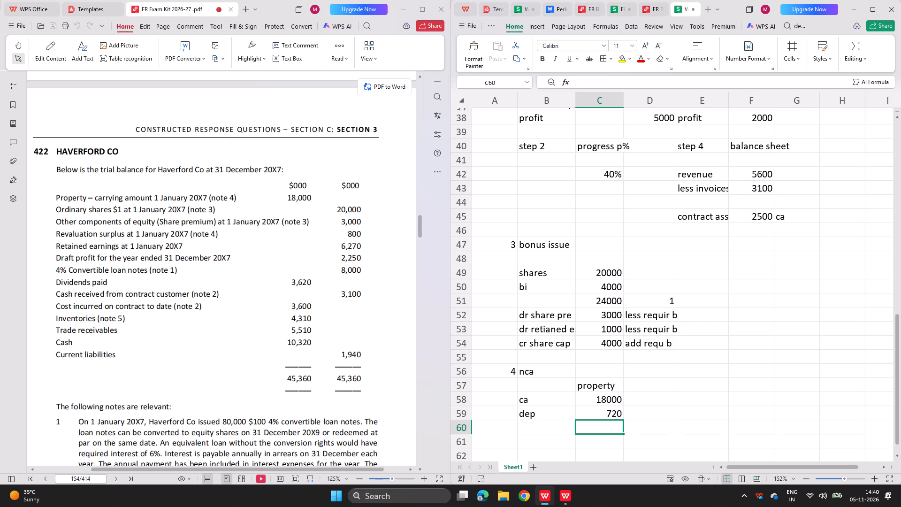
Review note 4 in the question and label B60 "cl ca" for the closing carrying amount.
scroll(248, 362, "down", 2)
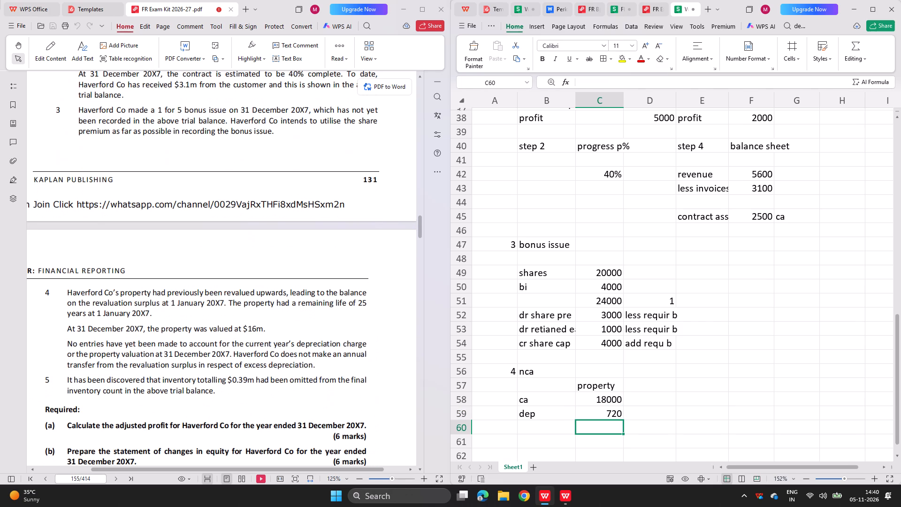
scroll(574, 407, "down", 1)
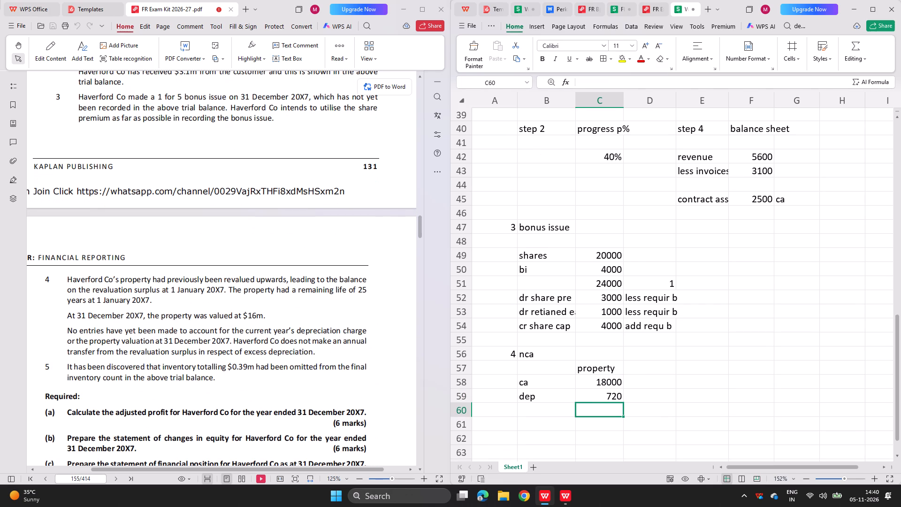
left_click(537, 430)
scroll(537, 430, "down", 1)
left_click(529, 432)
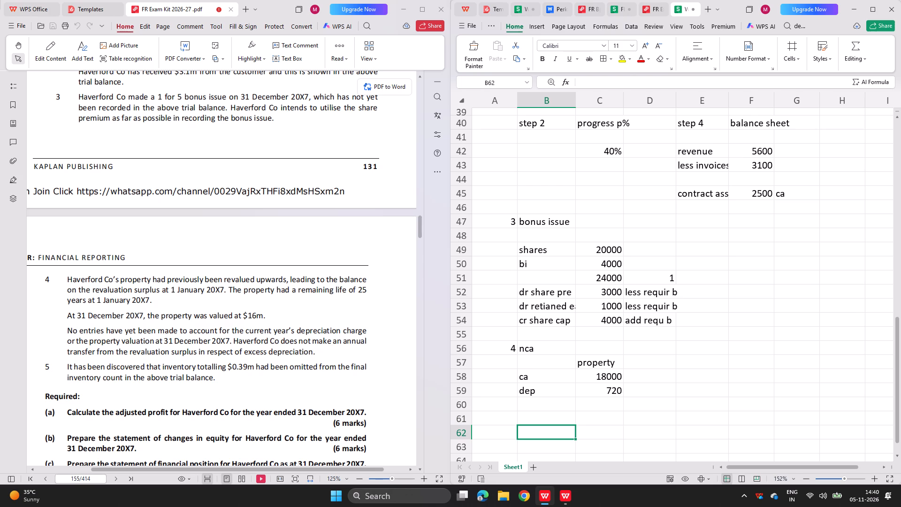
left_click(538, 408)
type("clsoing")
key("space")
key("BackSpace")
key("BackSpace")
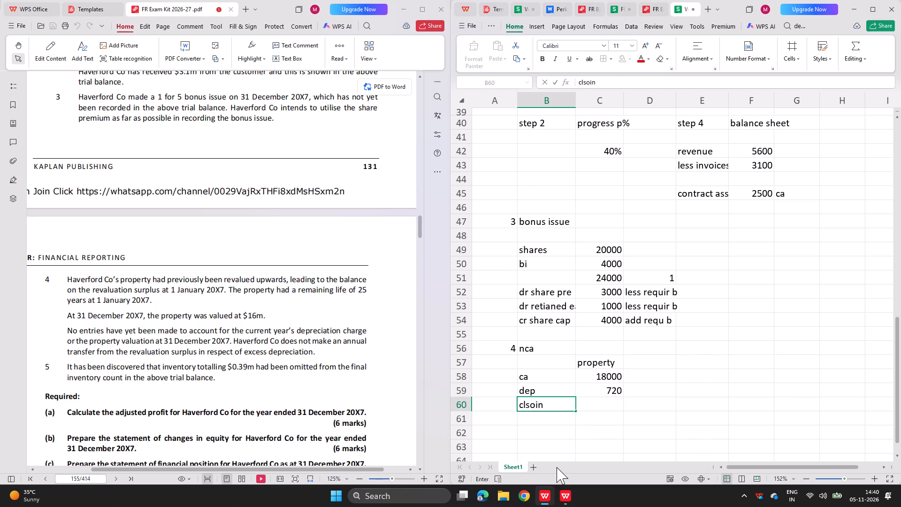
key("BackSpace")
key("BackSpace")
key("BackSpace")
key("BackSpace")
key("BackSpace")
type("l ca")
Calculate the closing carrying amount in C60 as C58 minus C59.
key("Right")
key("equal")
key("Up")
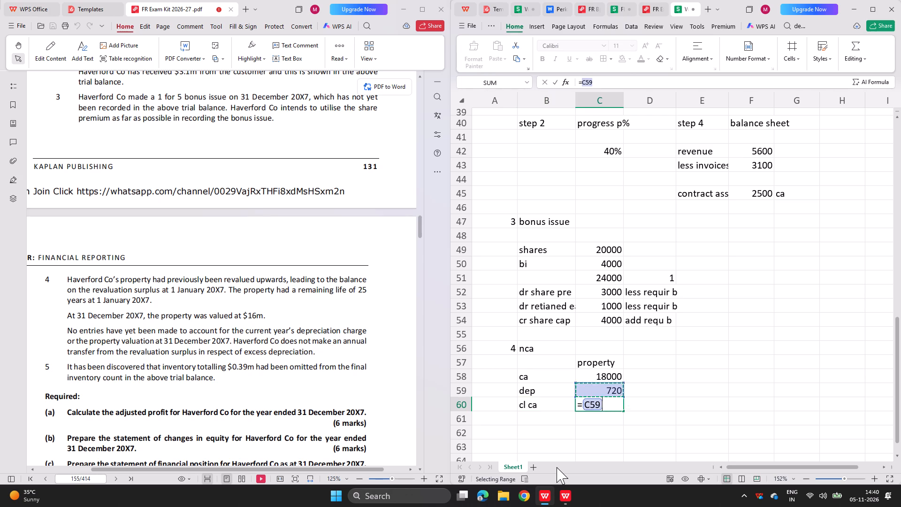
key("Up")
key("minus")
key("Up")
key("Return")
Add the year-end valuation line with label "revalue" in B63 and 16000 in C63.
key("Down")
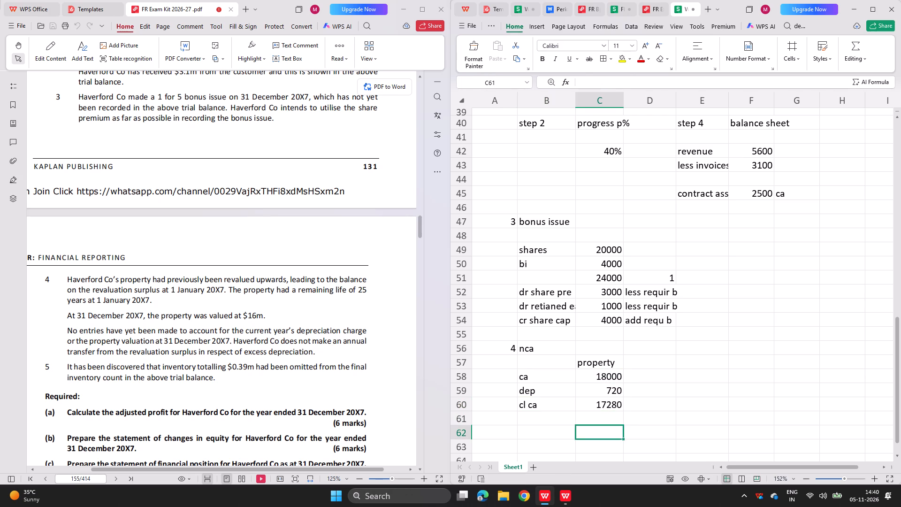
key("Left")
key("Down")
type("revalue")
key("Right")
type("16000")
key("Return")
Label B62 "rs" on the row above the revalue line.
key("Up")
key("Left")
key("Up")
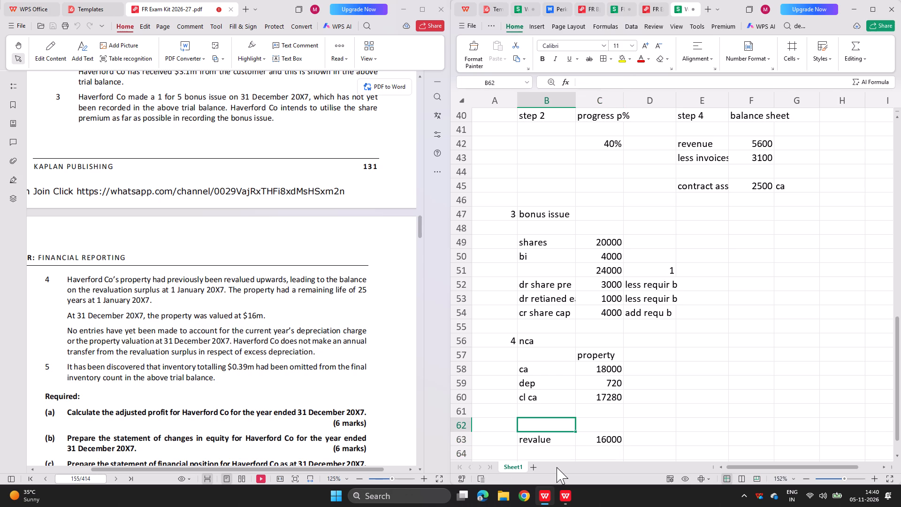
type("rs")
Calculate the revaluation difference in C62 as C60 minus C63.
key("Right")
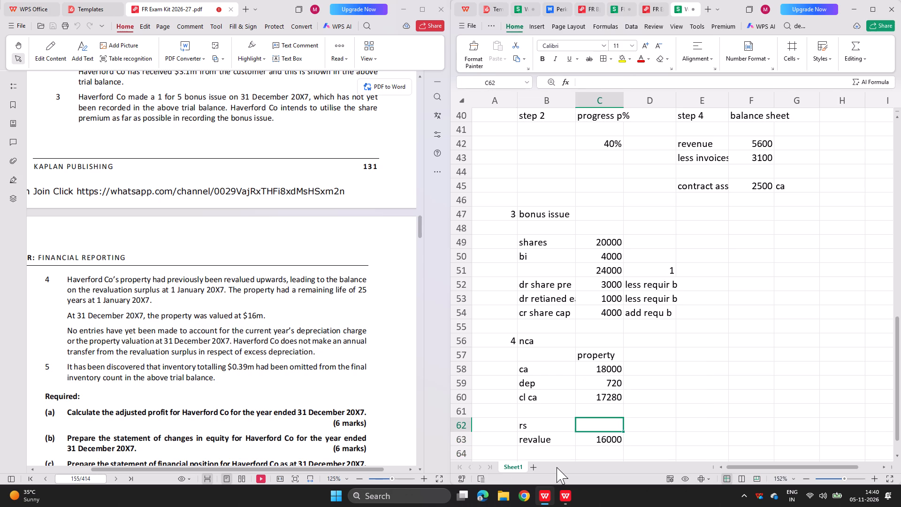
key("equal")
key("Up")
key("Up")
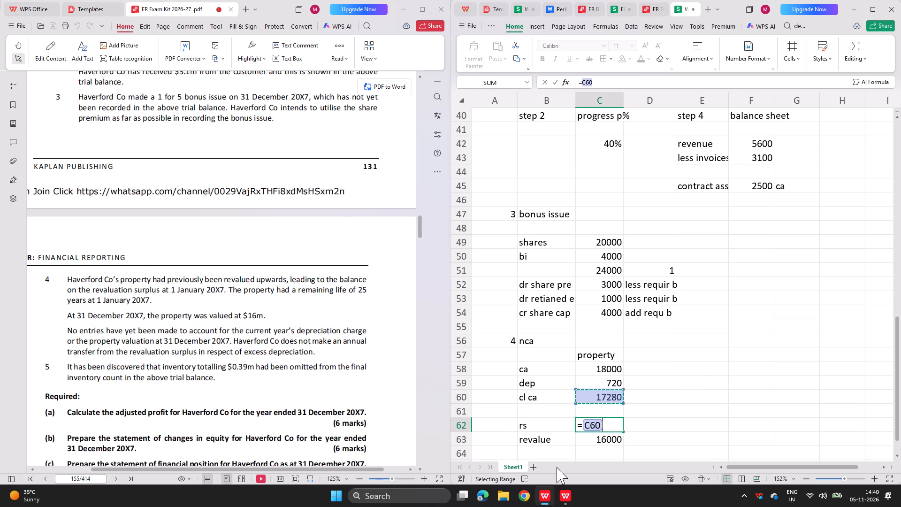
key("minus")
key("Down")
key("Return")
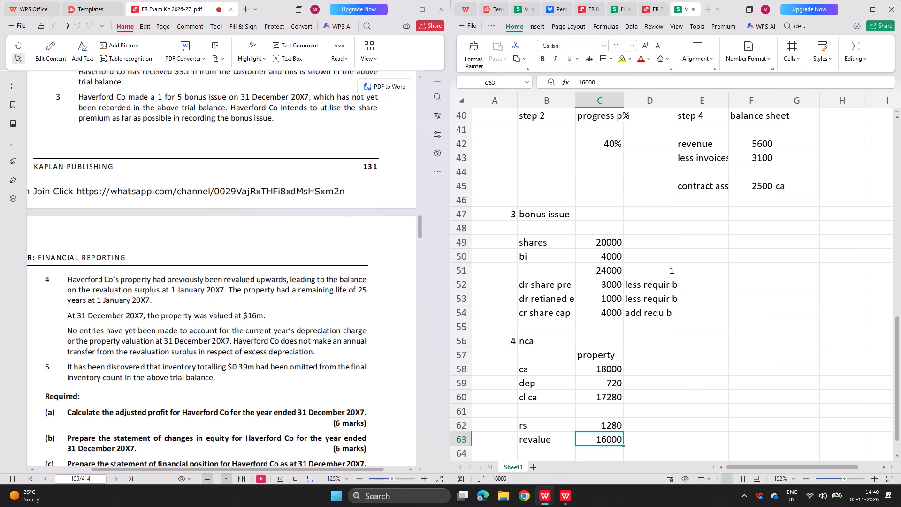
Check the model answer's W4 Property working and extend the B62 label to "rs loss".
left_click(648, 4)
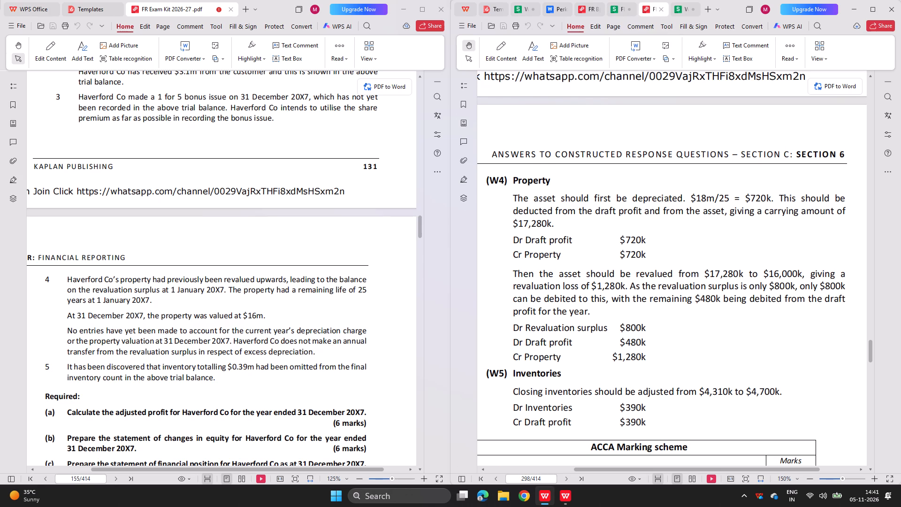
left_click(679, 16)
left_click_drag(550, 434, 555, 430)
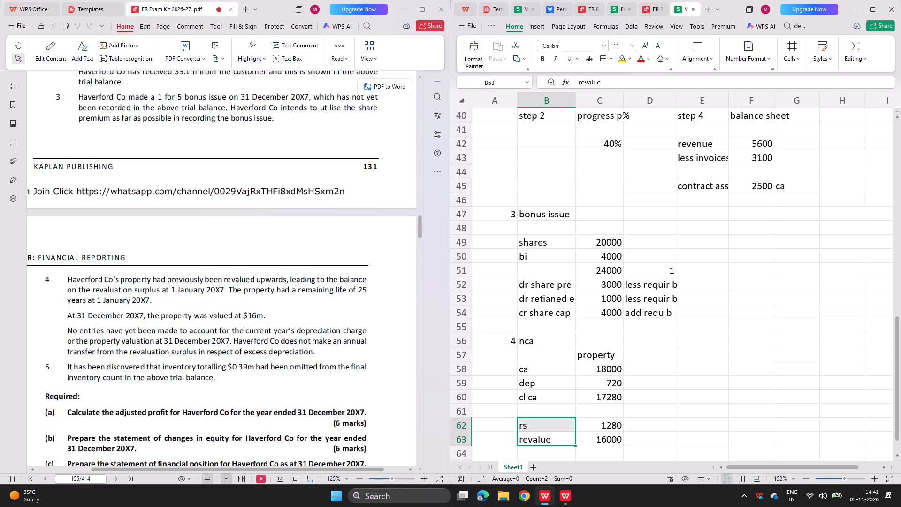
double_click(555, 430)
key("space")
type("lsoss")
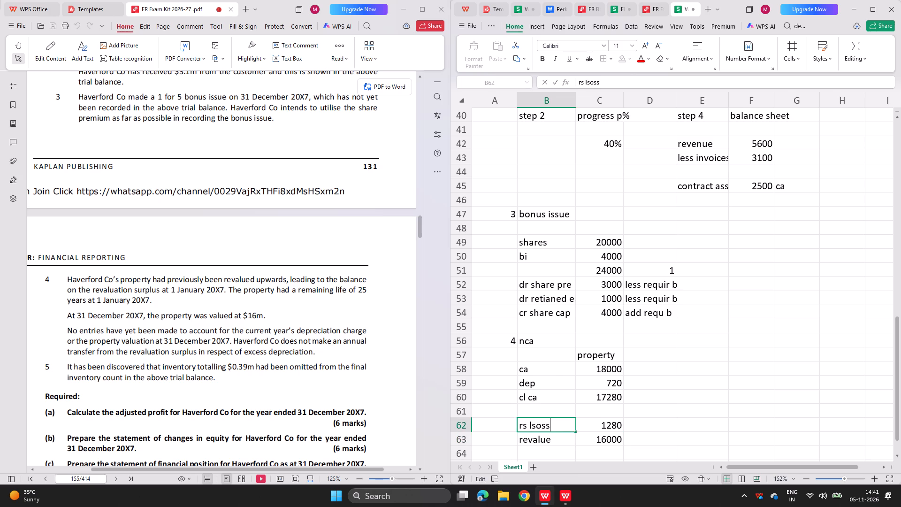
key("BackSpace")
key("BackSpace")
key("BackSpace")
key("BackSpace")
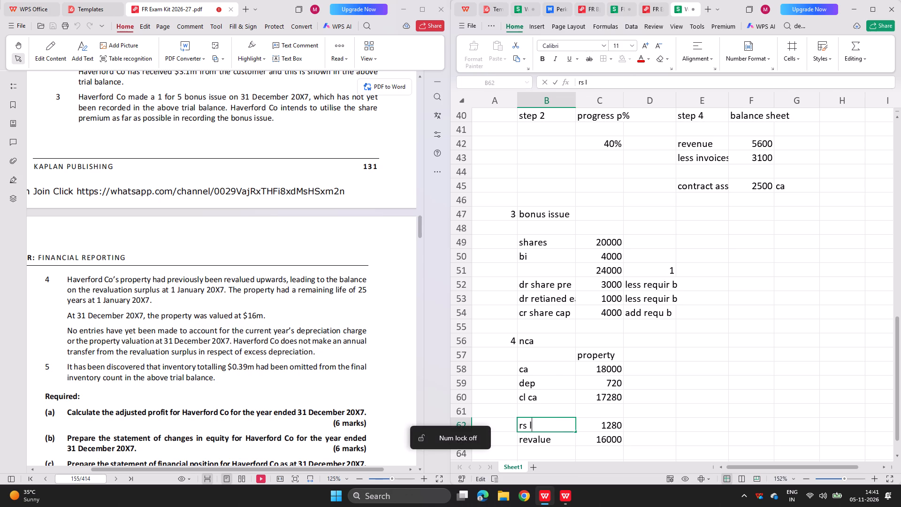
type("oss6")
key("BackSpace")
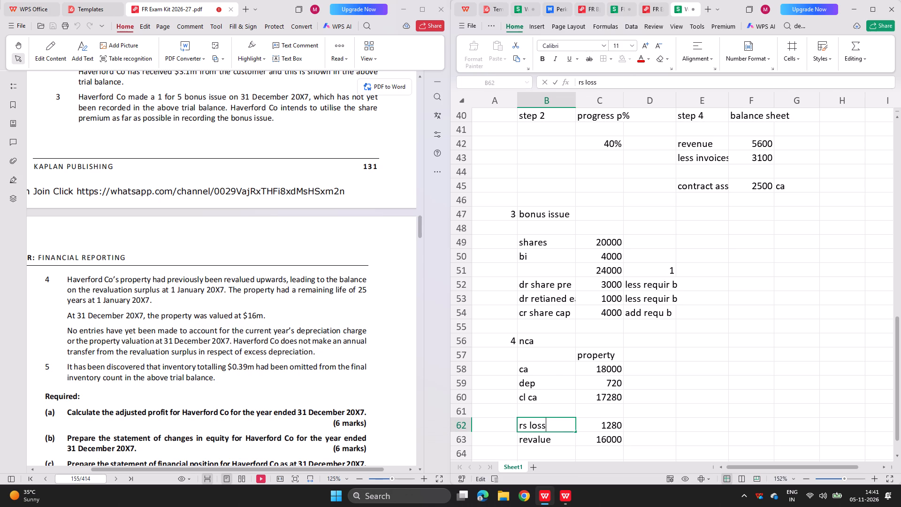
key("Return")
Replace the revaluation loss formula in C62 with C63 minus C60.
key("Right")
key("Up")
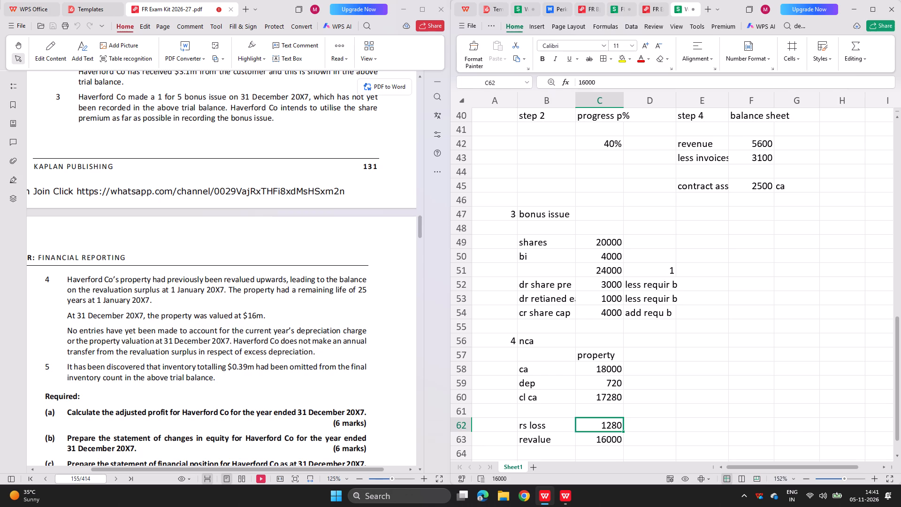
key("equal")
key("Down")
key("Up")
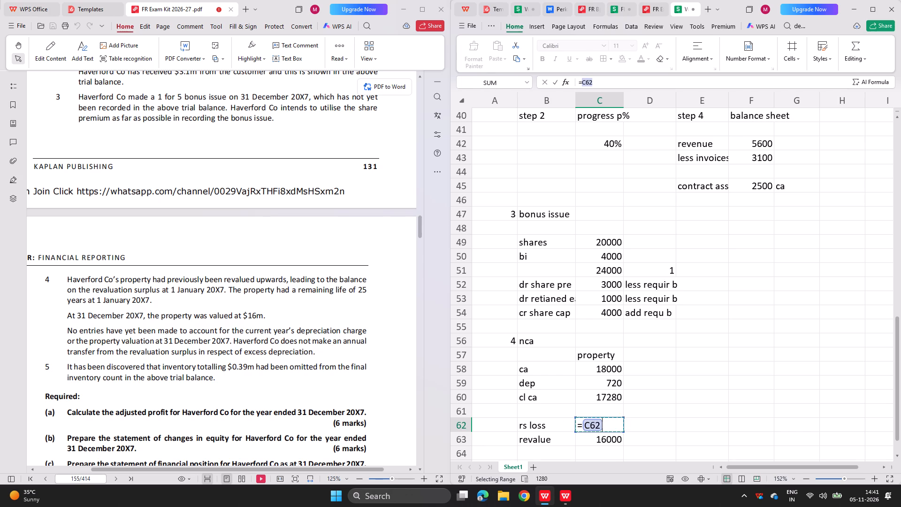
key("Down")
key("minus")
key("Up")
key("Up")
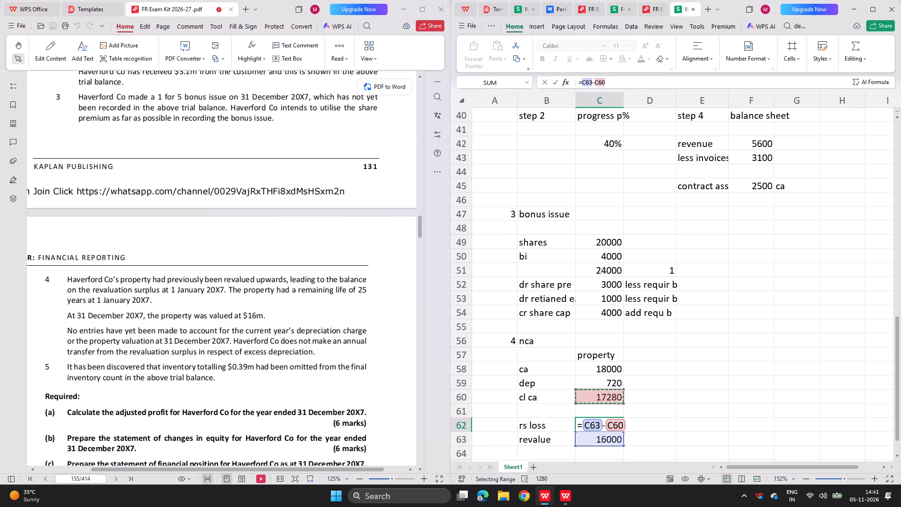
key("Return")
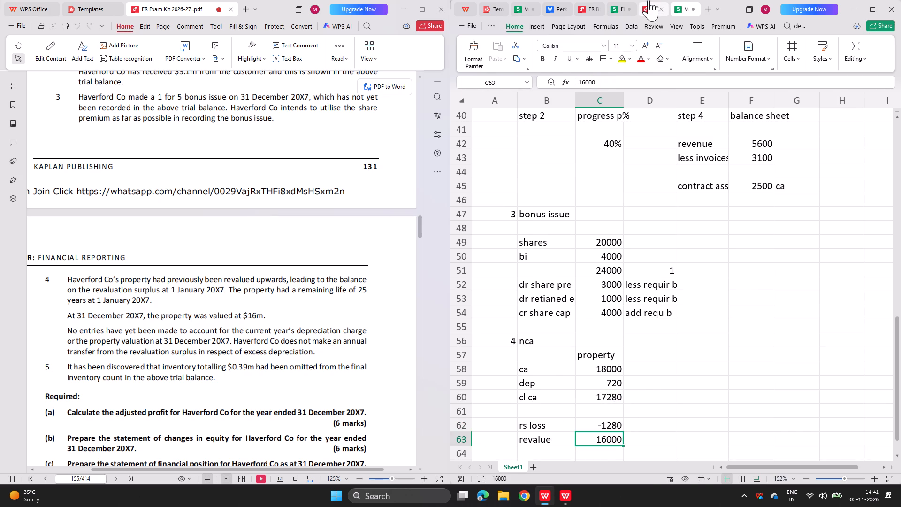
Examine how the model answer treats the property revaluation loss in its statements and W4, alongside the question's trial balance.
left_click(649, 0)
scroll(633, 144, "up", 1)
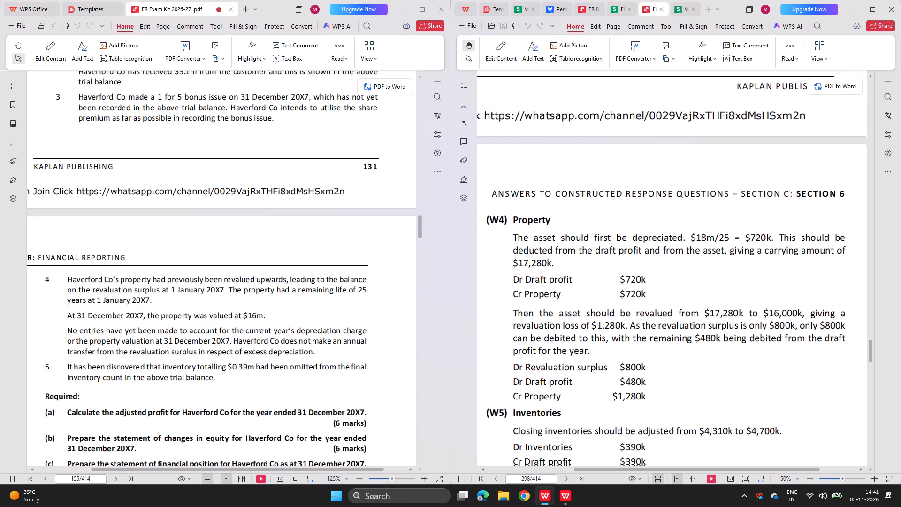
scroll(633, 144, "up", 5)
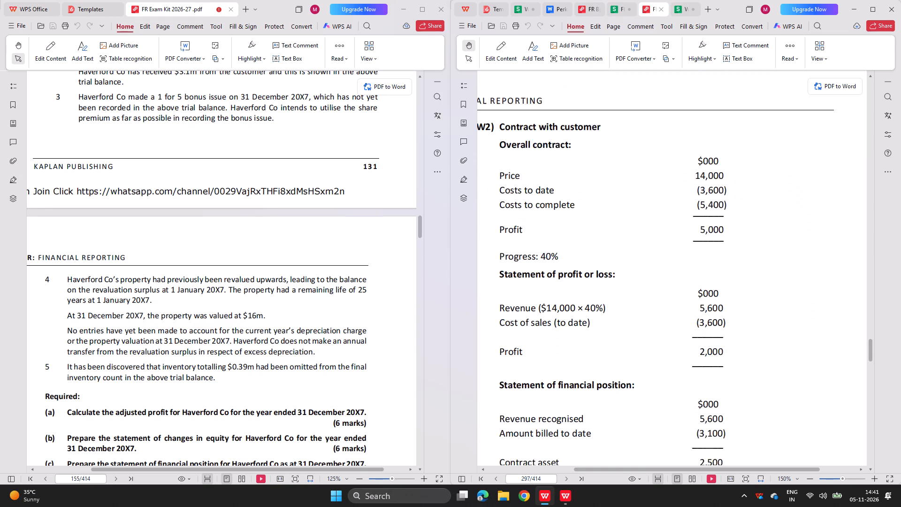
scroll(633, 144, "up", 2)
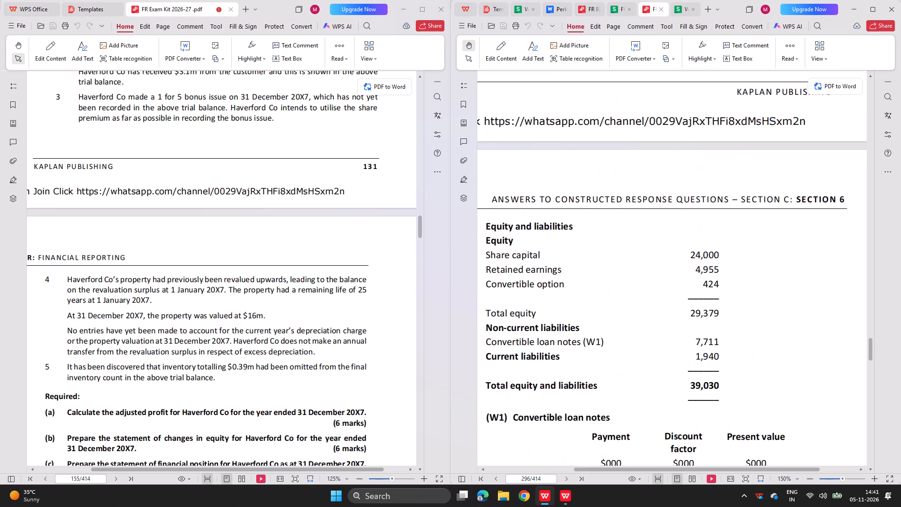
scroll(633, 144, "up", 2)
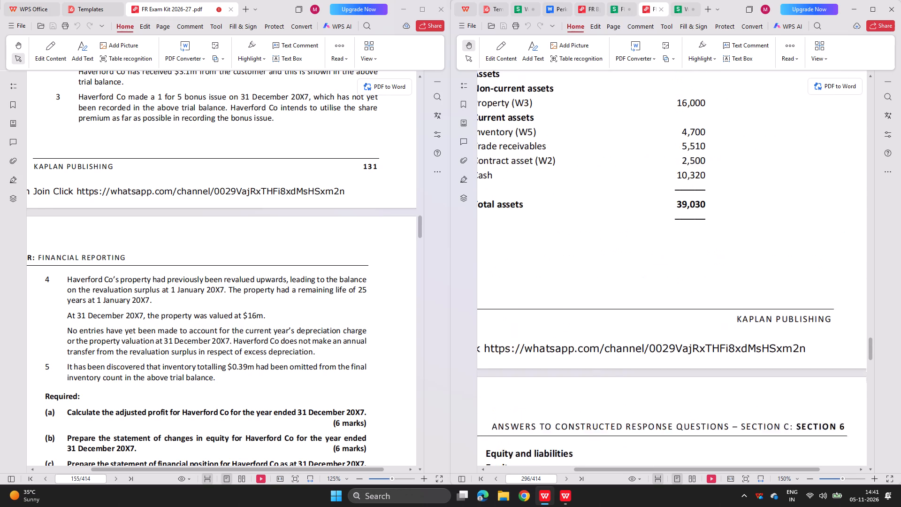
scroll(633, 144, "up", 3)
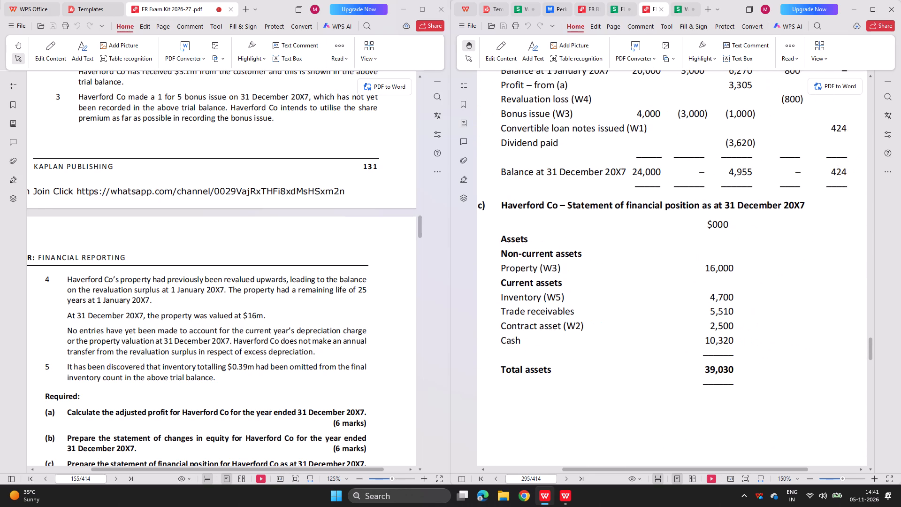
scroll(633, 144, "up", 1)
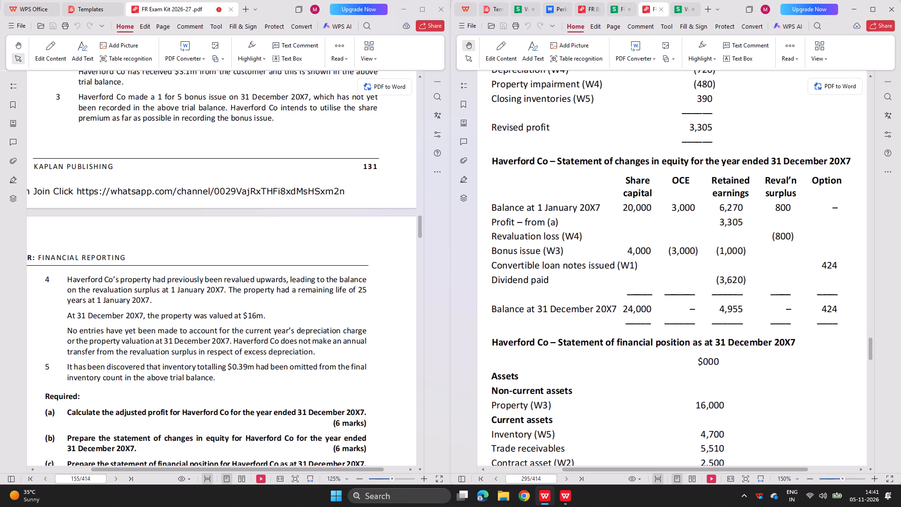
scroll(556, 240, "up", 1)
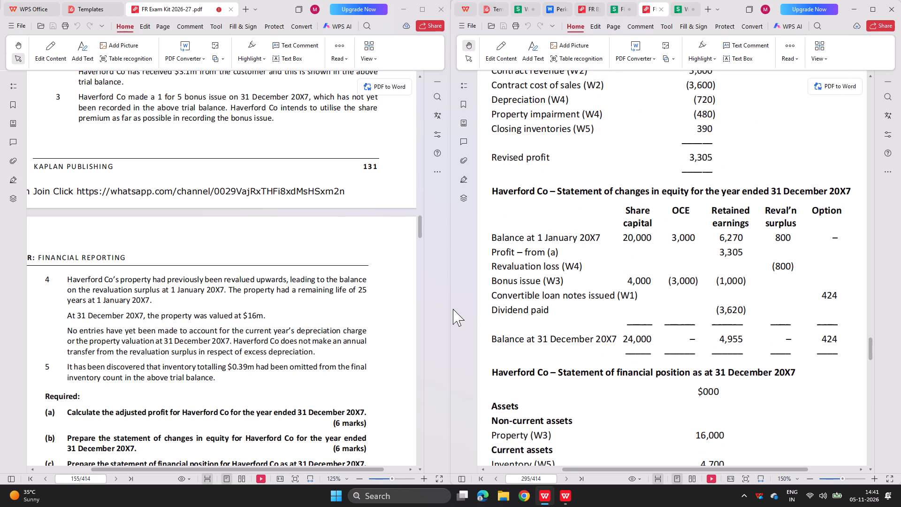
scroll(601, 346, "down", 3)
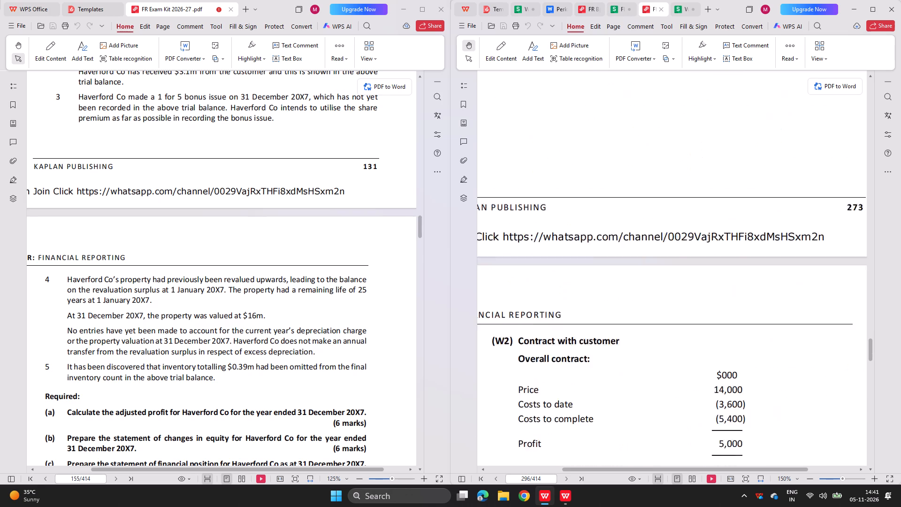
scroll(601, 346, "down", 6)
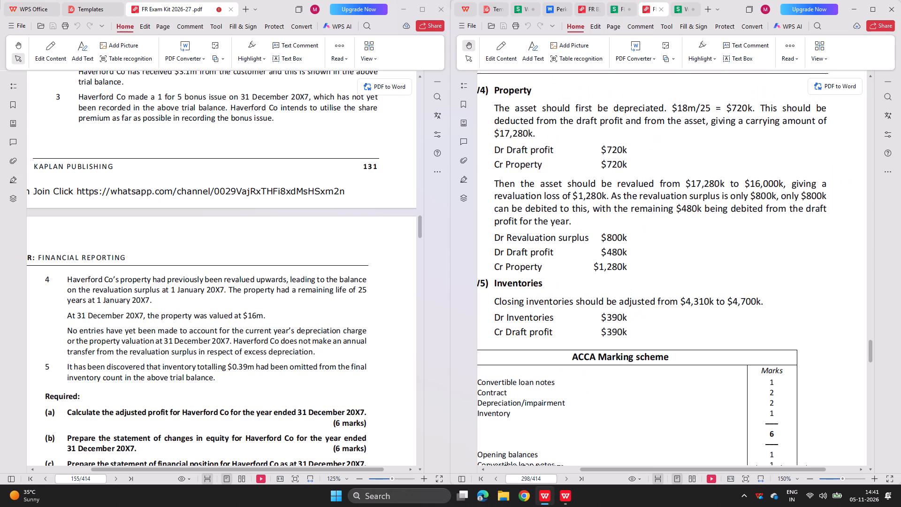
scroll(602, 245, "up", 1)
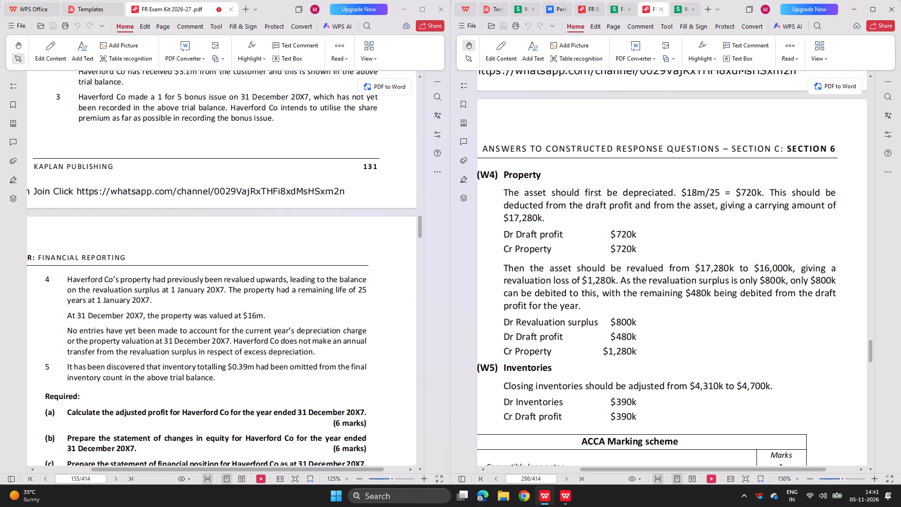
scroll(231, 271, "up", 2)
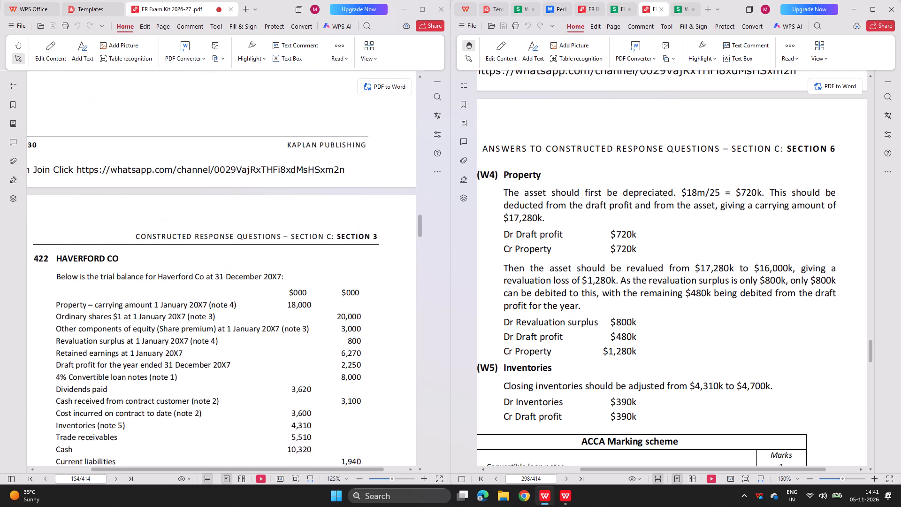
scroll(231, 271, "up", 1)
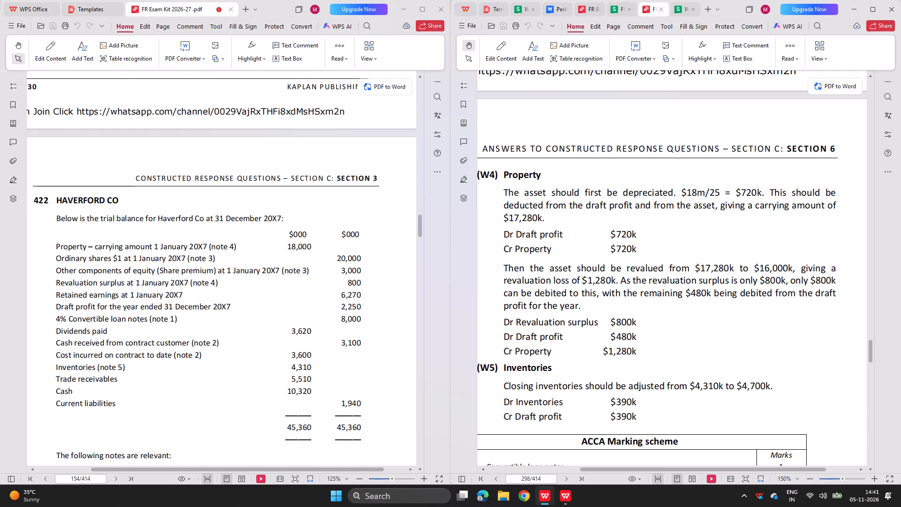
Move the "revalue" row from B63:C63 to B62:C62 in the property working, overwriting the rs loss row.
scroll(588, 324, "down", 1)
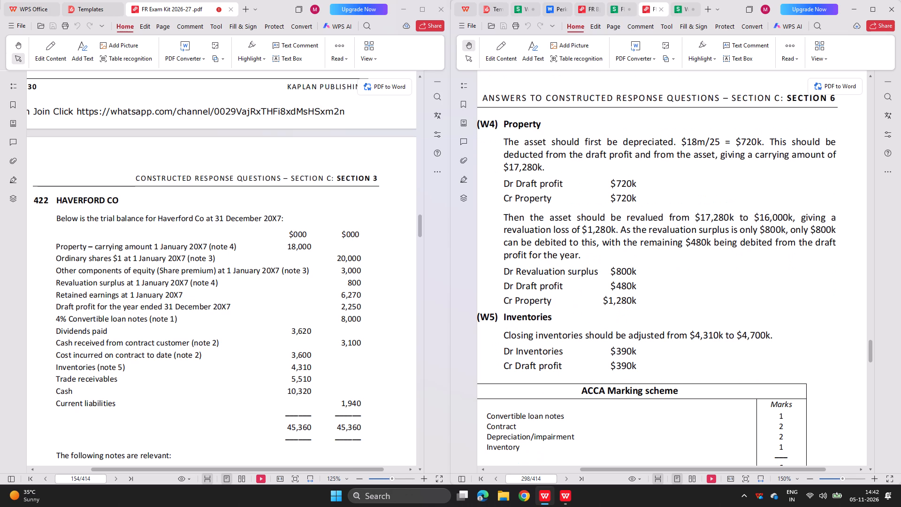
left_click(675, 8)
scroll(603, 287, "down", 1)
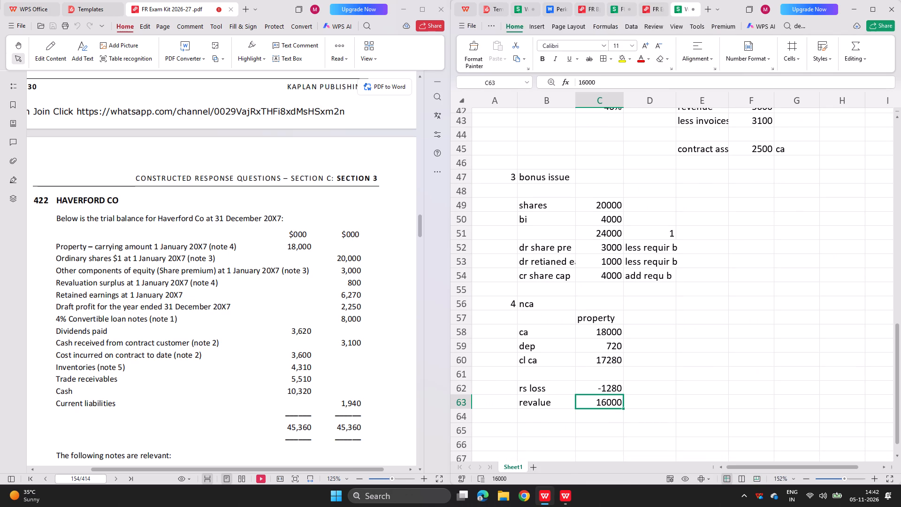
left_click(535, 415)
left_click_drag(524, 403, 596, 408)
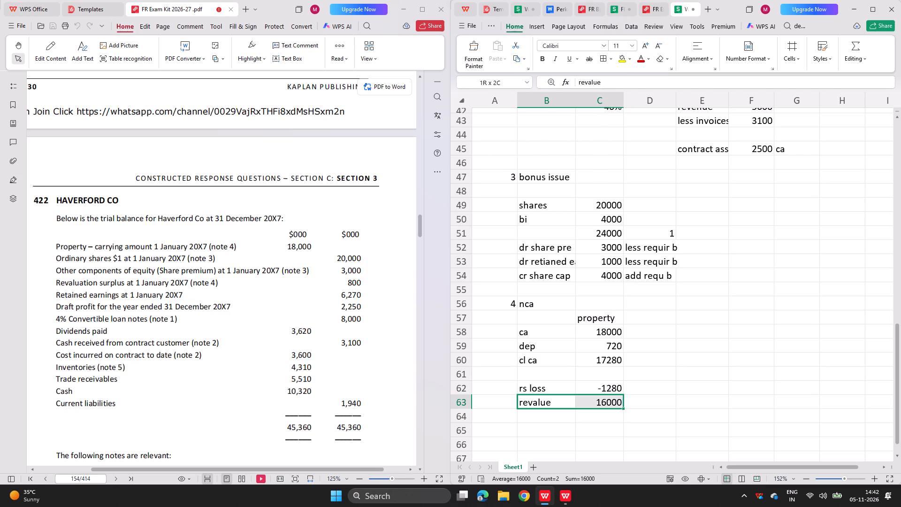
left_click_drag(596, 408, 597, 409)
key("ctrl+x")
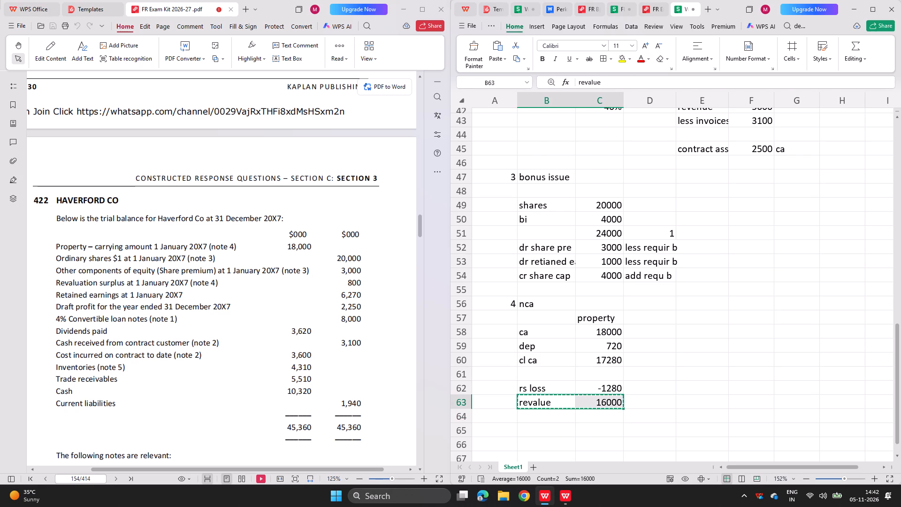
left_click(533, 389)
key("ctrl+v")
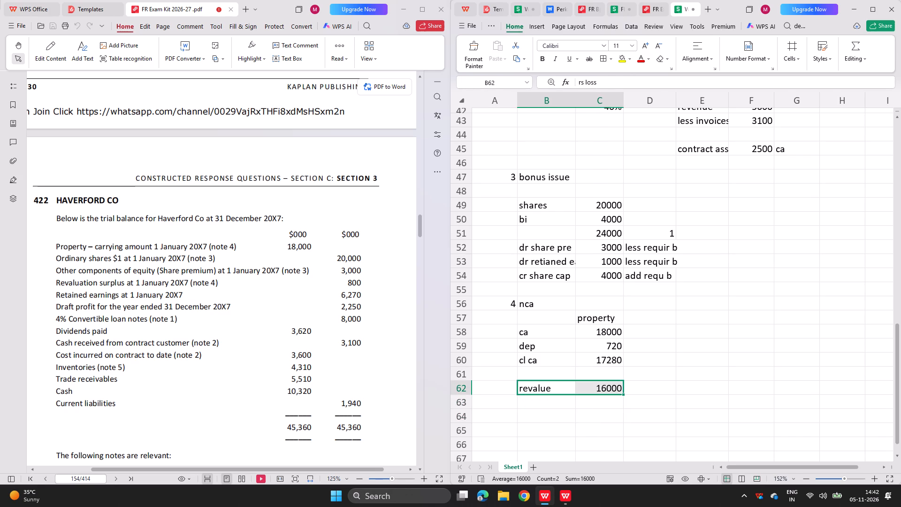
Add an "rs loss" row in row 63 of the property working, with C63 calculated as C62 minus C60.
left_click(532, 406)
type("rs loss")
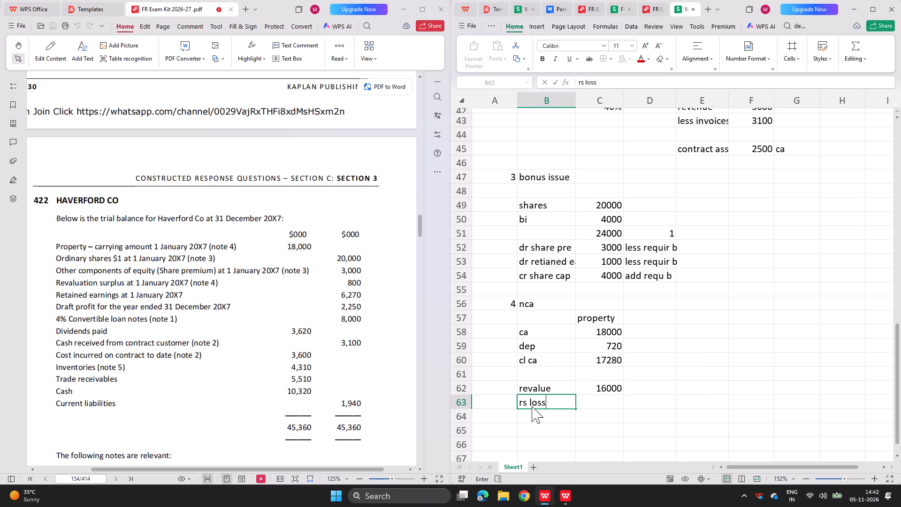
key("Right")
key("equal")
key("Up")
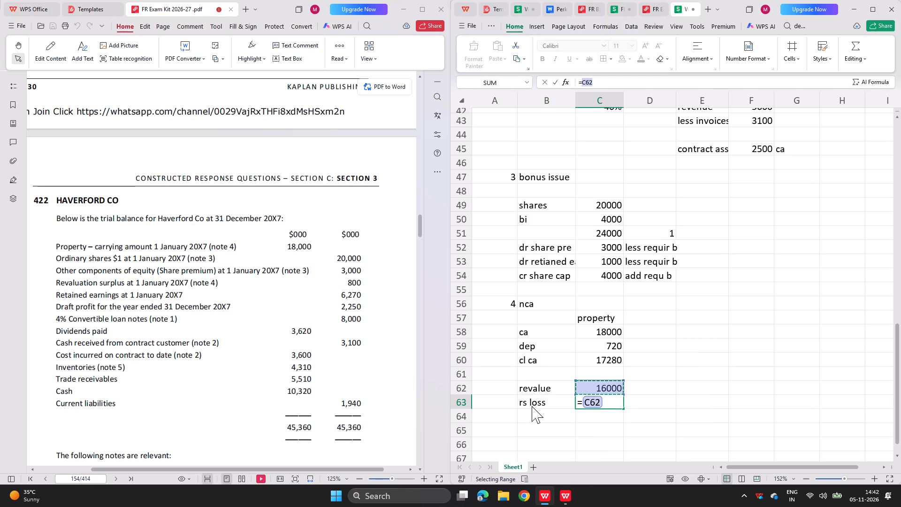
key("minus")
key("Up")
key("Up")
key("Up")
key("Return")
key("Left")
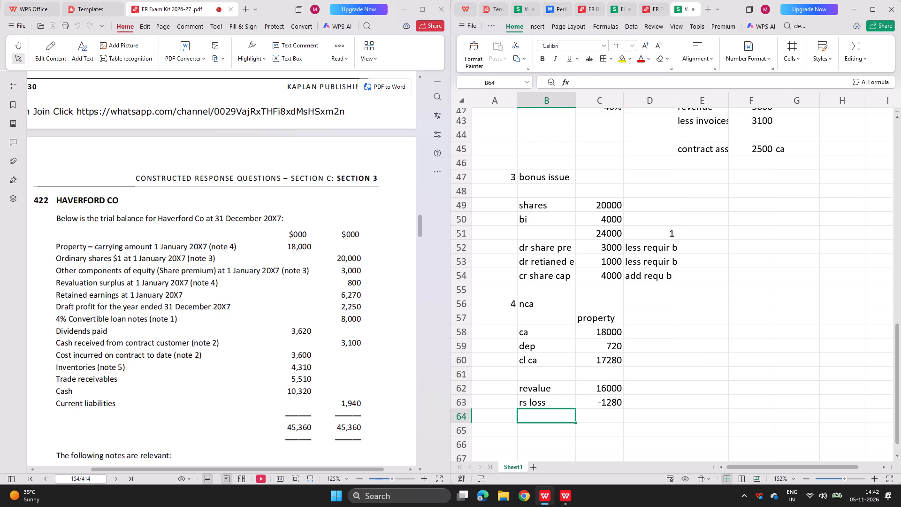
Add an "rs" row below the revaluation loss, with 800 in C64.
type("rs")
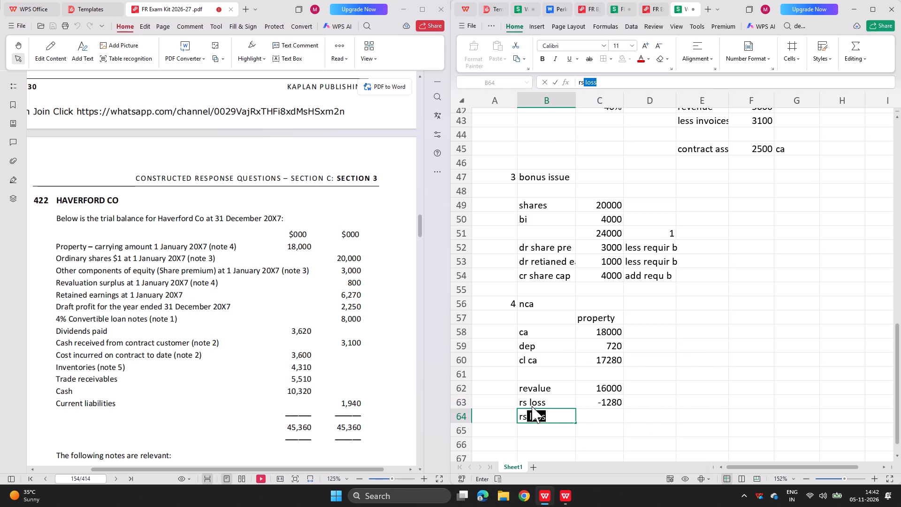
key("BackSpace")
key("Right")
type("800")
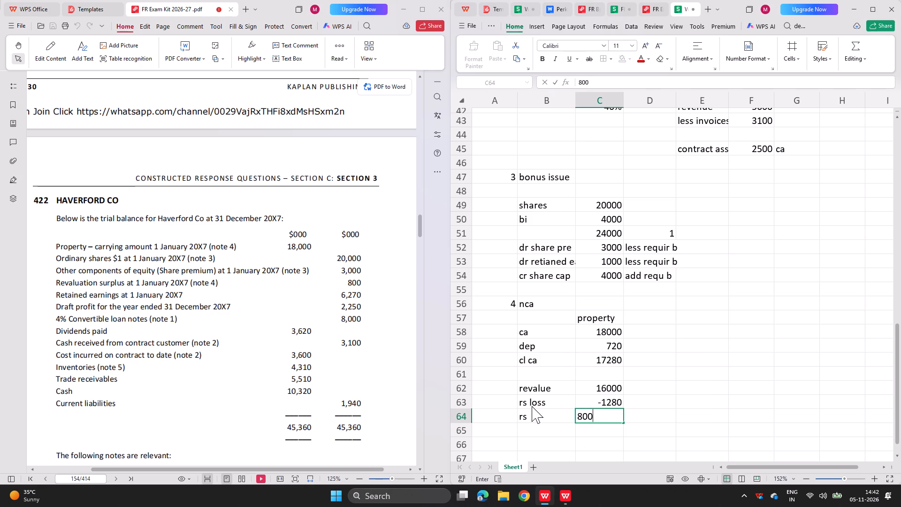
key("Return")
Calculate C63 plus C64 in C65 and label the row "require a" in B65.
key("equal")
key("Up")
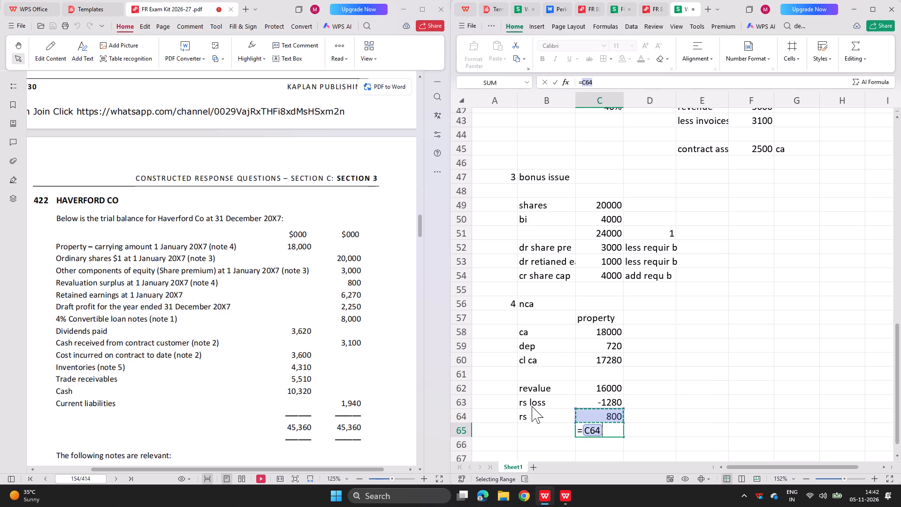
key("Up")
key("plus")
key("Up")
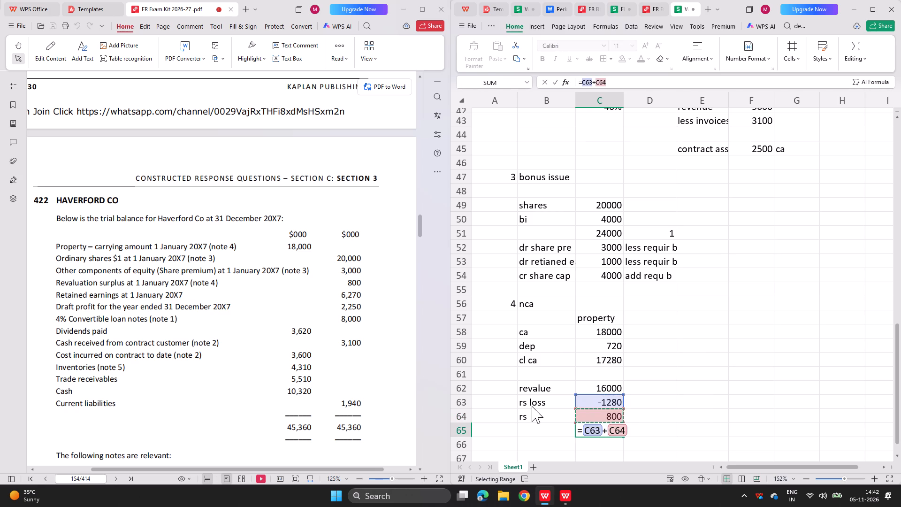
key("Return")
key("Left")
key("Up")
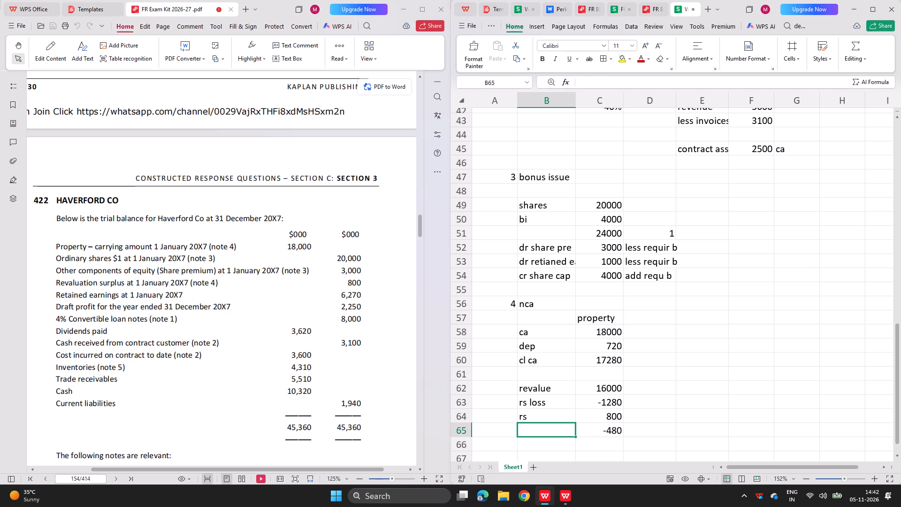
type("rr")
key("BackSpace")
type("equire b")
key("BackSpace")
key("a")
key("Return")
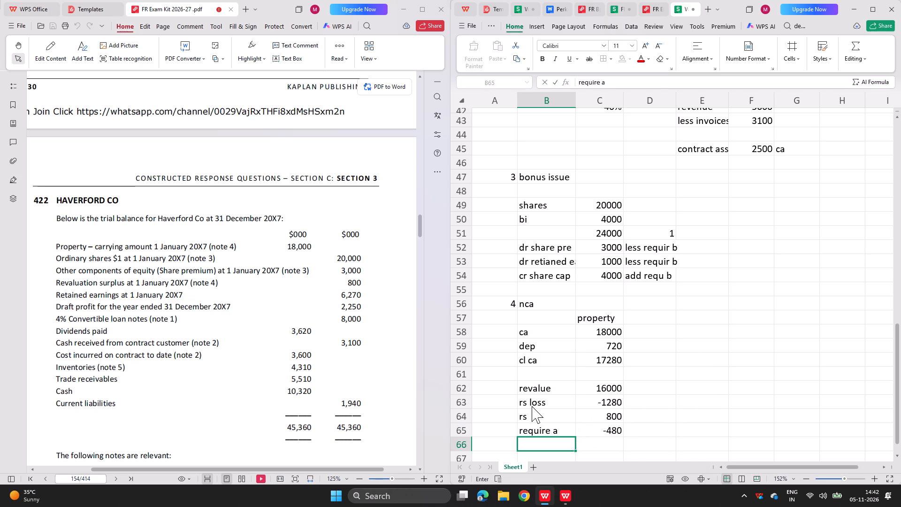
Check the model answer's adjustments to profit and relabel B65 in the property working as "imapairment".
scroll(630, 361, "up", 13)
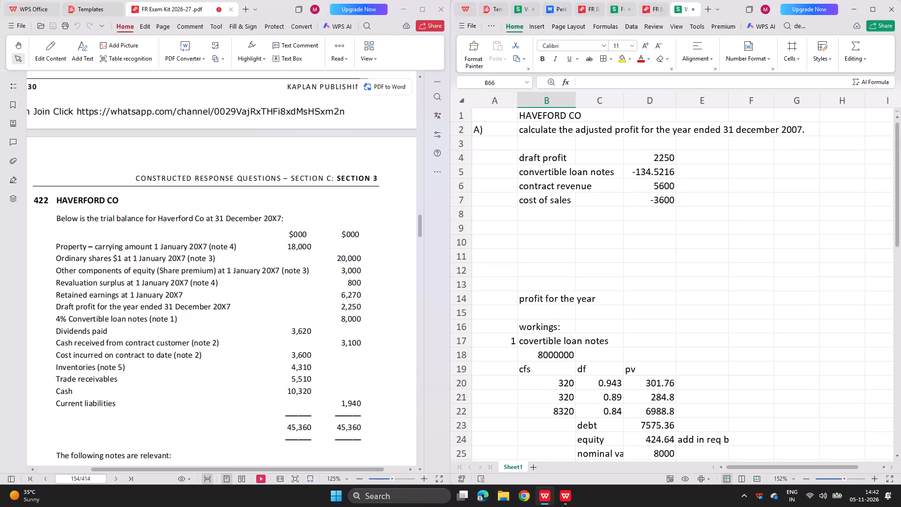
left_click(552, 215)
left_click(649, 2)
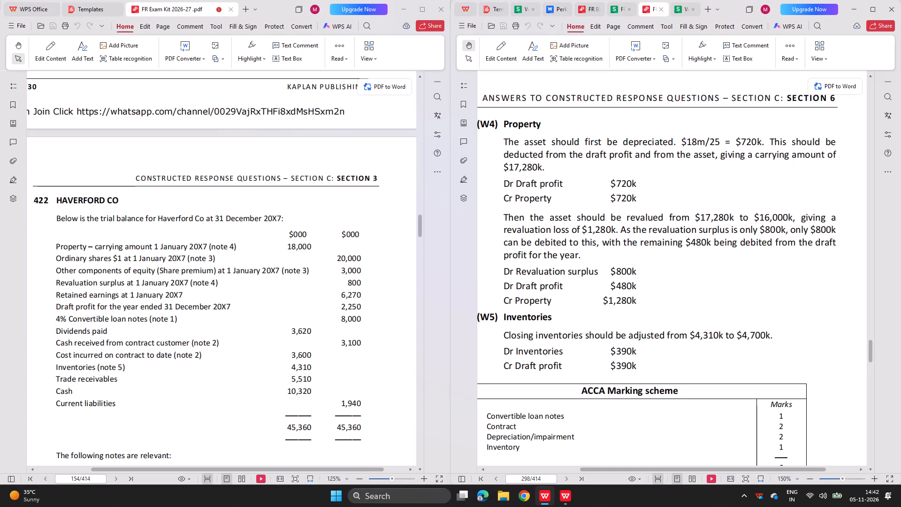
scroll(622, 275, "up", 9)
scroll(622, 275, "down", 1)
scroll(622, 275, "up", 1)
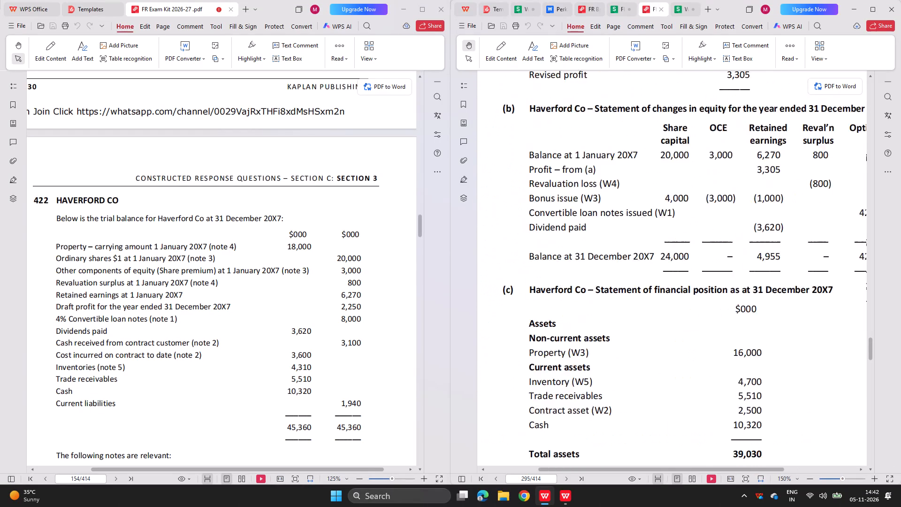
scroll(622, 275, "up", 2)
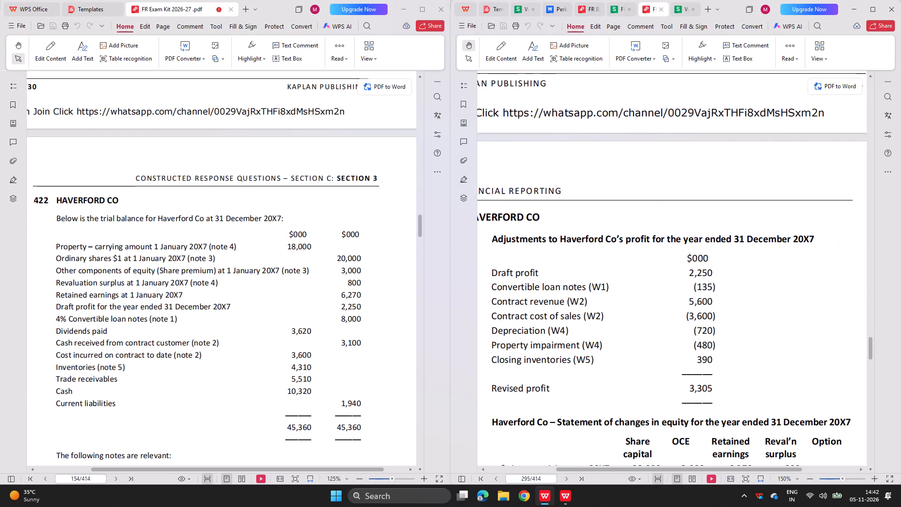
left_click(677, 9)
scroll(625, 268, "down", 6)
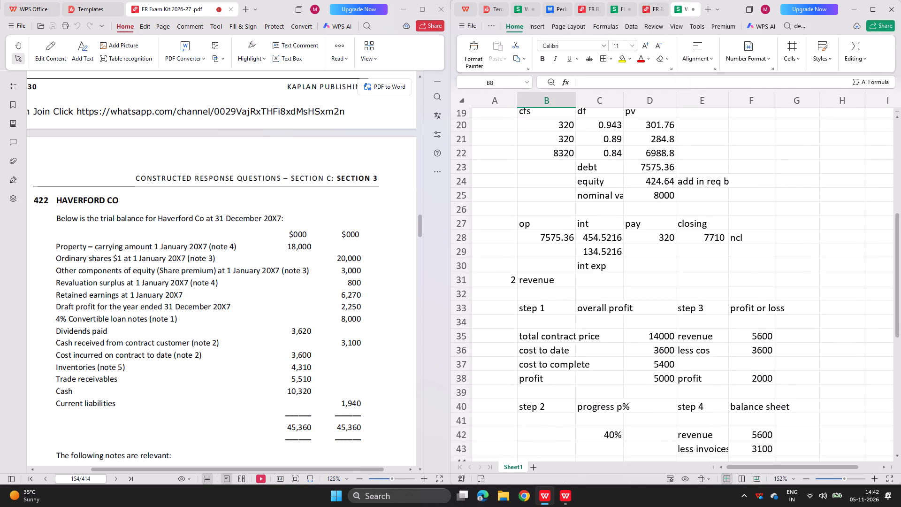
scroll(625, 268, "down", 7)
scroll(574, 420, "down", 8)
scroll(574, 420, "up", 1)
left_click(561, 229)
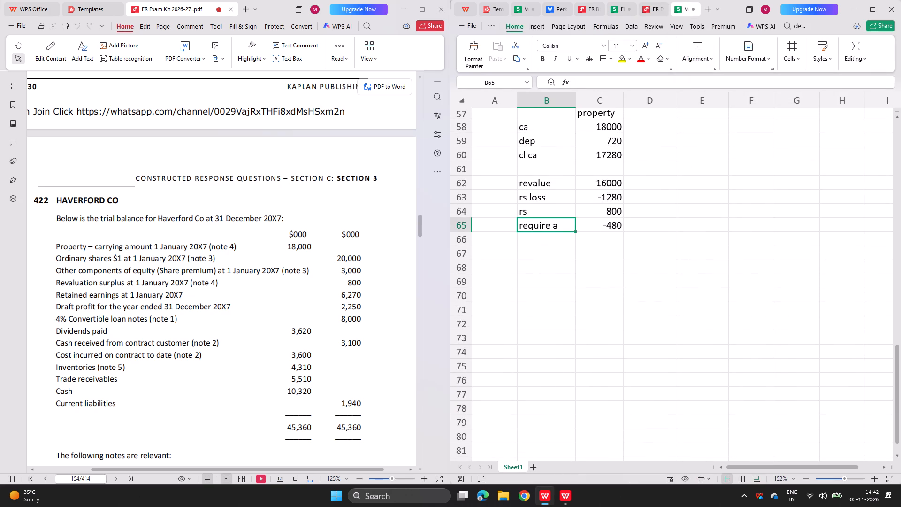
key("BackSpace")
type("imapairment")
key("Return")
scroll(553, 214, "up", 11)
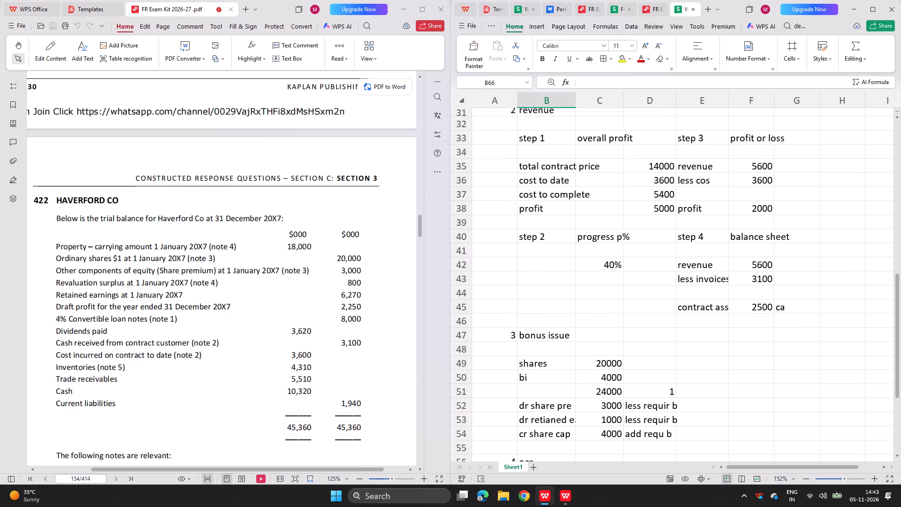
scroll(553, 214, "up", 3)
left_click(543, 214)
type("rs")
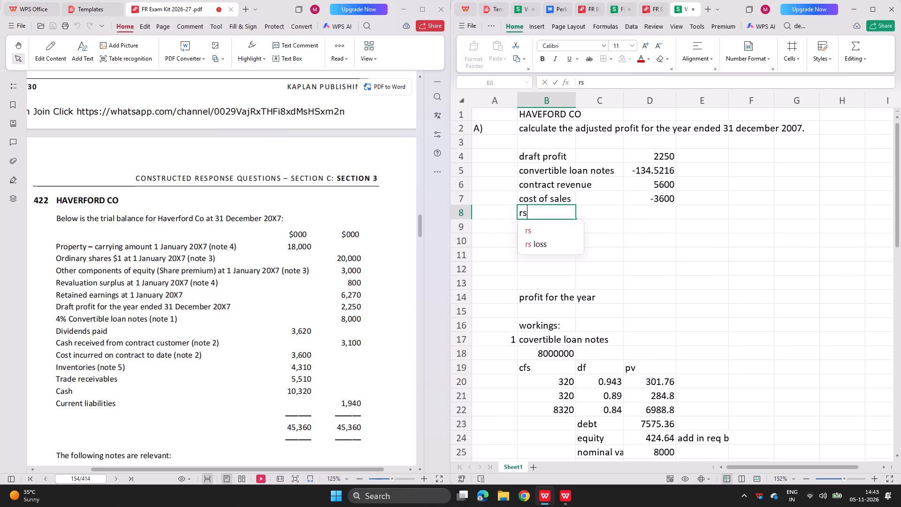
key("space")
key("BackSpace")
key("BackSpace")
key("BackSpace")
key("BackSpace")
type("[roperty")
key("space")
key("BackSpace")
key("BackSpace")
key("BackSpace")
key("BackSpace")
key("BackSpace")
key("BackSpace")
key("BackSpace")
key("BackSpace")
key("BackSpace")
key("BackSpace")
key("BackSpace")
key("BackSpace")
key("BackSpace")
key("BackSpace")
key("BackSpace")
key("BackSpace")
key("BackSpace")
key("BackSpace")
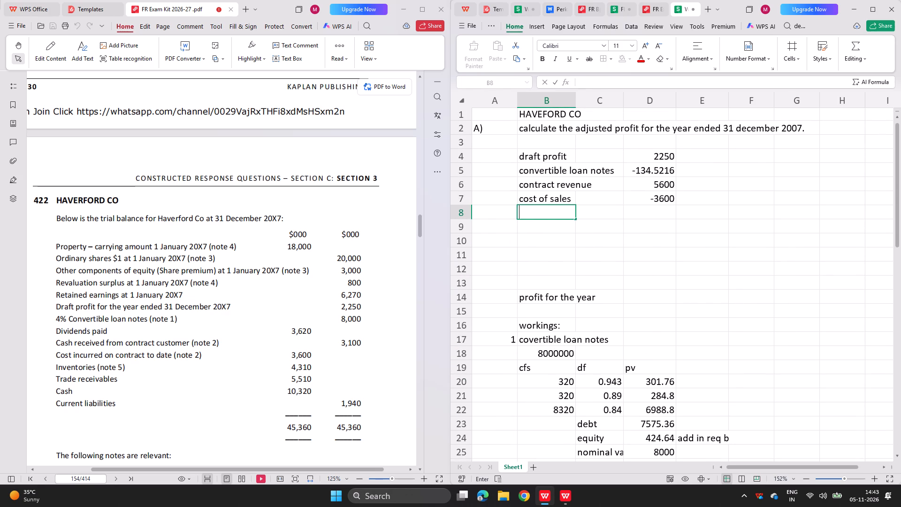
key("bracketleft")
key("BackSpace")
Add a "property depreciation" row in row 8 of the adjusted profit calculation, with D8 linked to negative C59.
type("property depreciation")
key("Right")
key("equal")
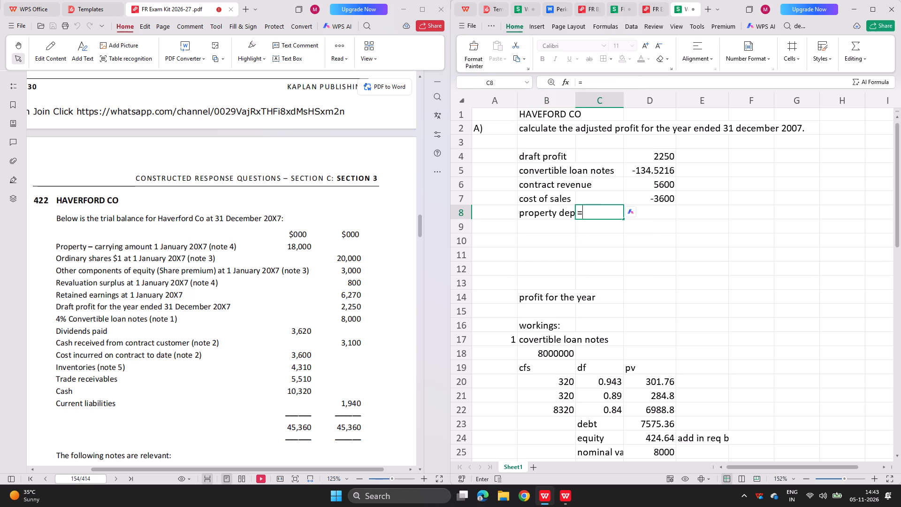
key("BackSpace")
key("Right")
key("equal")
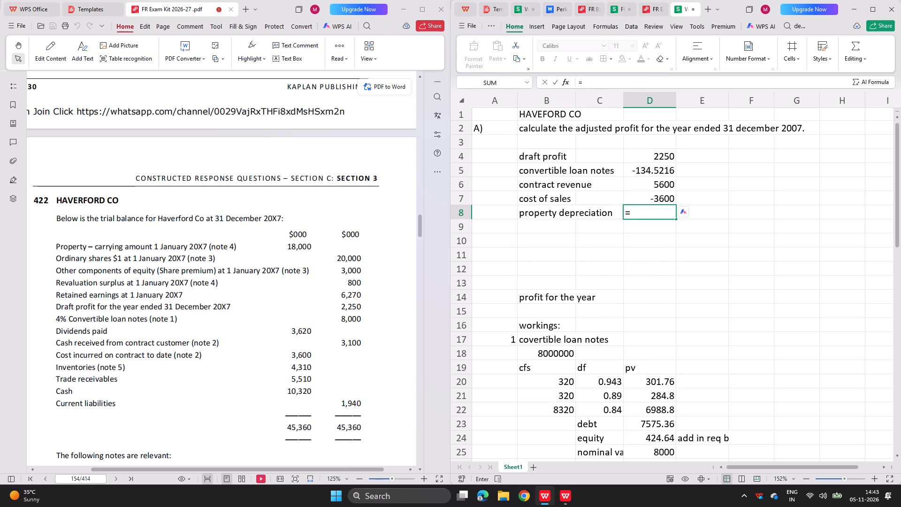
scroll(644, 288, "down", 11)
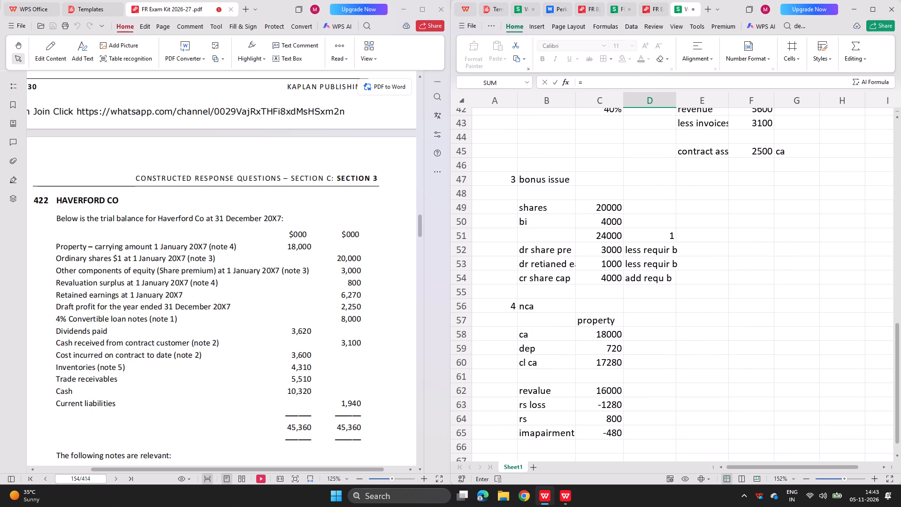
left_click(595, 349)
key("Left")
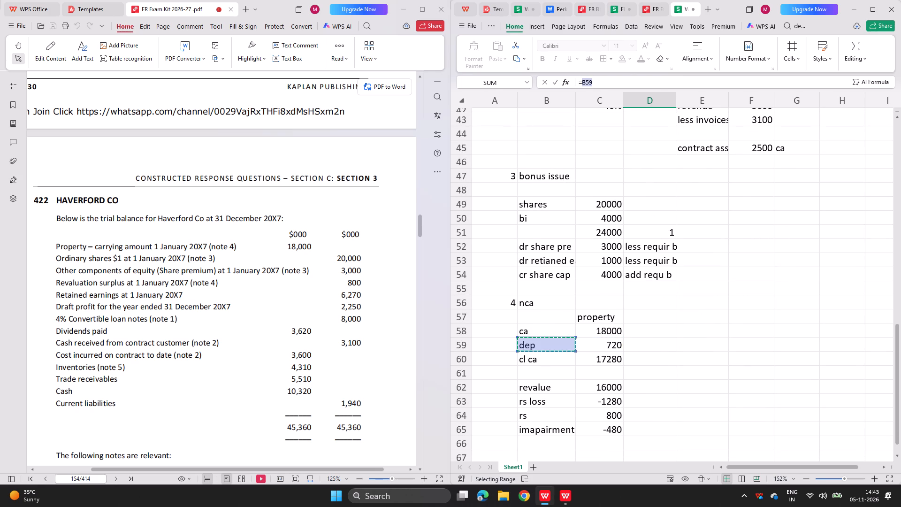
key("Left")
key("Right")
key("Right")
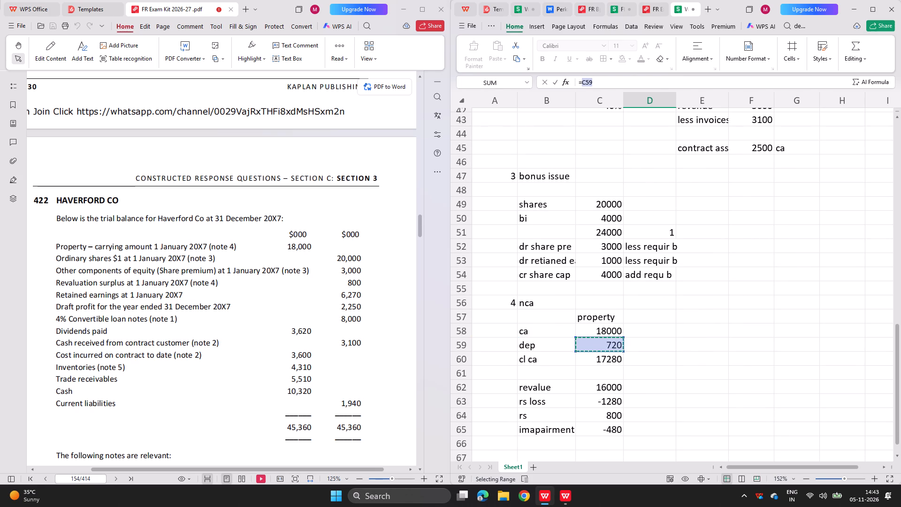
key("Return")
left_click(656, 115)
left_click_drag(656, 115, 631, 116)
left_click(631, 116)
key("minus")
key("Return")
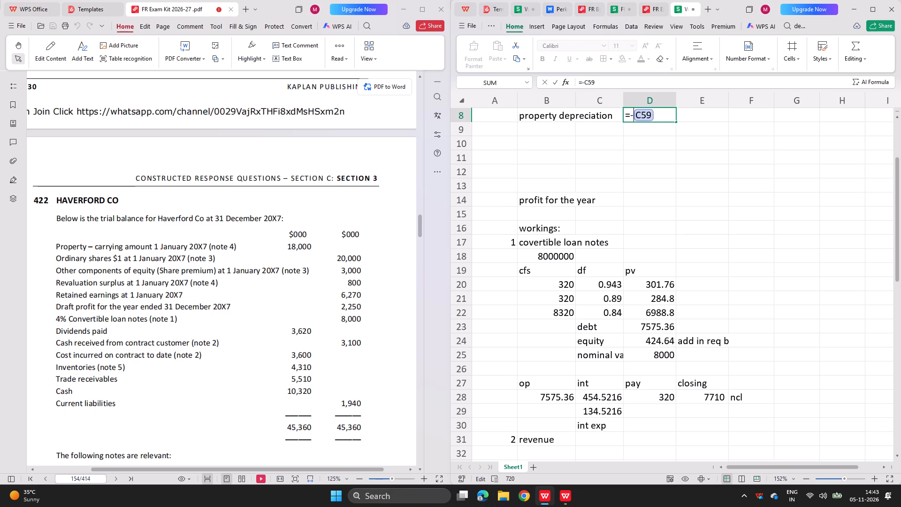
Add a "property impairment" row in row 9 of the adjusted profit calculation, with D9 linked to C65 from the property working.
key("Left")
key("Left")
type("property impaira")
key("BackSpace")
key("BackSpace")
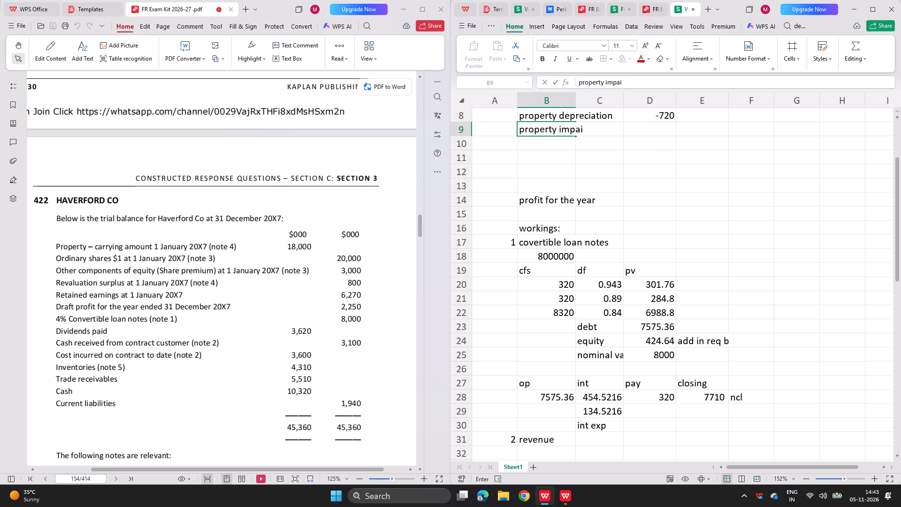
type("rment")
key("Return")
key("Right")
key("Right")
key("Up")
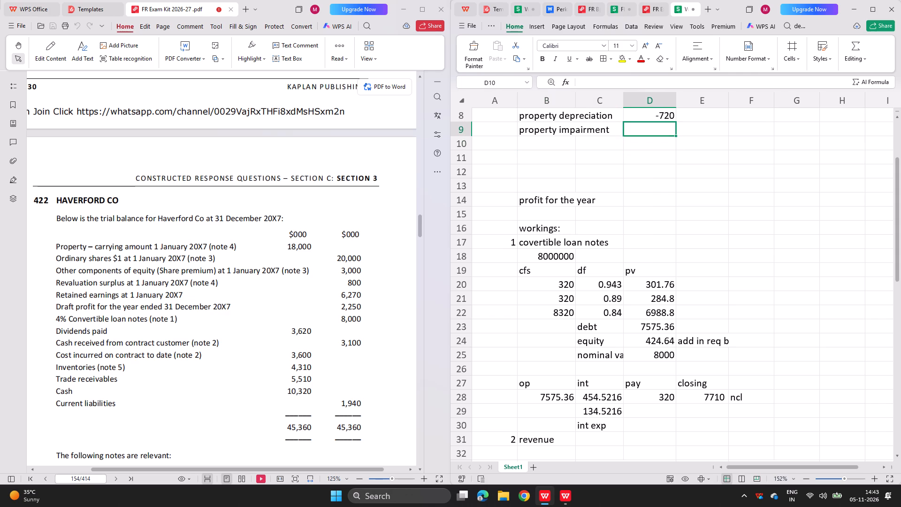
key("equal")
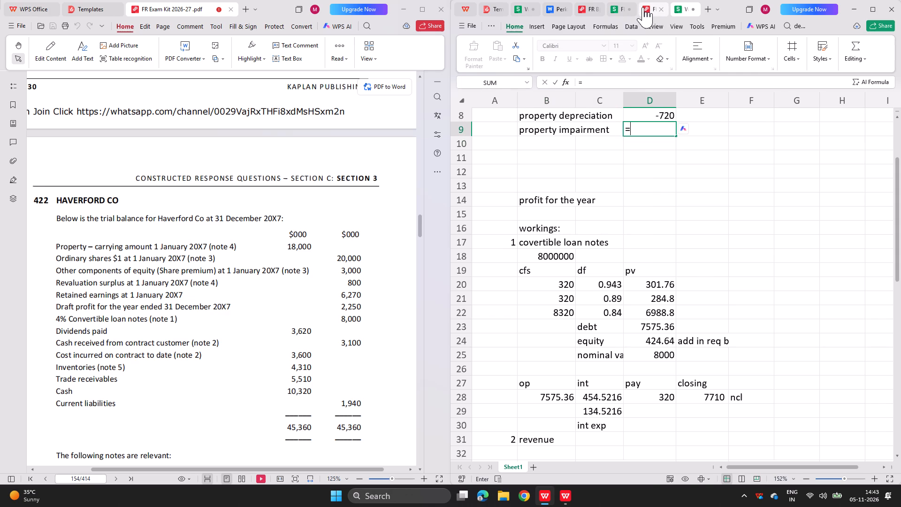
left_click(643, 7)
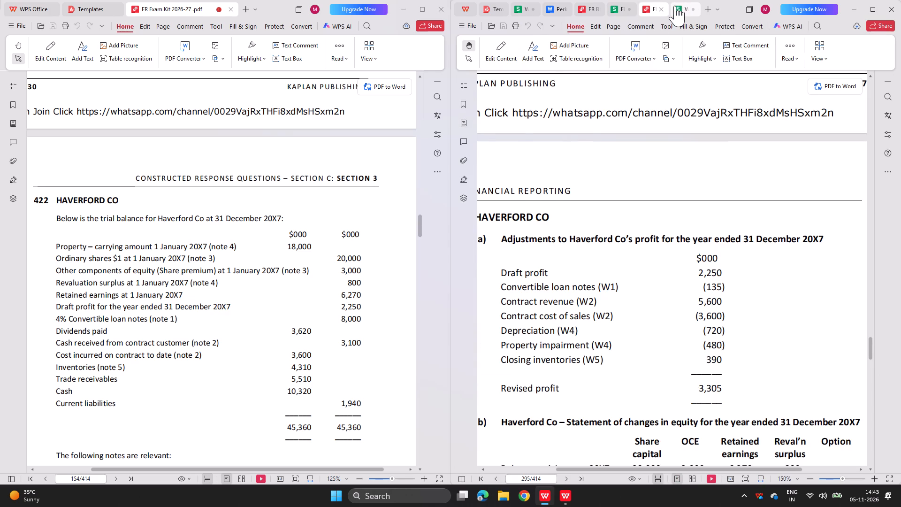
left_click(674, 6)
scroll(625, 353, "down", 13)
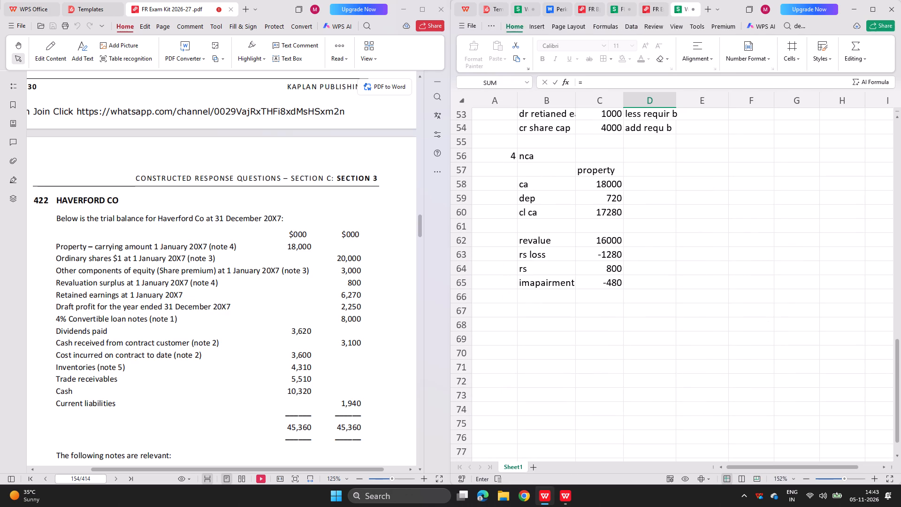
left_click(611, 273)
key("Return")
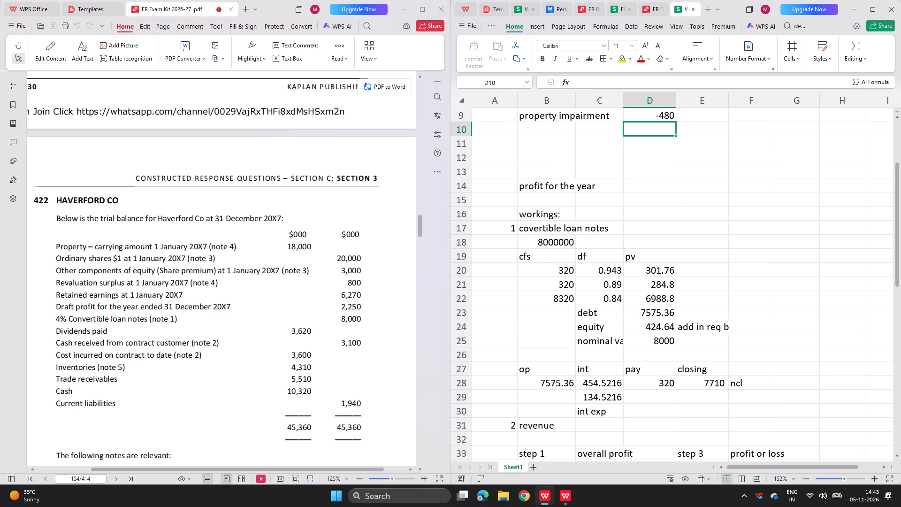
Move the bonus issue working (A47:D54) up so that it starts in A43.
scroll(604, 216, "up", 4)
scroll(190, 300, "down", 3)
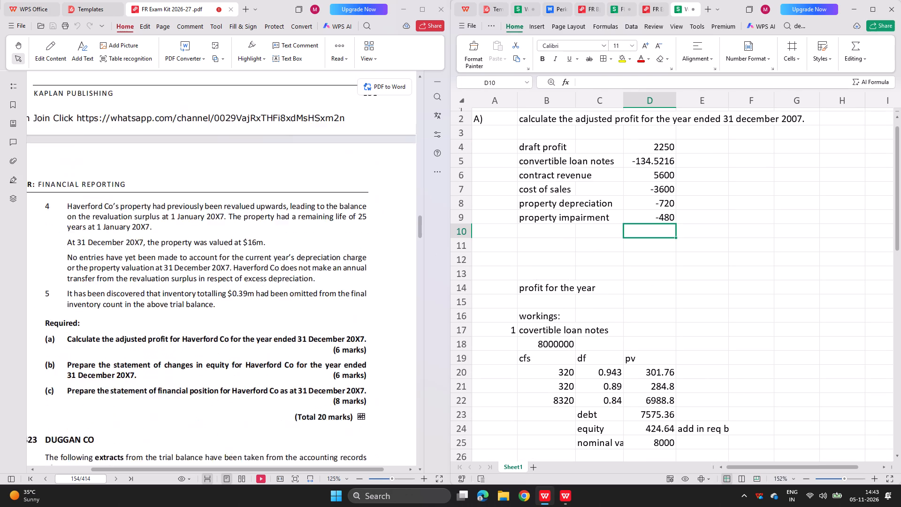
scroll(190, 300, "down", 2)
scroll(472, 231, "down", 3)
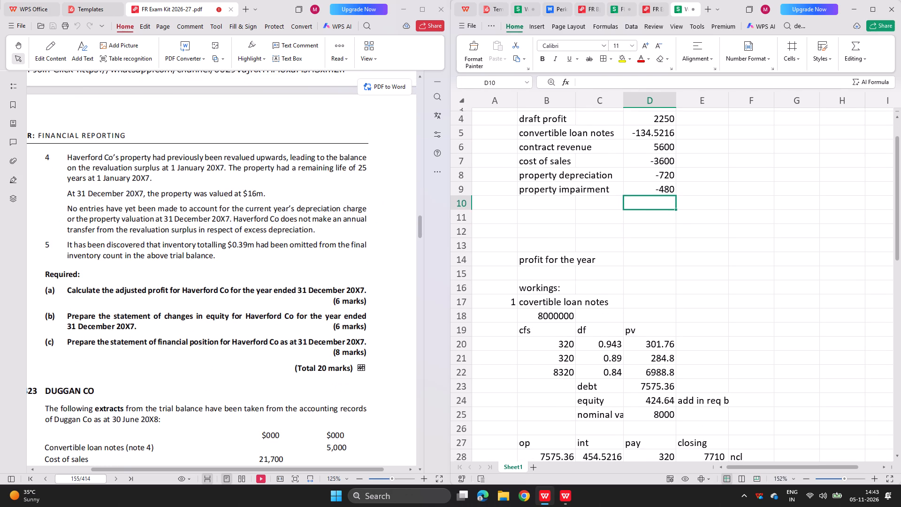
scroll(472, 231, "down", 3)
scroll(448, 413, "down", 2)
scroll(587, 363, "down", 1)
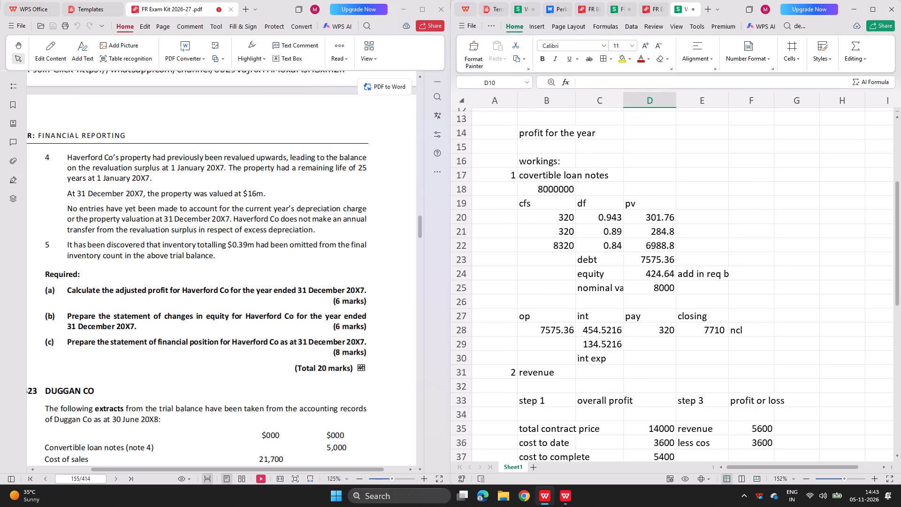
scroll(587, 363, "down", 10)
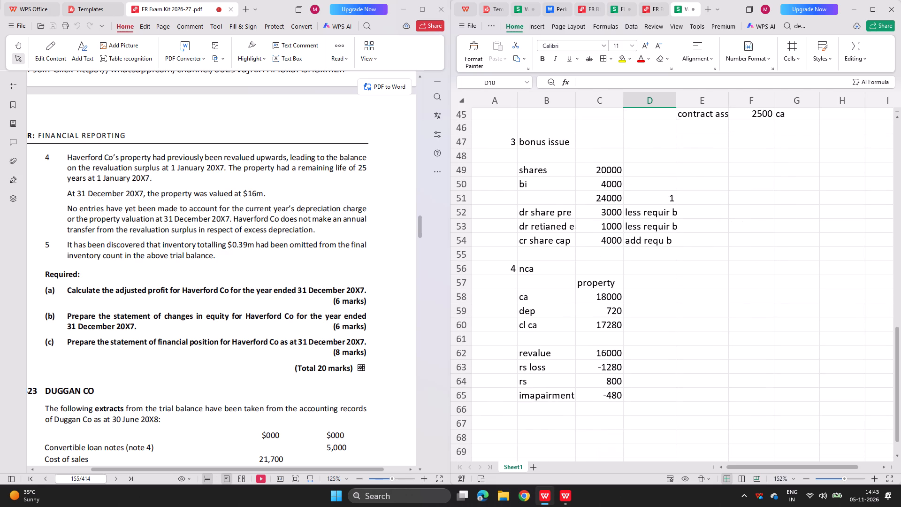
scroll(592, 328, "down", 1)
scroll(631, 277, "up", 1)
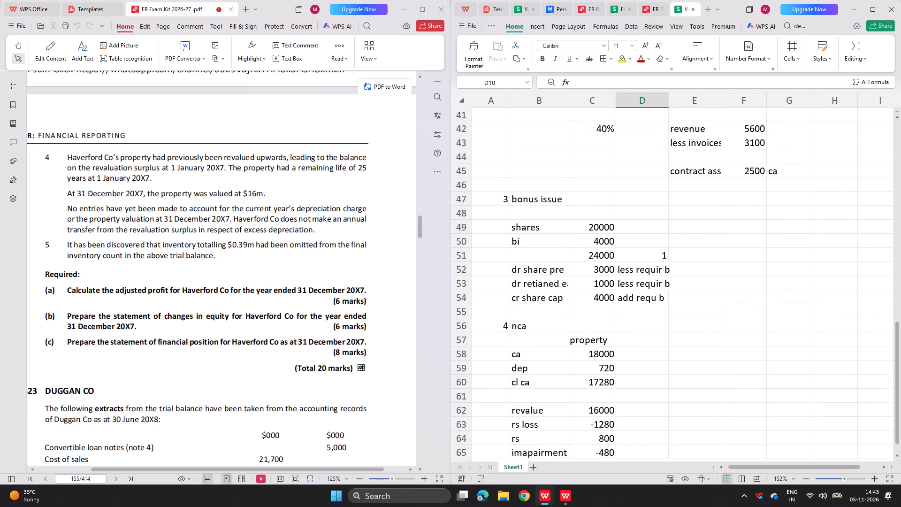
scroll(631, 277, "up", 2)
left_click_drag(504, 219, 665, 308)
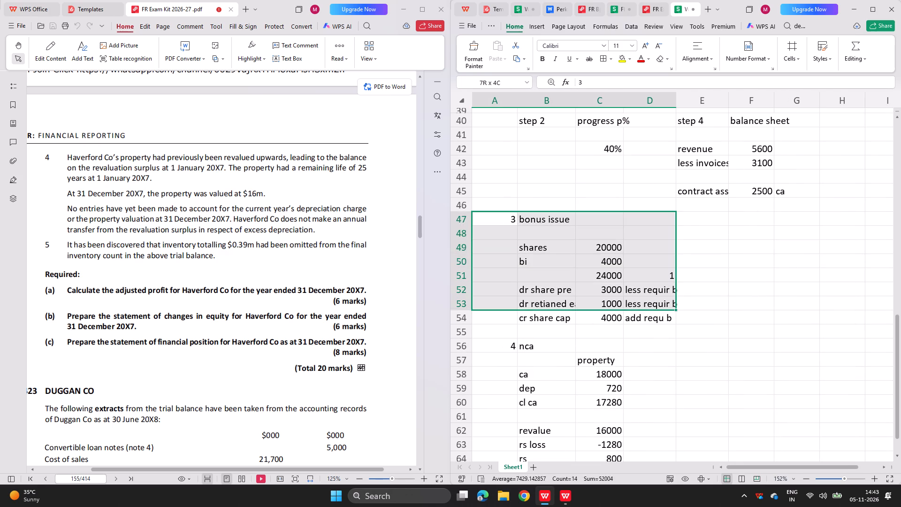
left_click_drag(665, 308, 664, 319)
key("ctrl+x")
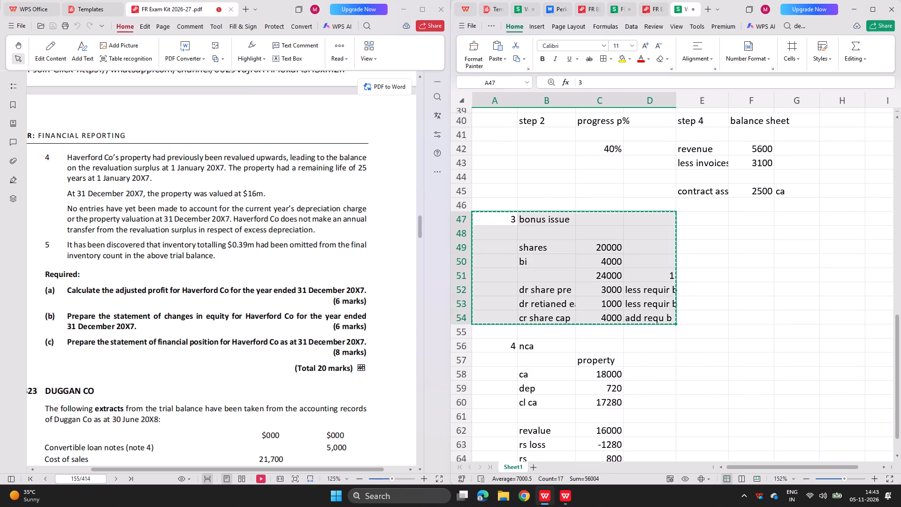
left_click(505, 168)
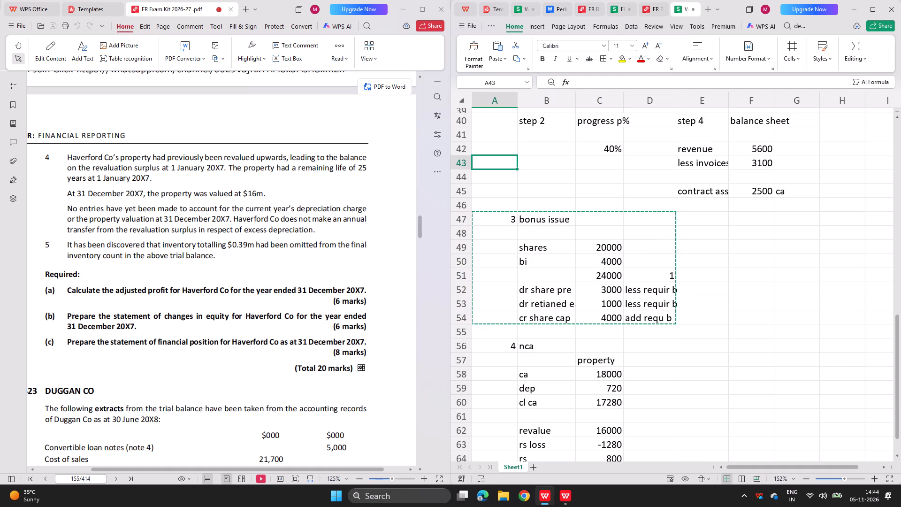
scroll(513, 185, "up", 2)
key("ctrl+v")
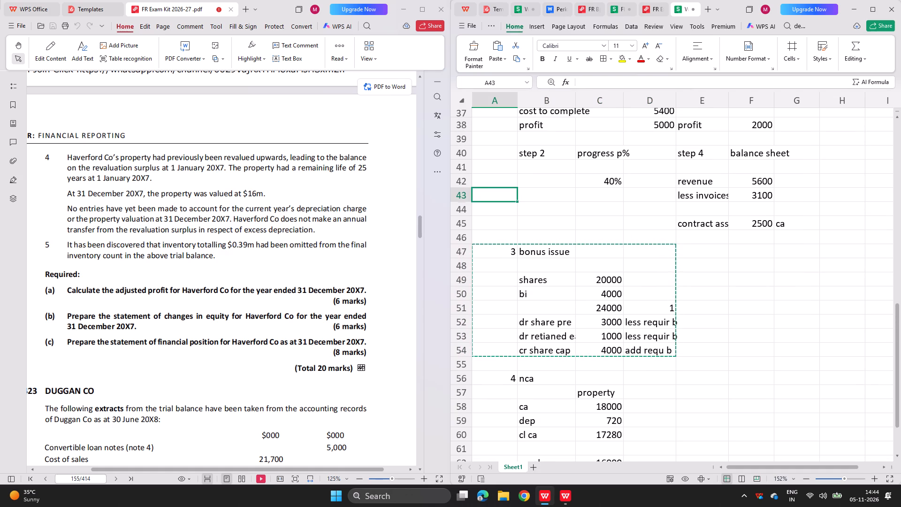
scroll(513, 185, "up", 3)
scroll(538, 379, "down", 1)
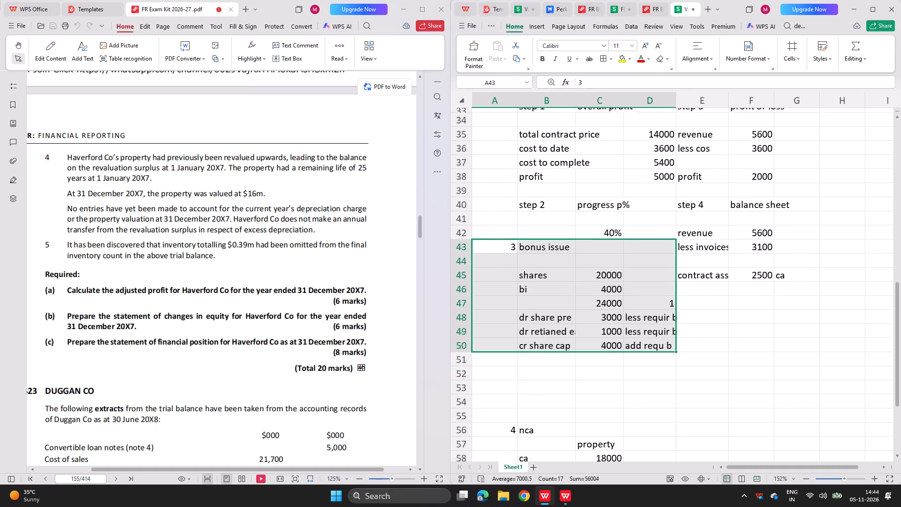
Move the nca property working (A56:C65) up so that it starts in A52.
scroll(538, 379, "down", 1)
left_click_drag(509, 396, 627, 458)
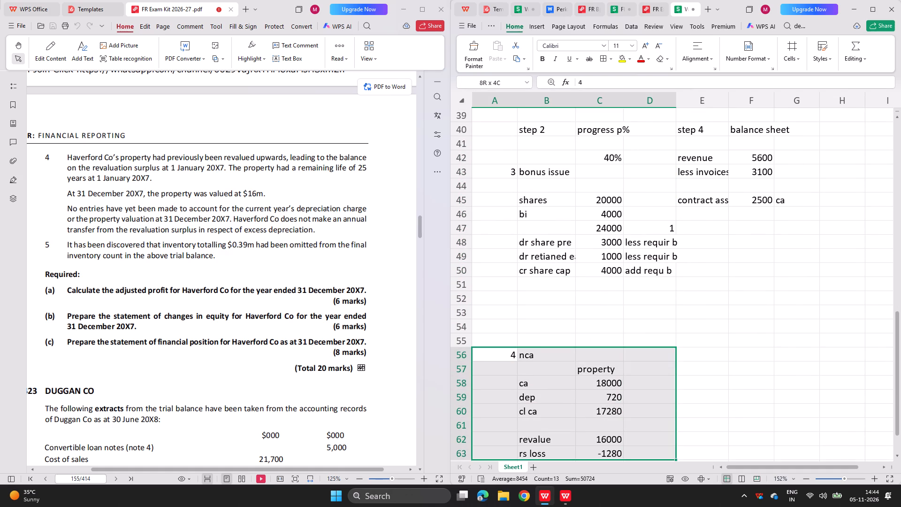
left_click_drag(627, 458, 621, 453)
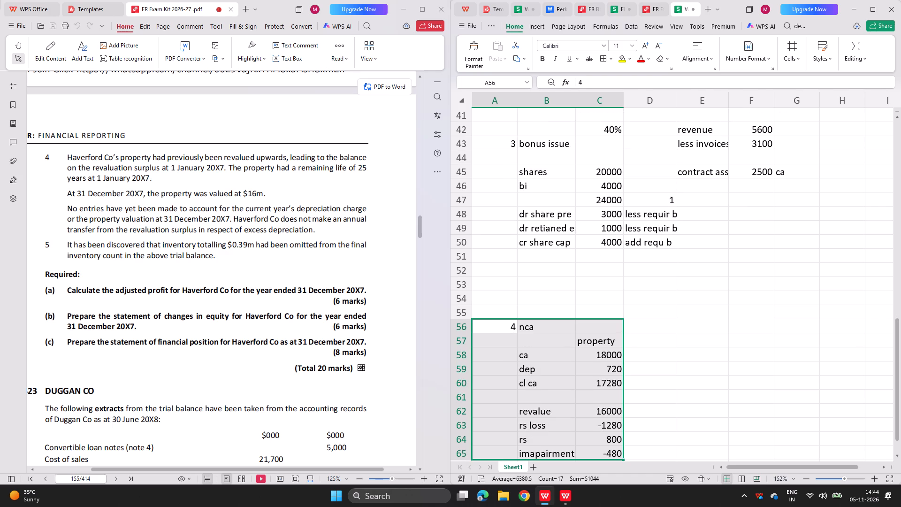
key("ctrl+x")
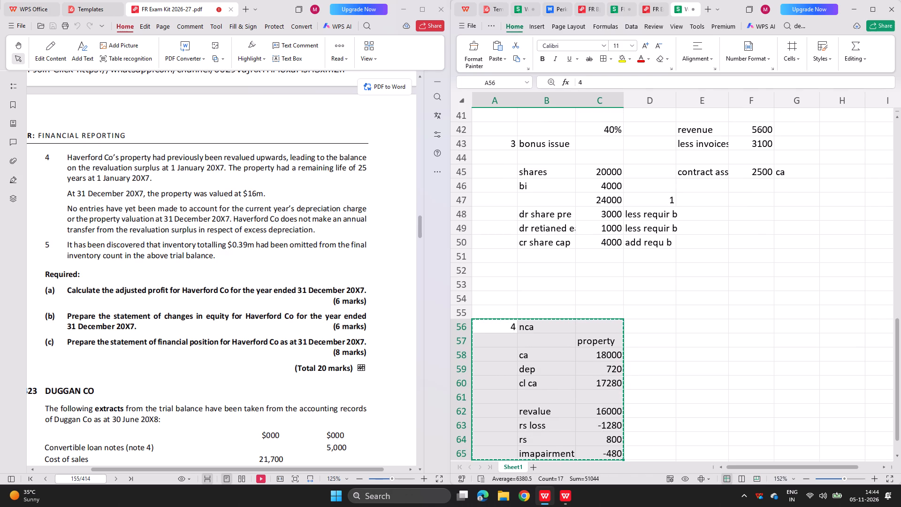
left_click(502, 270)
key("ctrl+v")
scroll(502, 270, "right", 4)
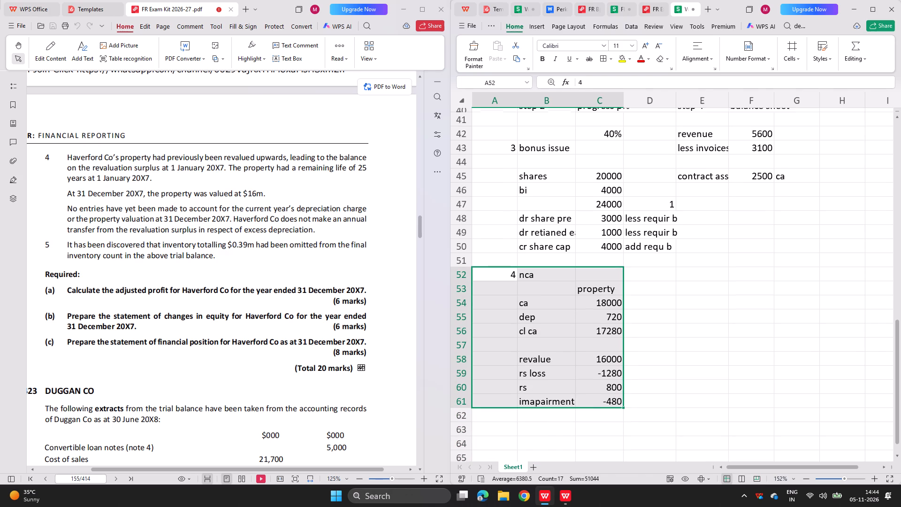
left_click(666, 280)
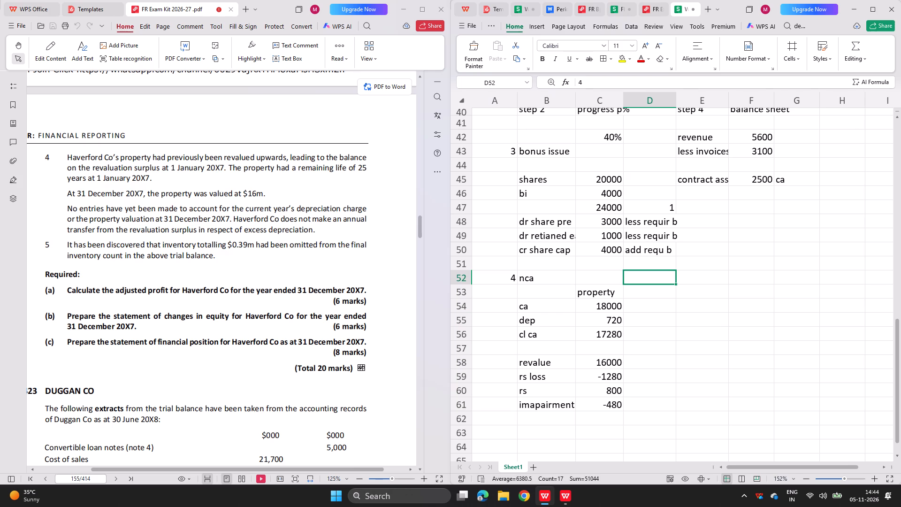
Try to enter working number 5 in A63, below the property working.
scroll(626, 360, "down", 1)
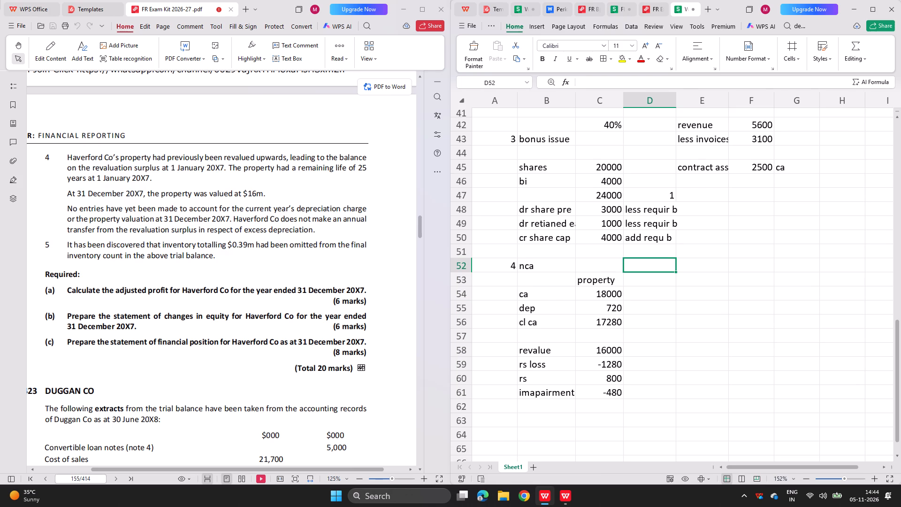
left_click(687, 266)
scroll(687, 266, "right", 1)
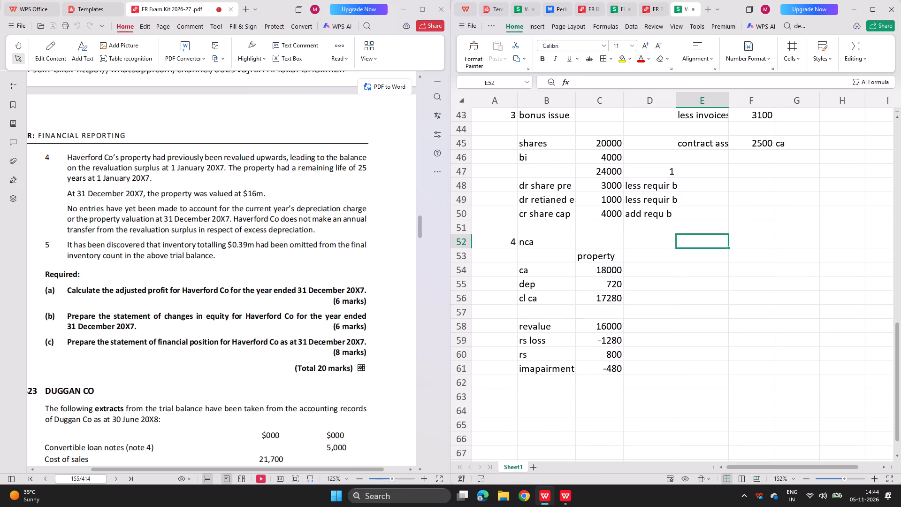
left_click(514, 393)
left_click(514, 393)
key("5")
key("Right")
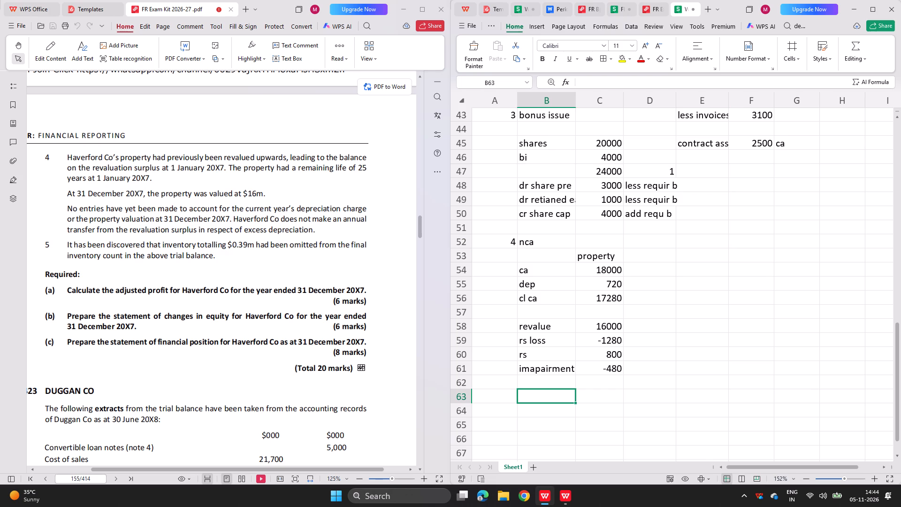
Examine the model answer's workings through to the inventories adjustment in W5, alongside the question's trial balance.
left_click(643, 8)
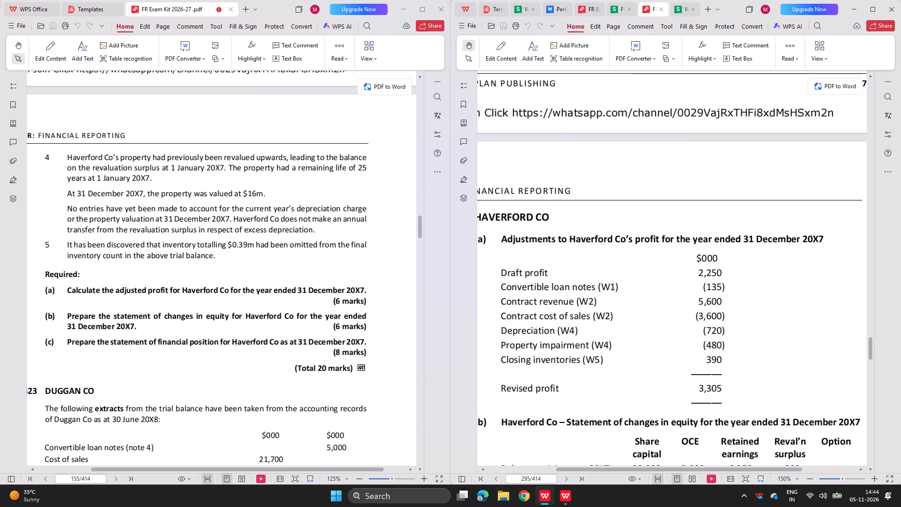
scroll(641, 239, "down", 5)
scroll(641, 239, "up", 2)
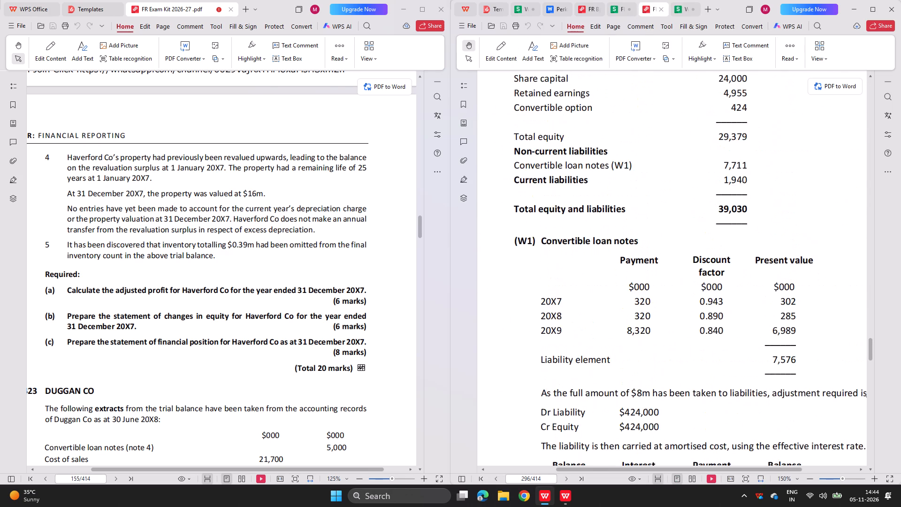
scroll(641, 239, "up", 2)
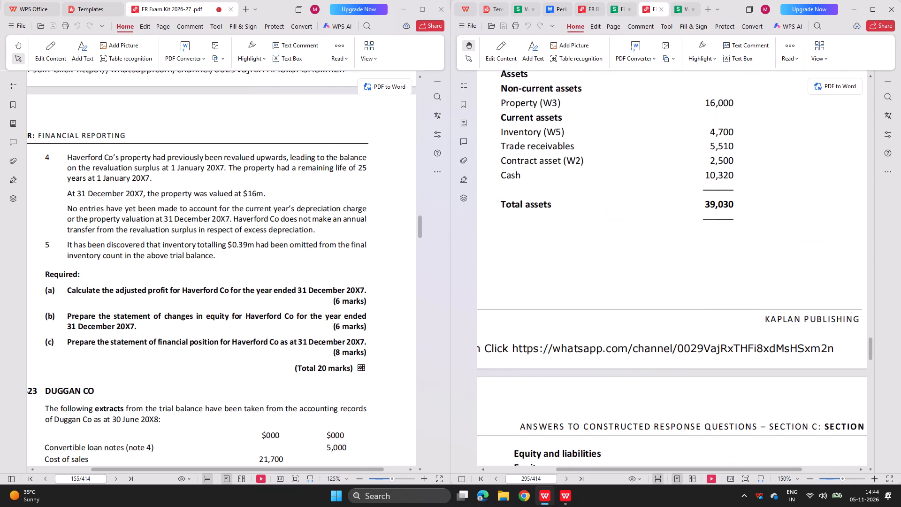
scroll(284, 230, "up", 2)
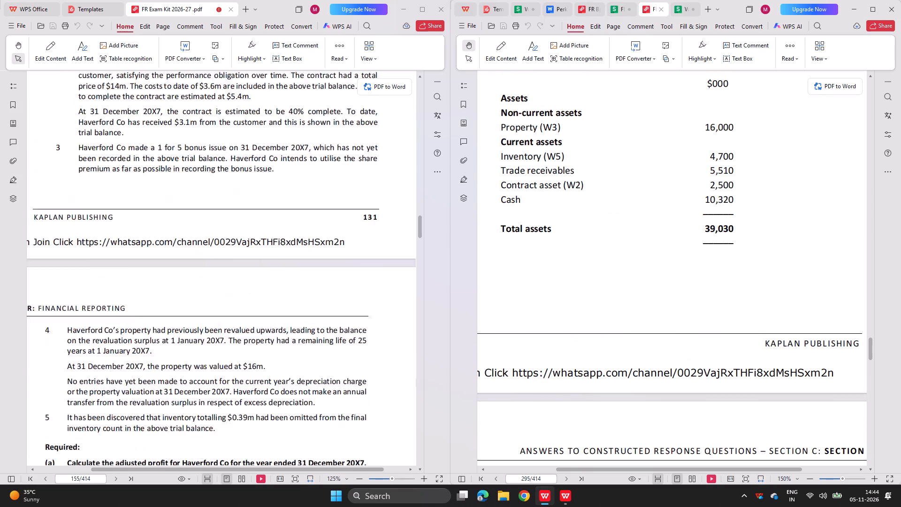
scroll(284, 230, "up", 2)
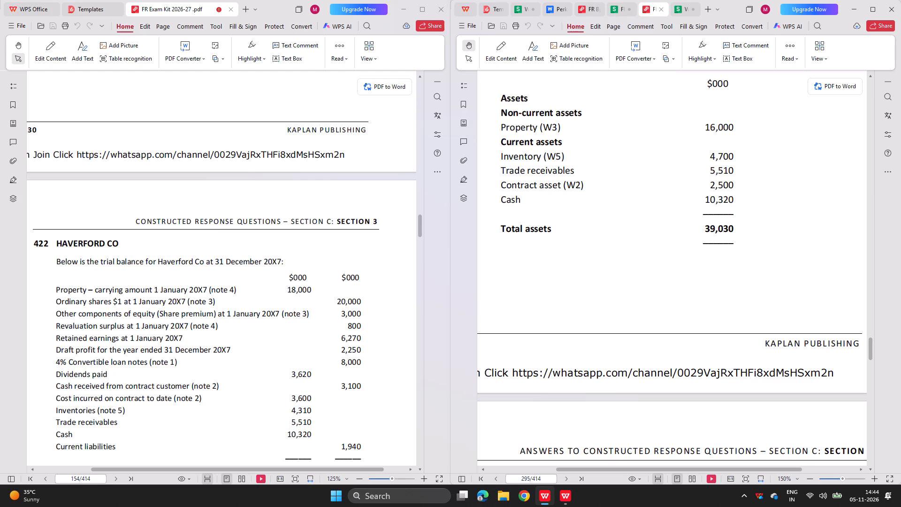
scroll(589, 300, "down", 5)
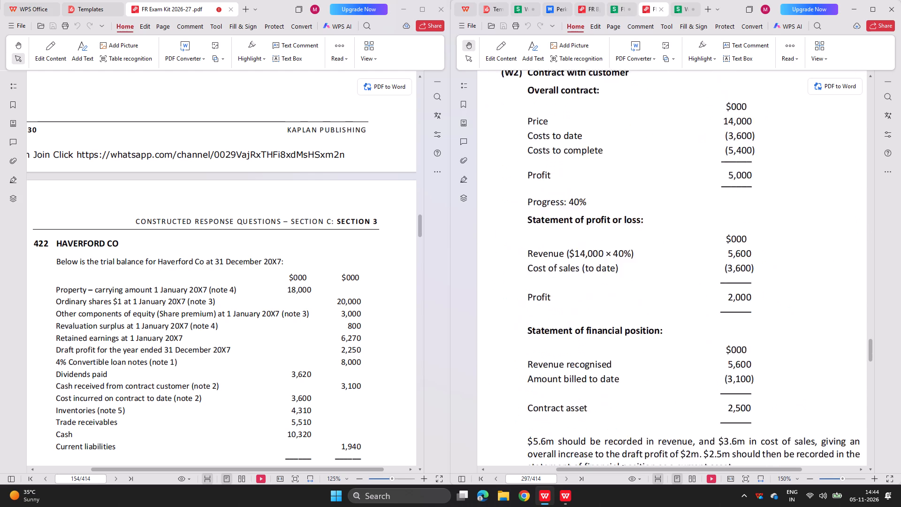
scroll(589, 300, "down", 4)
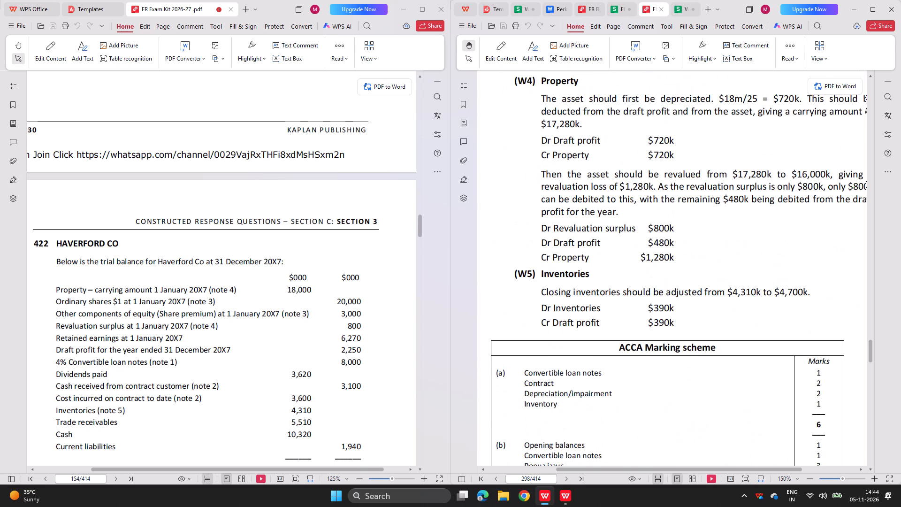
scroll(589, 300, "down", 1)
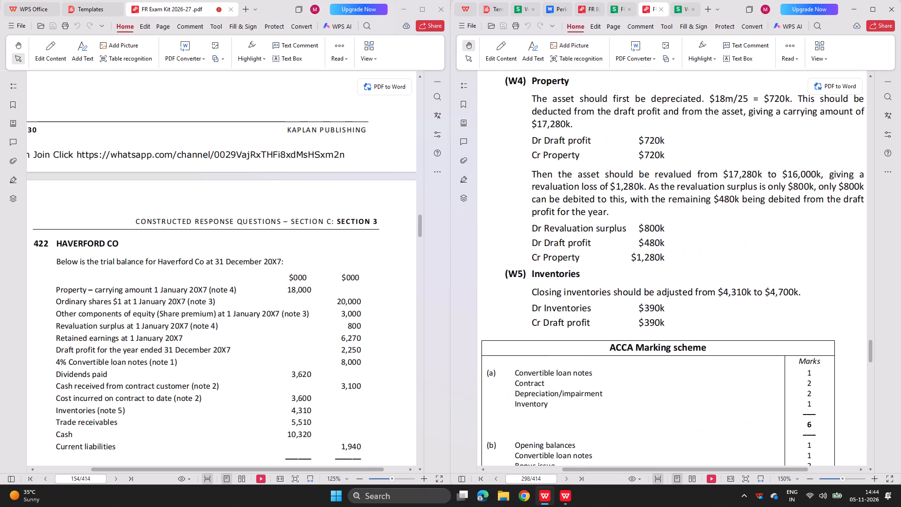
Head the next working in the workbook with 5 in A63 and "inventory" in B63.
left_click(679, 8)
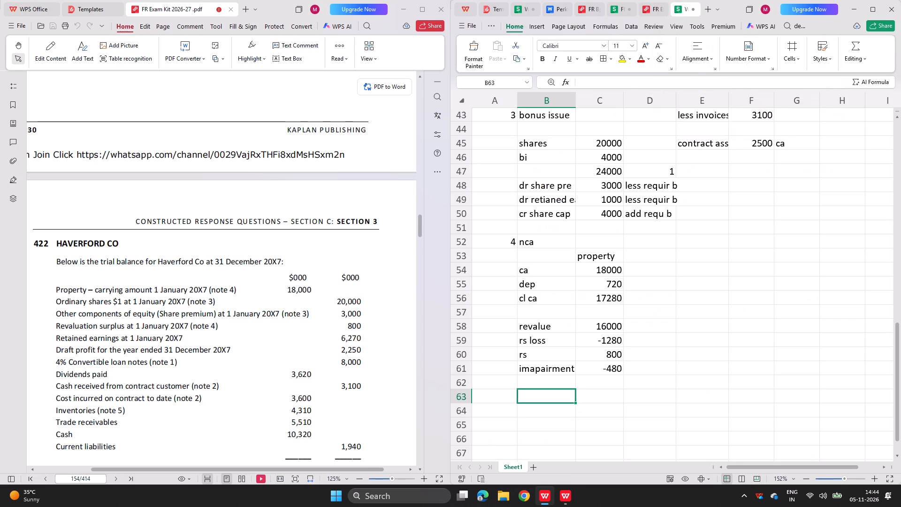
key("Left")
key("5")
key("Right")
type("inb")
key("BackSpace")
type("ventpry")
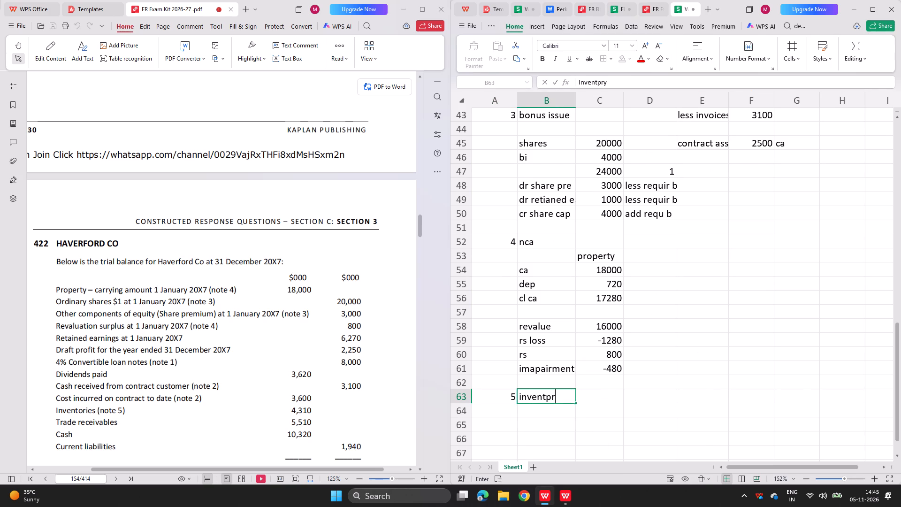
key("Return")
key("BackSpace")
key("Up")
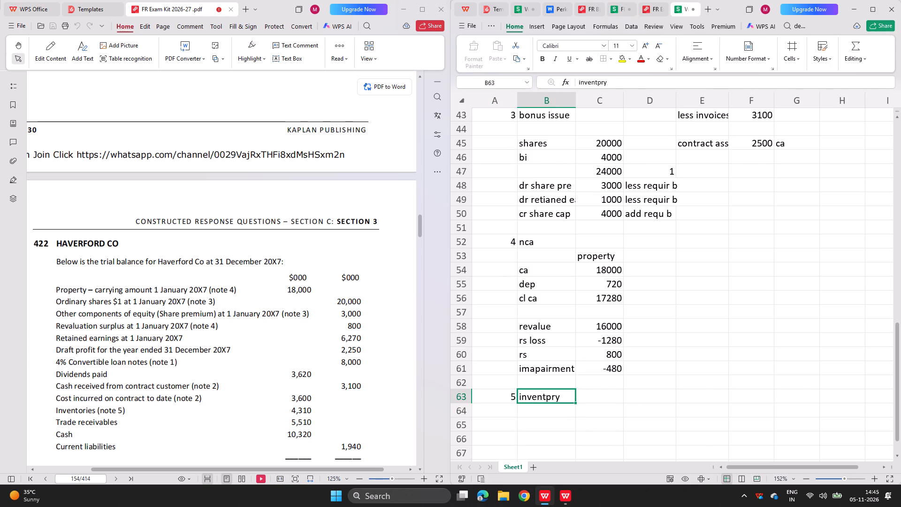
key("F2")
key("BackSpace")
key("BackSpace")
key("BackSpace")
type("ory")
key("Return")
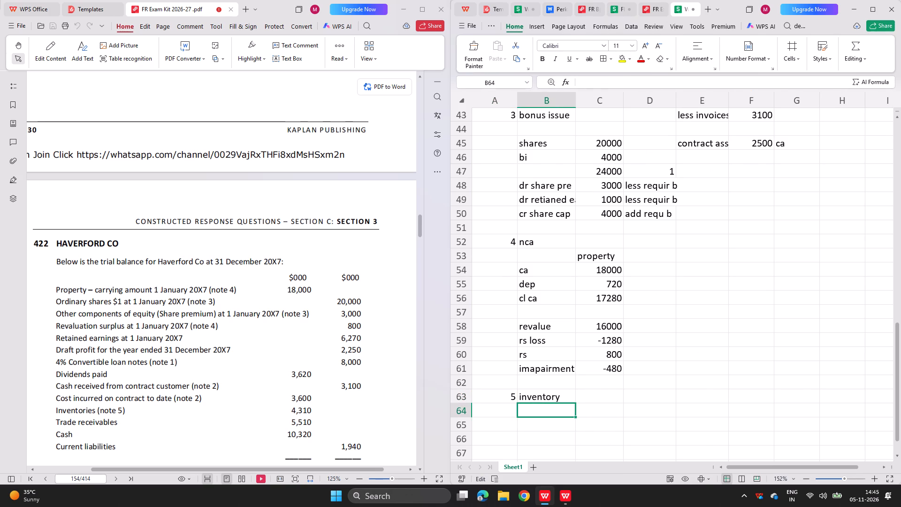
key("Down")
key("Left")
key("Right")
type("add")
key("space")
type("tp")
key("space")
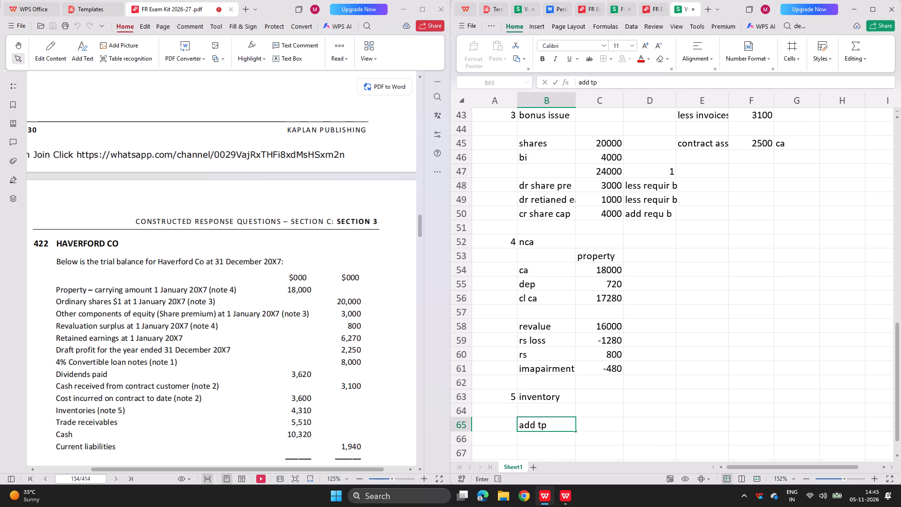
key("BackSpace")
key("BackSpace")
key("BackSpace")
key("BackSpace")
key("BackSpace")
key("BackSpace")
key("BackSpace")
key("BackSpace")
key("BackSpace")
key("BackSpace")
Enter 390 in B65 as the inventory adjustment, with the notes "inv +" in C65 and "draft profit +" in C66.
type("390")
key("Right")
type("inv +")
key("Return")
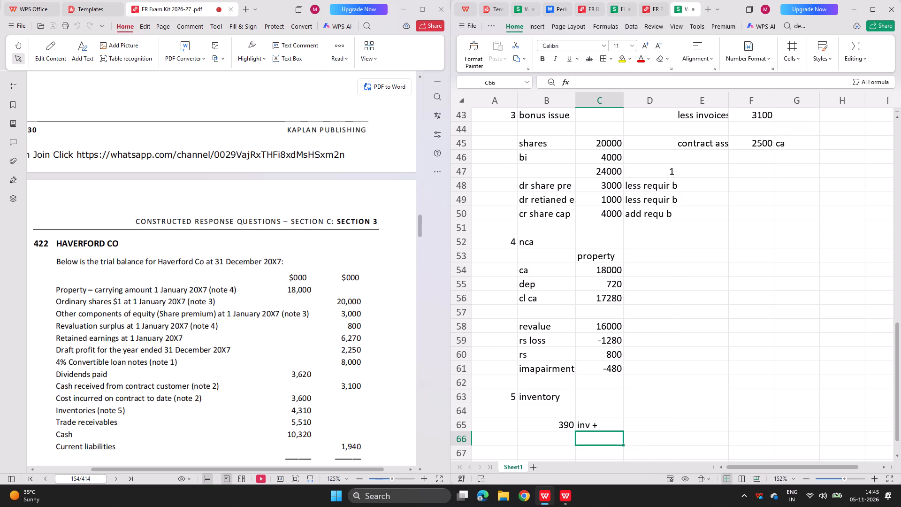
type("fd")
key("BackSpace")
key("BackSpace")
type("drf")
key("BackSpace")
type("aft profit +")
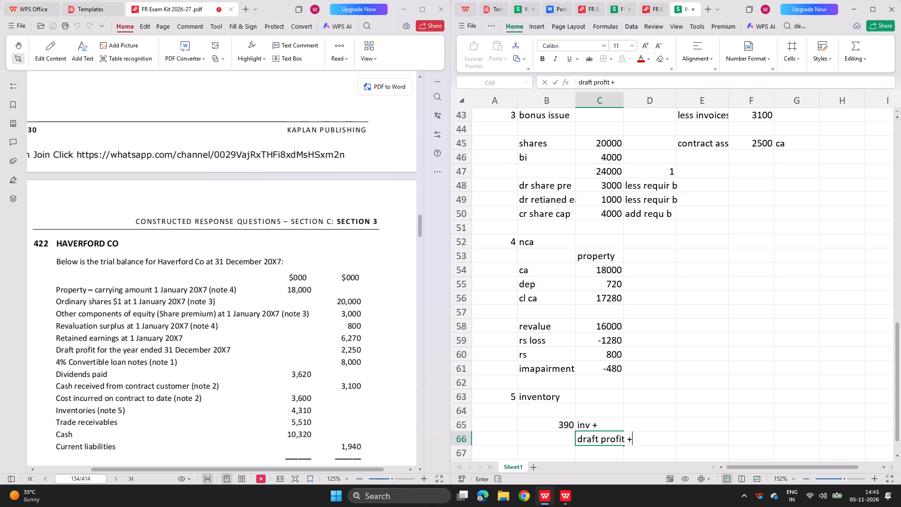
key("Return")
Check the model answer's profit adjustments, then label B10 "closing invnentory" below the property impairment line.
left_click(644, 3)
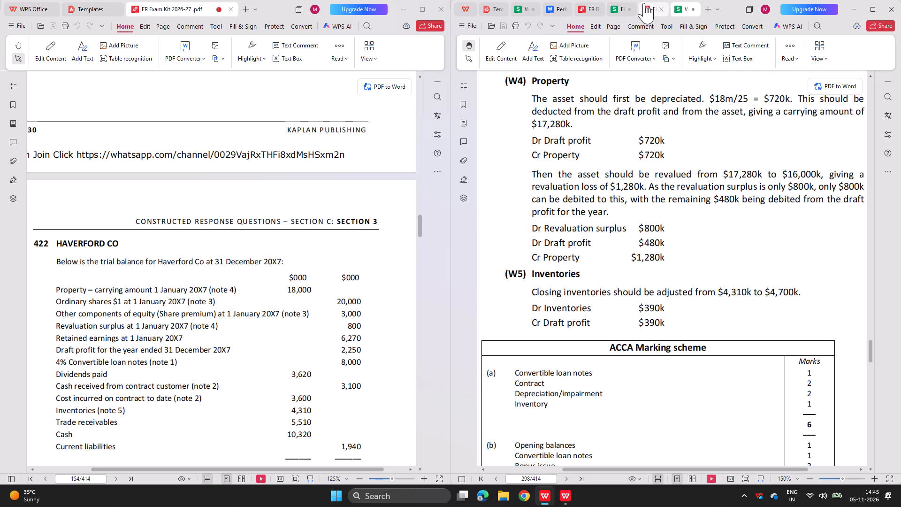
scroll(617, 230, "up", 6)
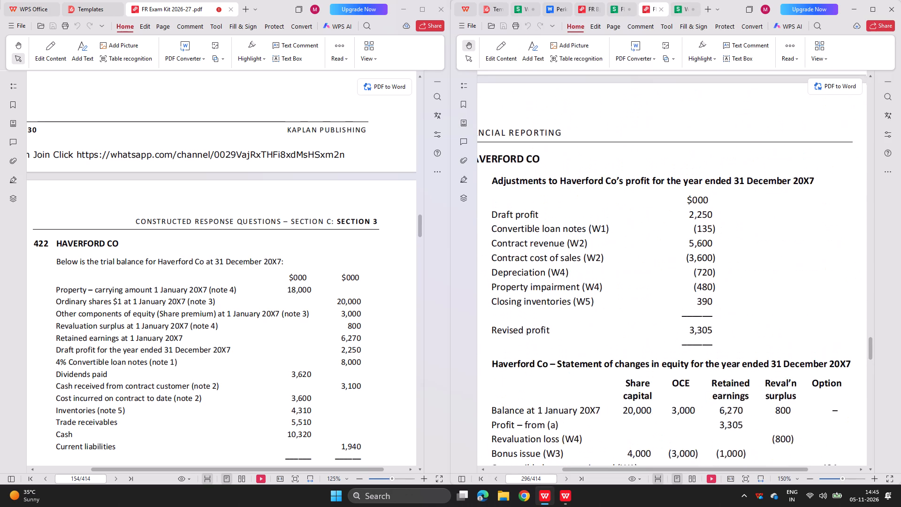
scroll(617, 230, "up", 3)
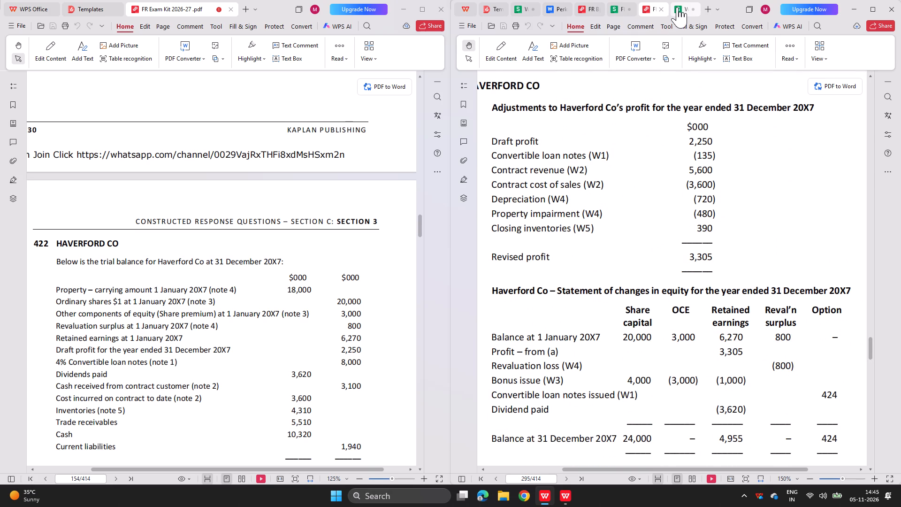
left_click(677, 7)
scroll(610, 240, "up", 10)
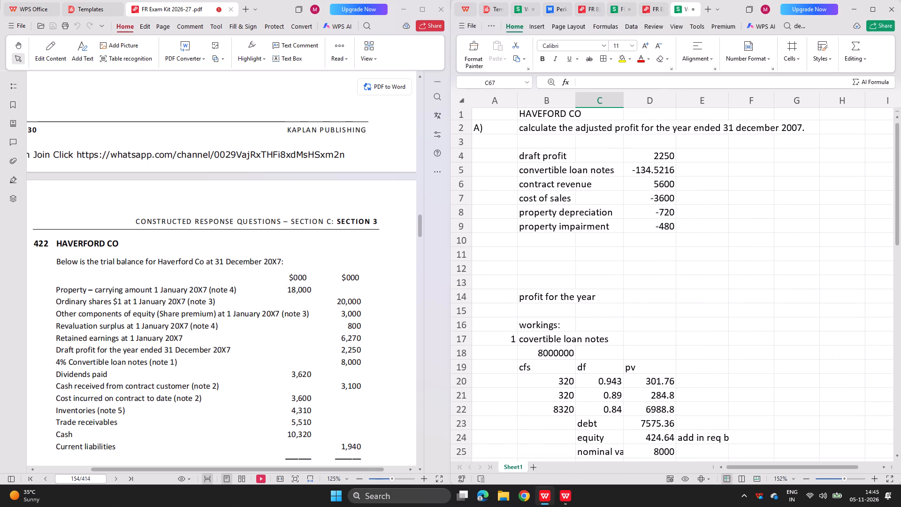
left_click(537, 238)
type("closing ince")
key("BackSpace")
key("BackSpace")
type("vnetpory")
key("BackSpace")
key("BackSpace")
key("BackSpace")
key("BackSpace")
key("BackSpace")
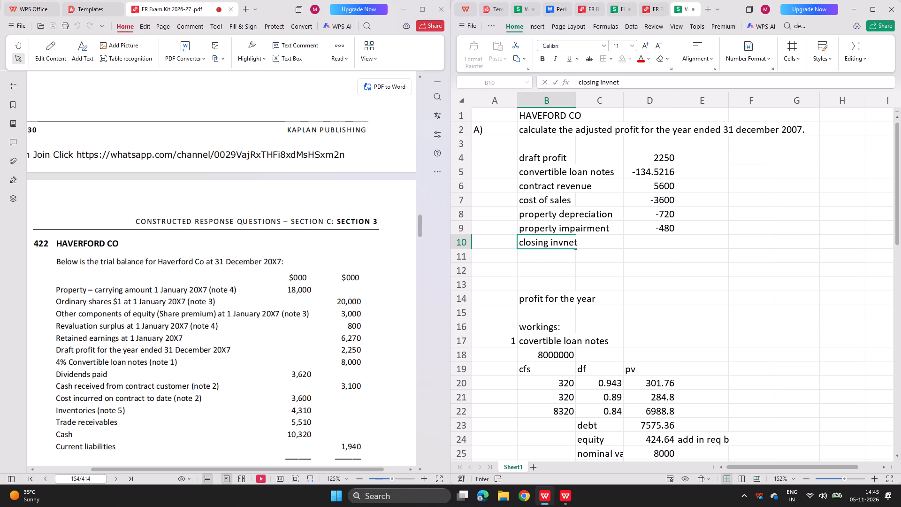
key("BackSpace")
type("entory")
key("Right")
key("Right")
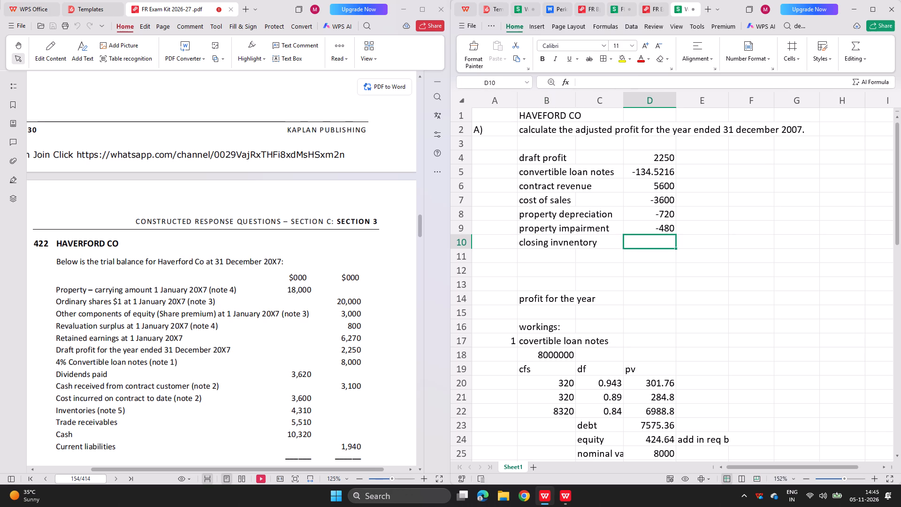
Link D10 to the 390 inventory adjustment in B65 of the inventory working.
key("equal")
scroll(637, 318, "down", 5)
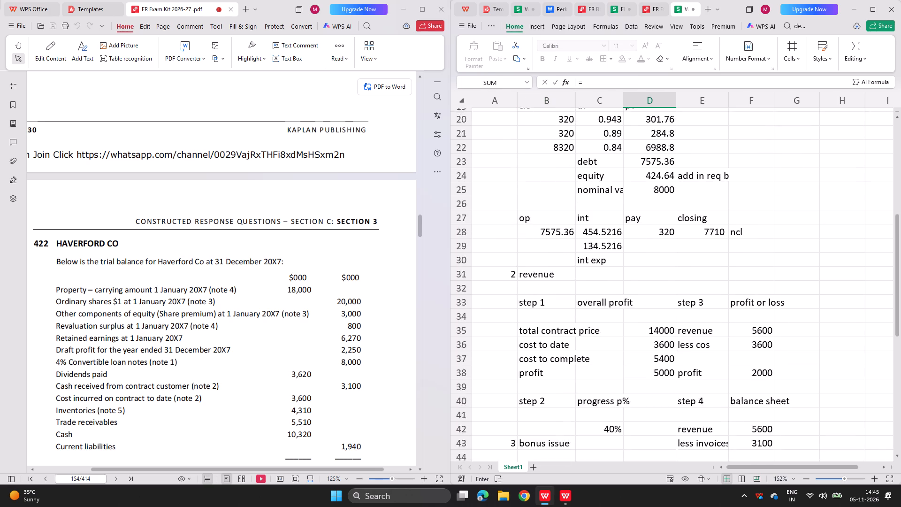
scroll(637, 318, "down", 6)
scroll(570, 242, "up", 1)
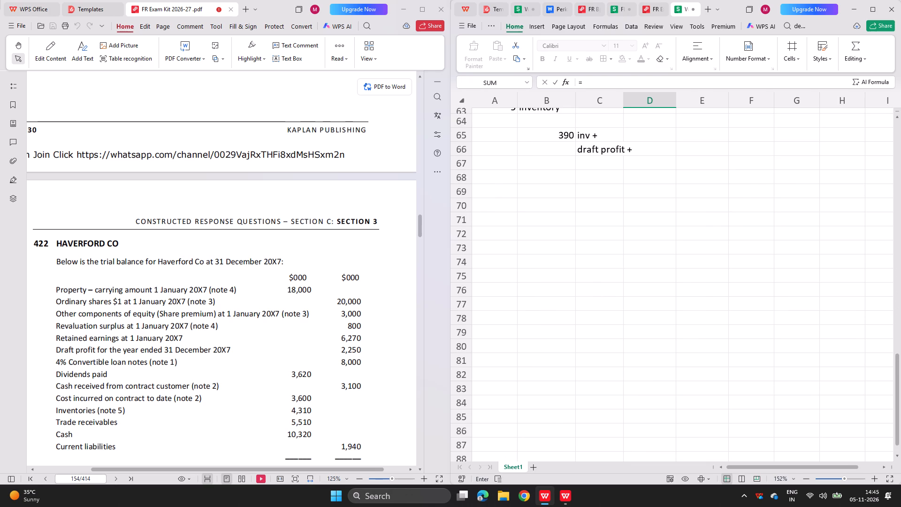
left_click(554, 134)
key("Return")
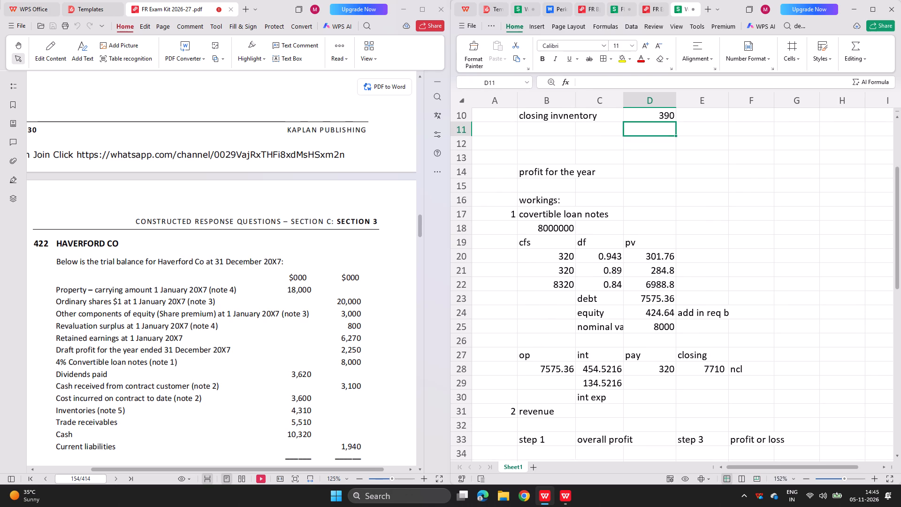
Move the "profit for the year" label from B14 up to B12.
scroll(554, 134, "up", 4)
left_click(533, 225)
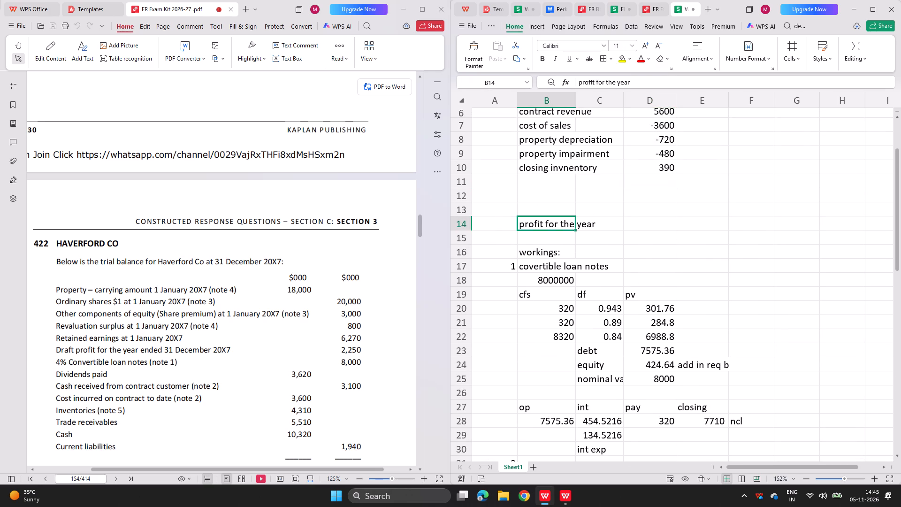
key("ctrl+x")
left_click(536, 194)
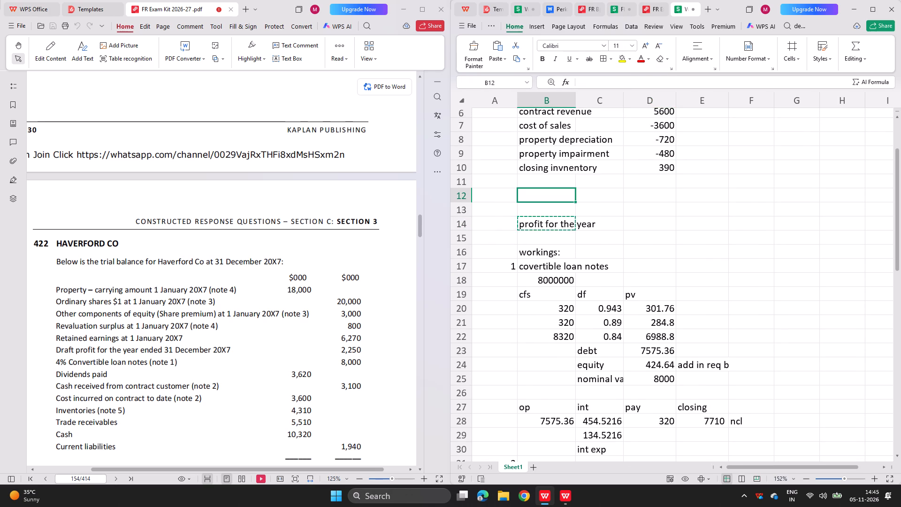
key("ctrl+v")
left_click(536, 194, "ctrl")
Sum D4:D11 in D12 as the profit for the year and compare it with the model answer's revised profit.
left_click(658, 202)
type("=sum(")
left_click_drag(648, 178, 633, 146)
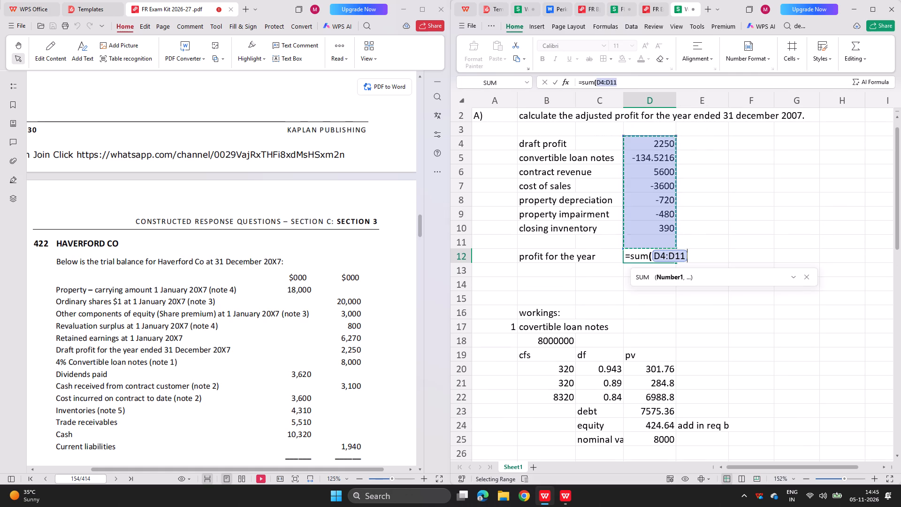
key("Return")
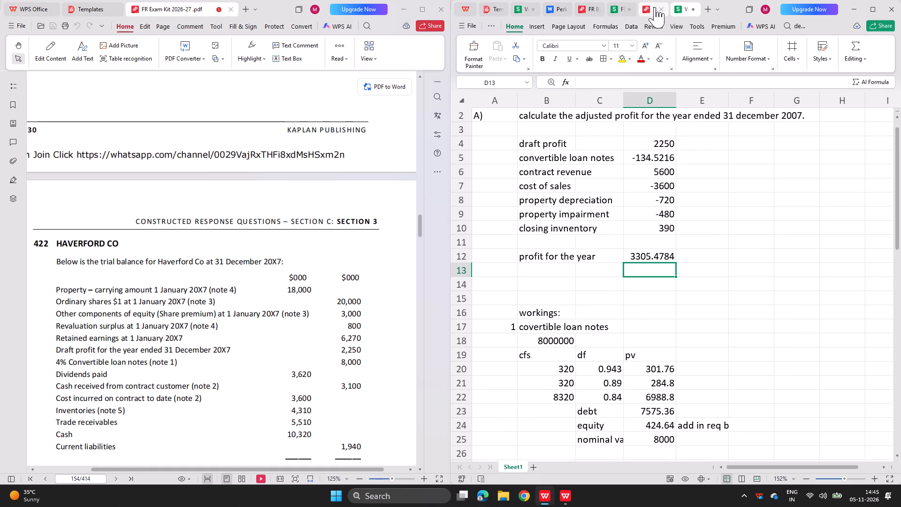
left_click(652, 7)
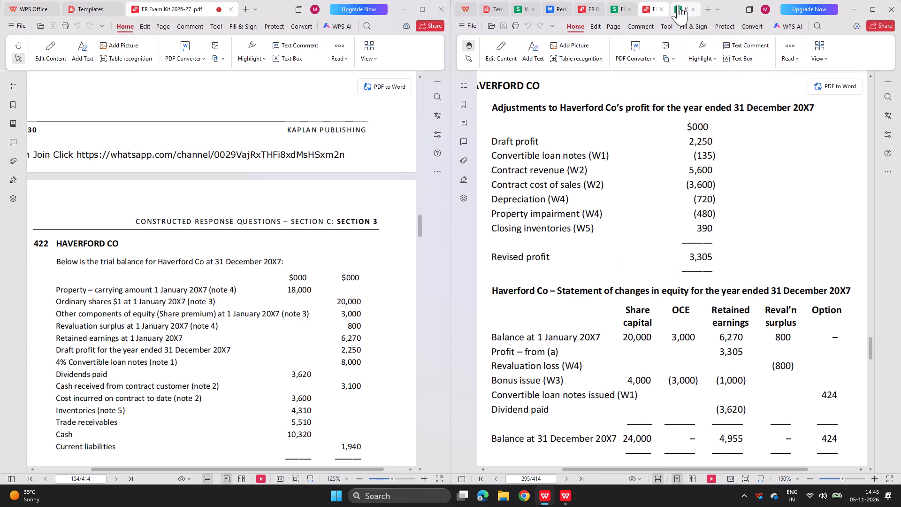
left_click(678, 5)
Reduce the profit for the year in D12 to three decimal places.
left_click(649, 260)
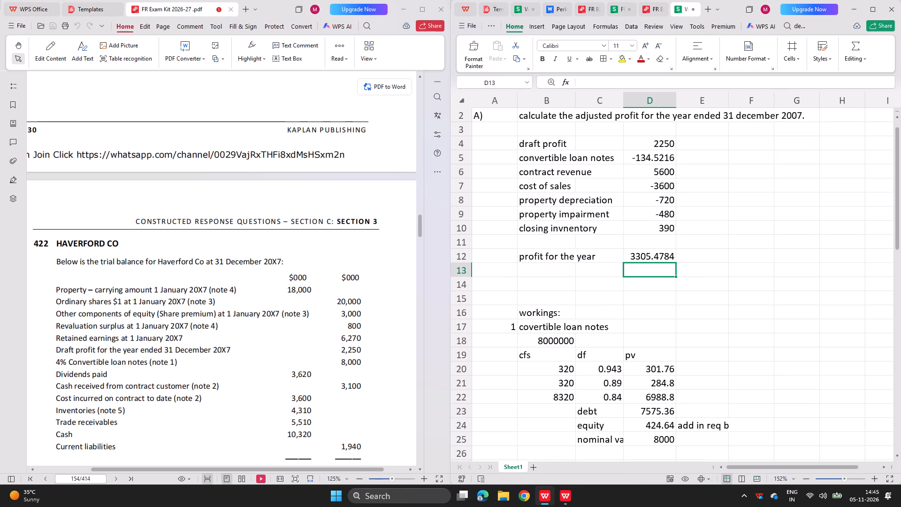
left_click(794, 24)
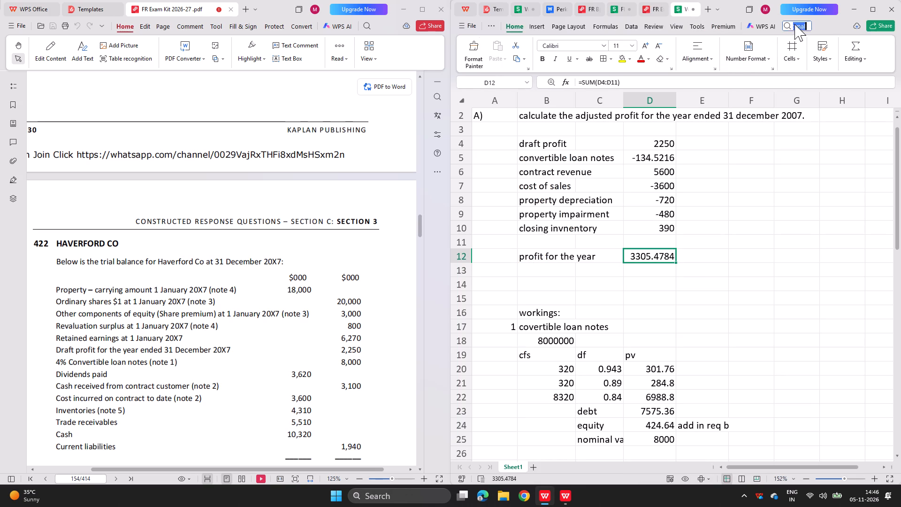
left_click(807, 29)
key("Return")
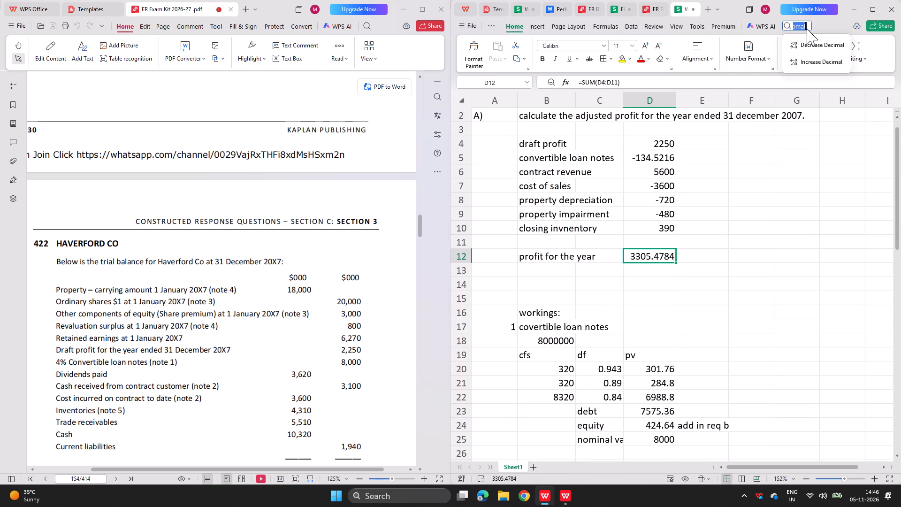
triple_click(800, 48)
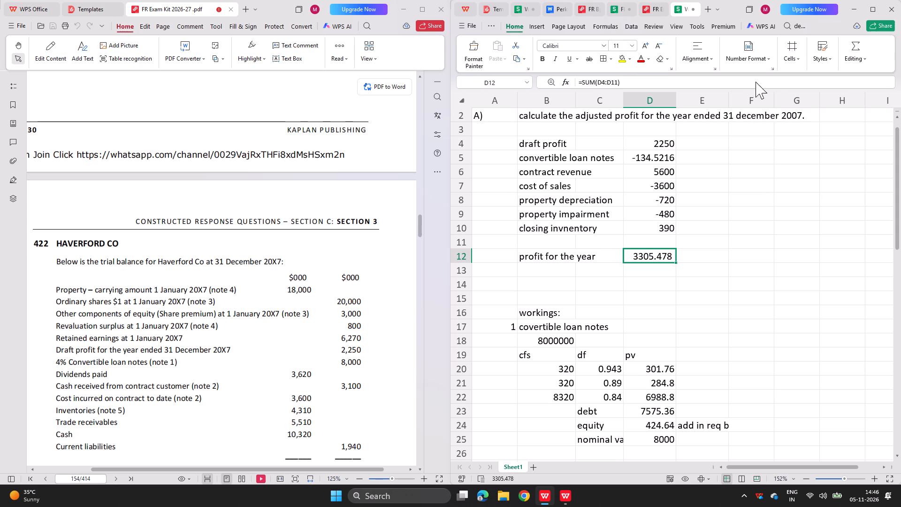
Head the next requirement with "b)" in F4 and "changes in equity for the year ended 31 december 2007" in G4.
scroll(638, 297, "up", 3)
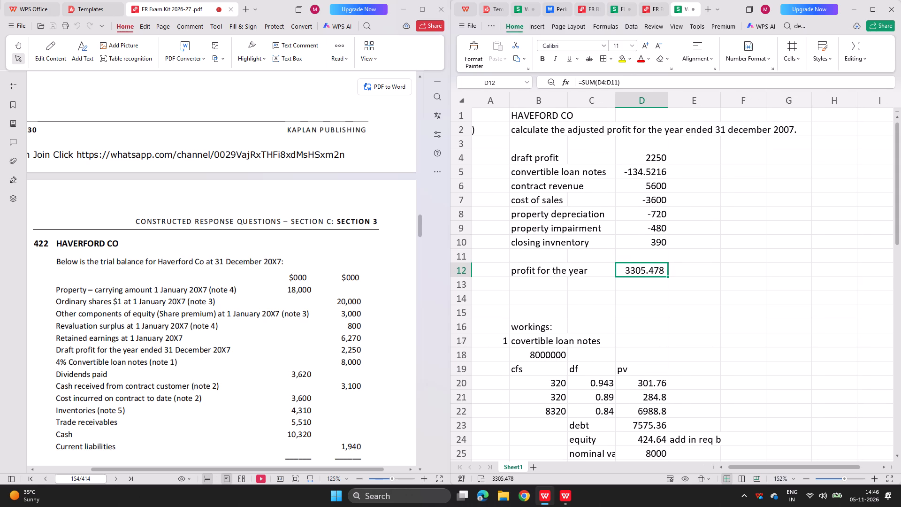
scroll(614, 106, "left", 1)
left_click(736, 256)
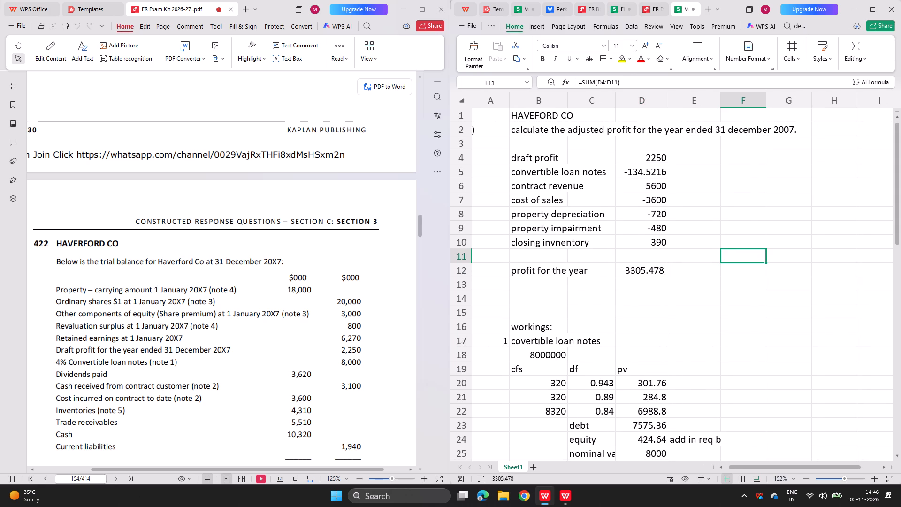
scroll(666, 281, "left", 5)
left_click(559, 160)
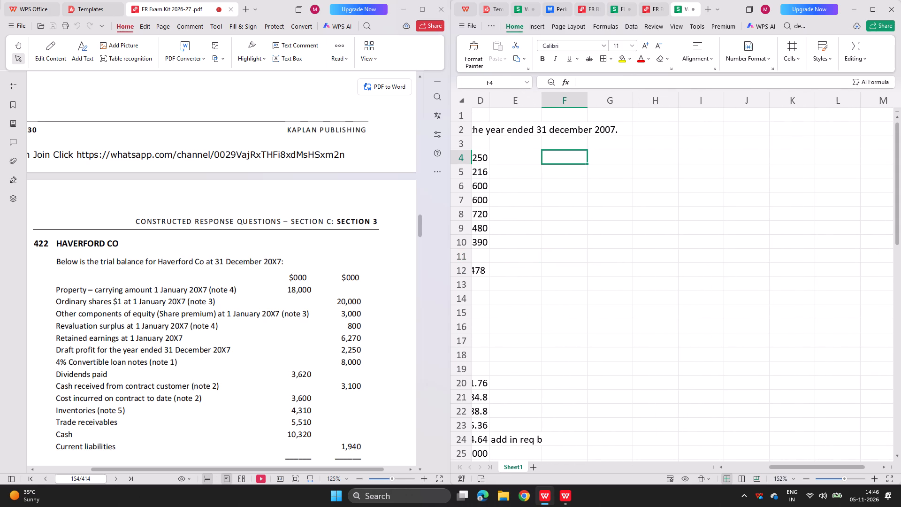
type("b)")
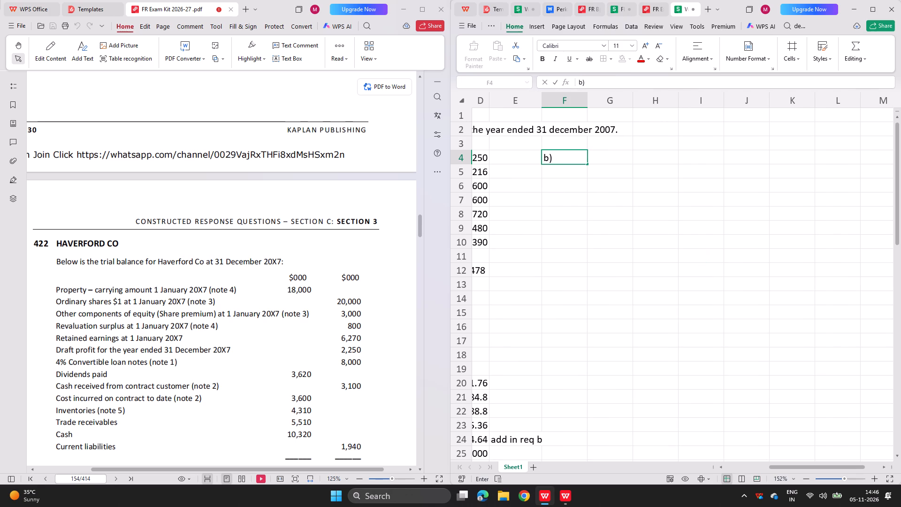
left_click(614, 158)
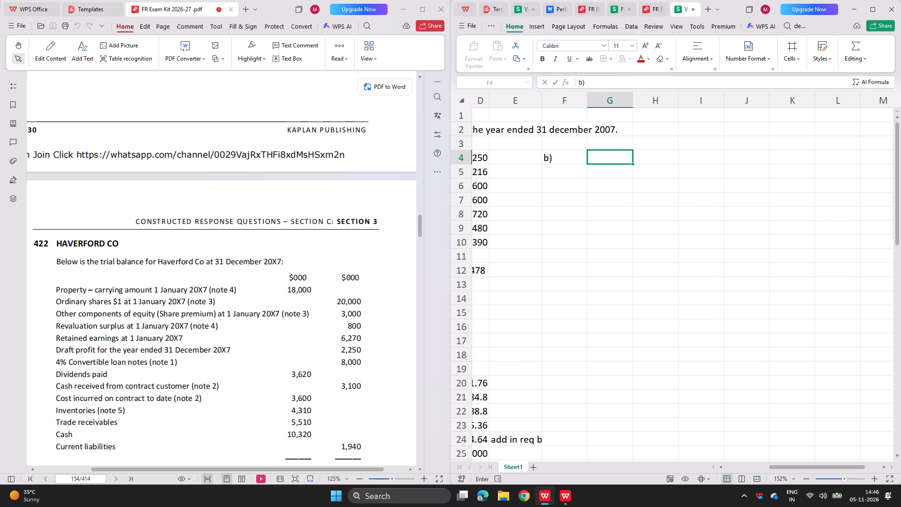
scroll(310, 292, "down", 4)
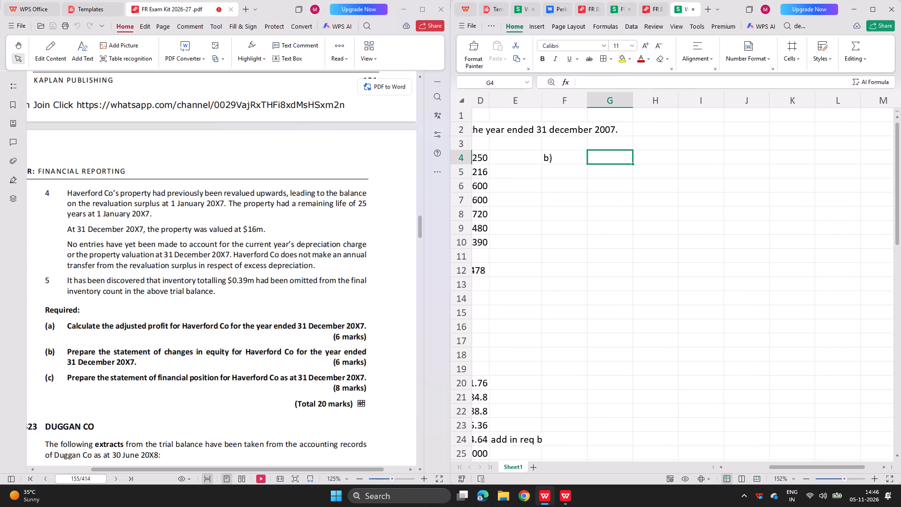
type("changes in equity")
key("space")
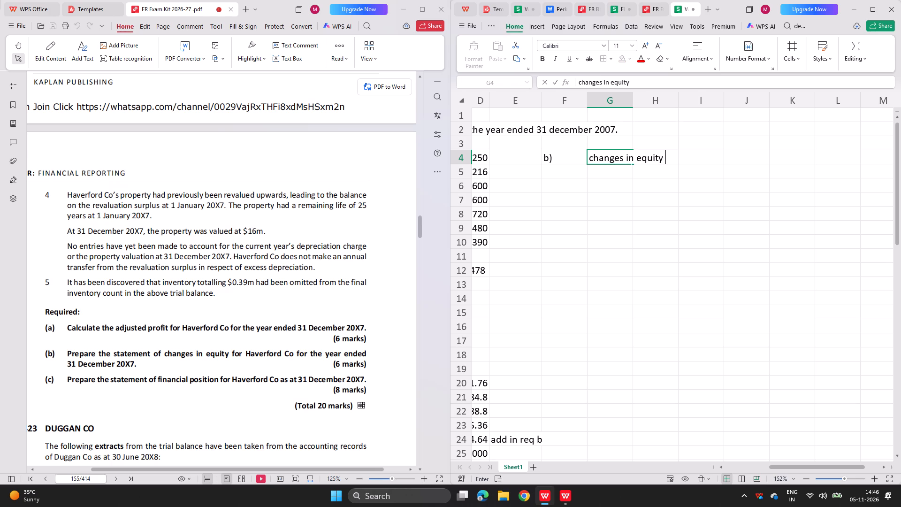
type("for the year ended")
key("space")
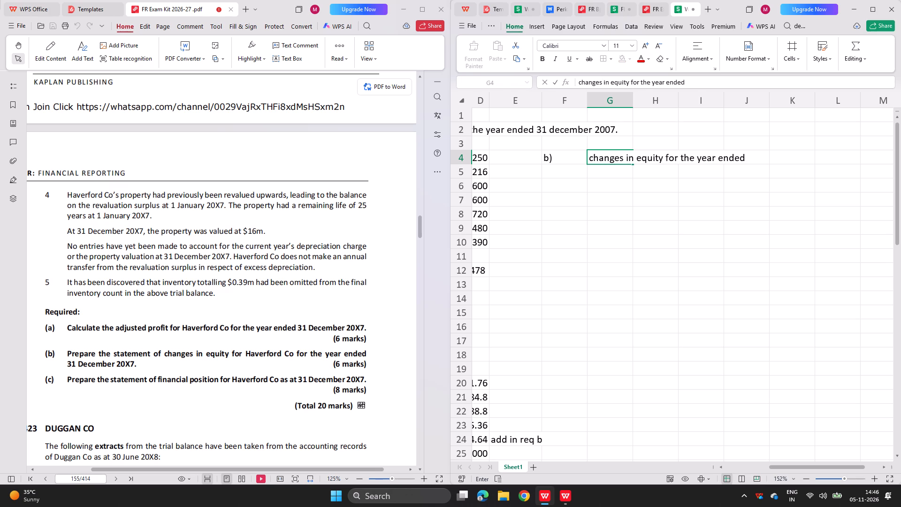
type("31 december")
key("space")
type("2007")
key("Return")
key("Return")
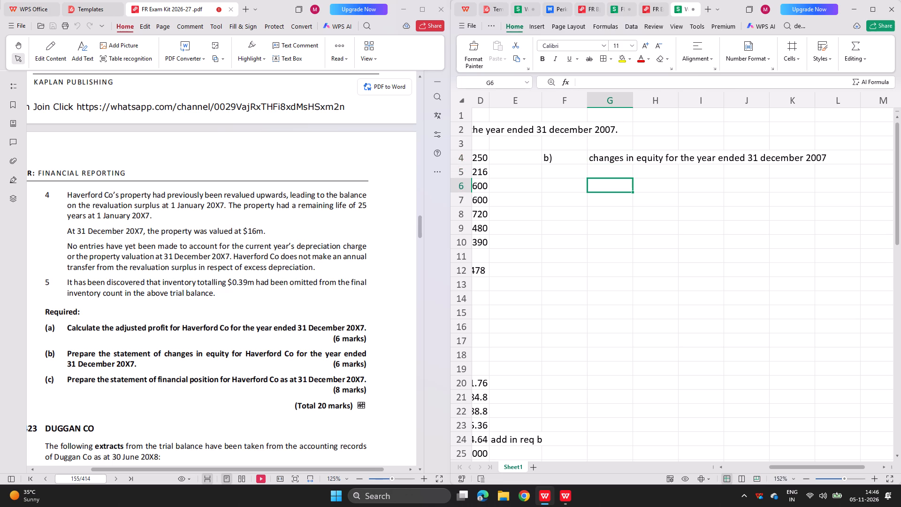
Enter the equity column headings "sc", "re" and "rs" in G6, H6 and I6.
key("Left")
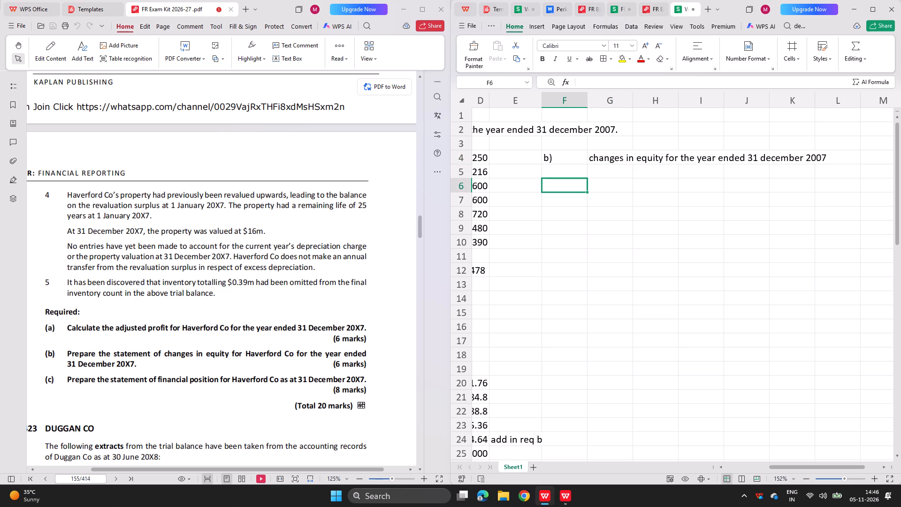
key("Right")
type("sc")
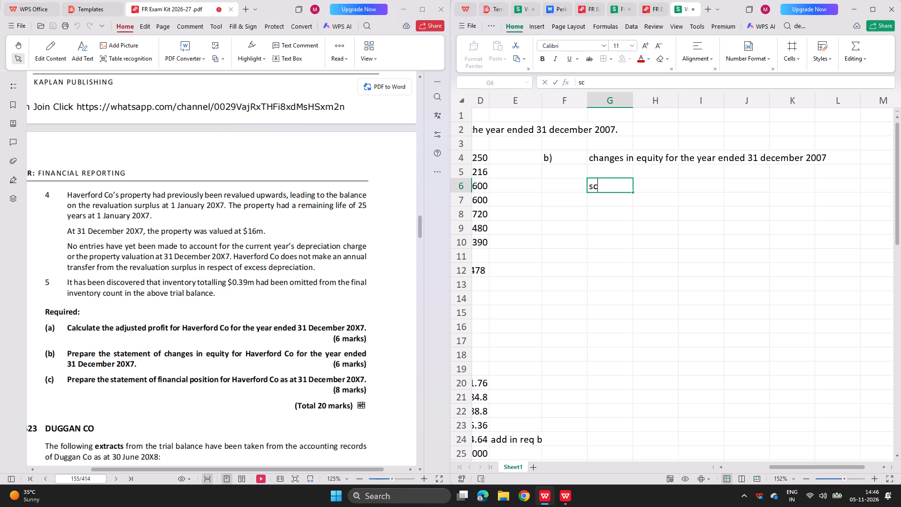
key("Right")
key("s")
key("BackSpace")
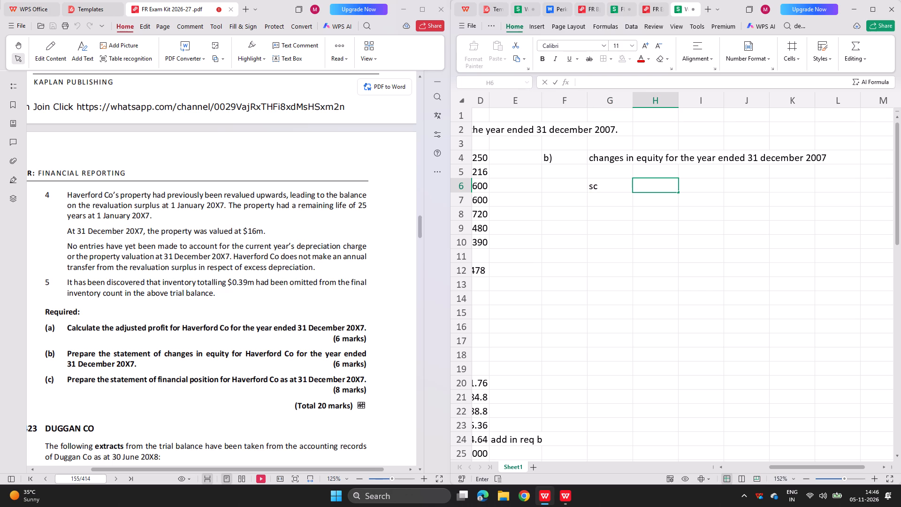
key("r")
key("e")
key("0")
key("BackSpace")
key("Right")
type("rs")
key("Right")
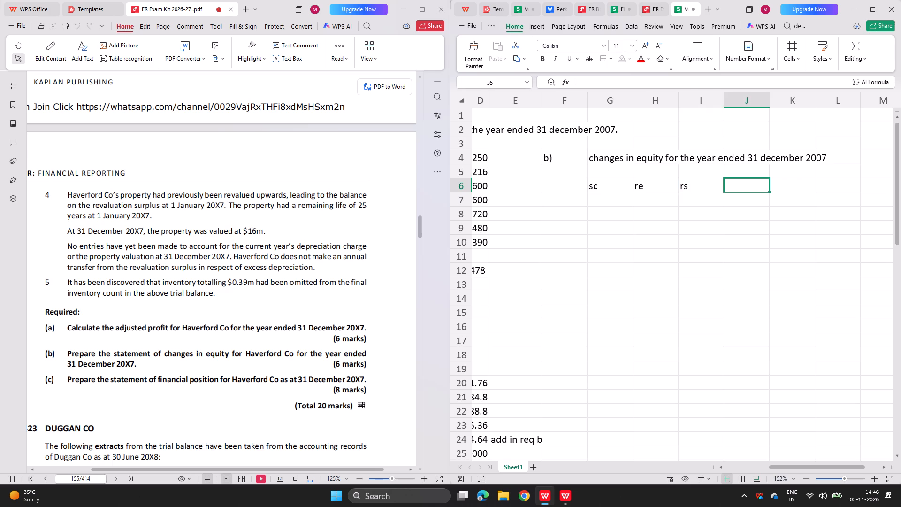
Check the model answer's equity columns and move the "re" and "rs" headings from H6:I6 to I6:J6.
left_click(647, 0)
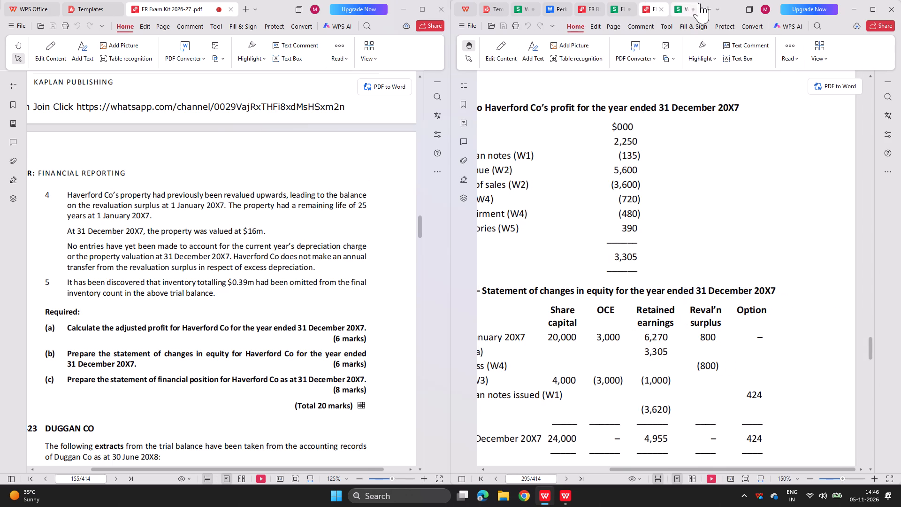
left_click(680, 8)
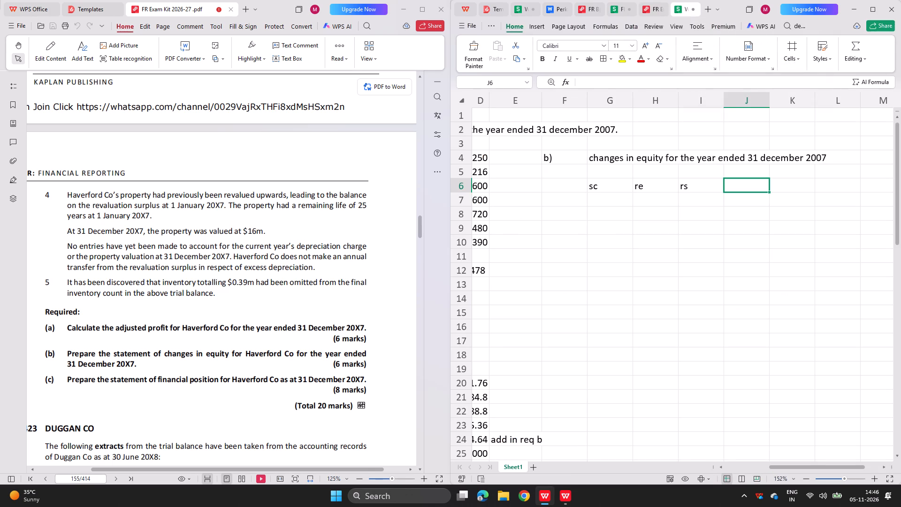
left_click_drag(636, 192, 688, 186)
left_click(643, 7)
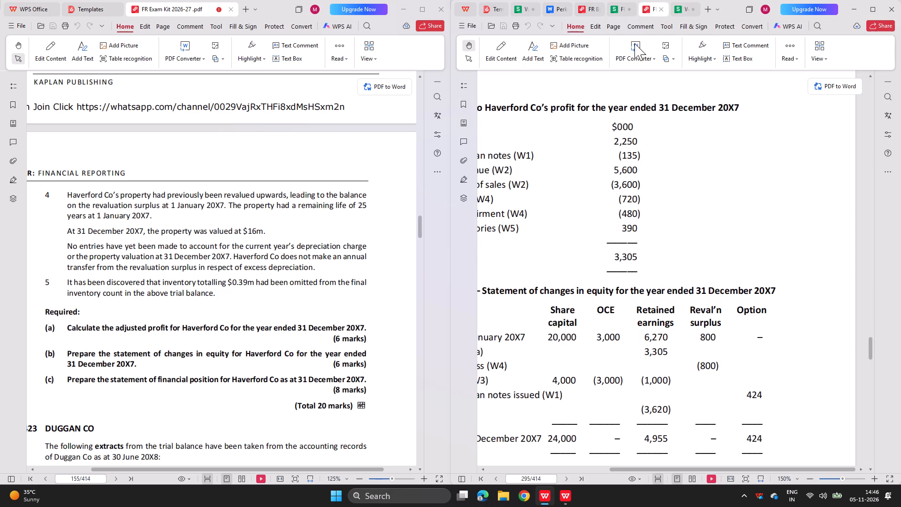
scroll(603, 228, "right", 1)
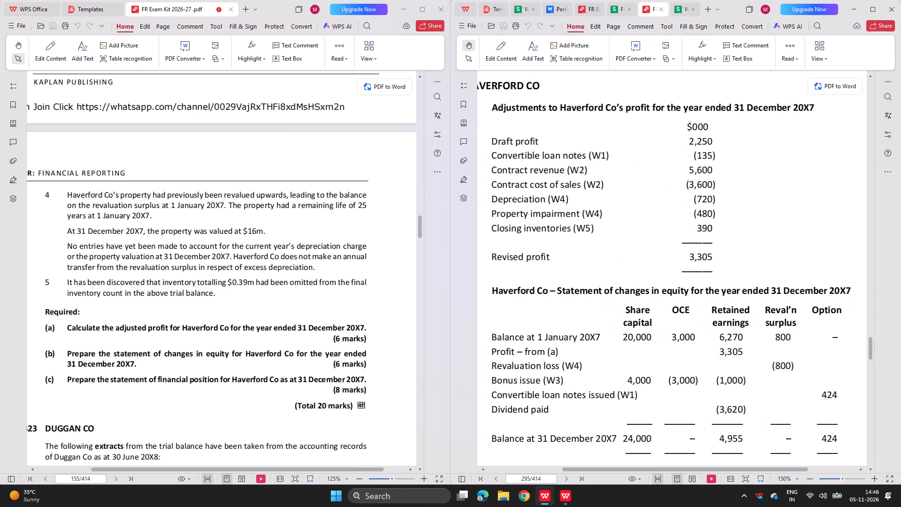
left_click(674, 11)
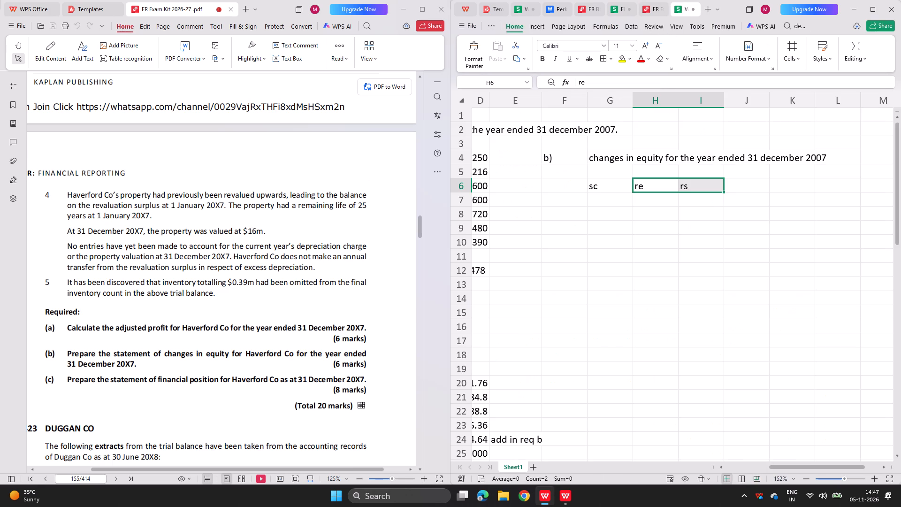
key("ctrl+x")
left_click(706, 186)
key("ctrl+v")
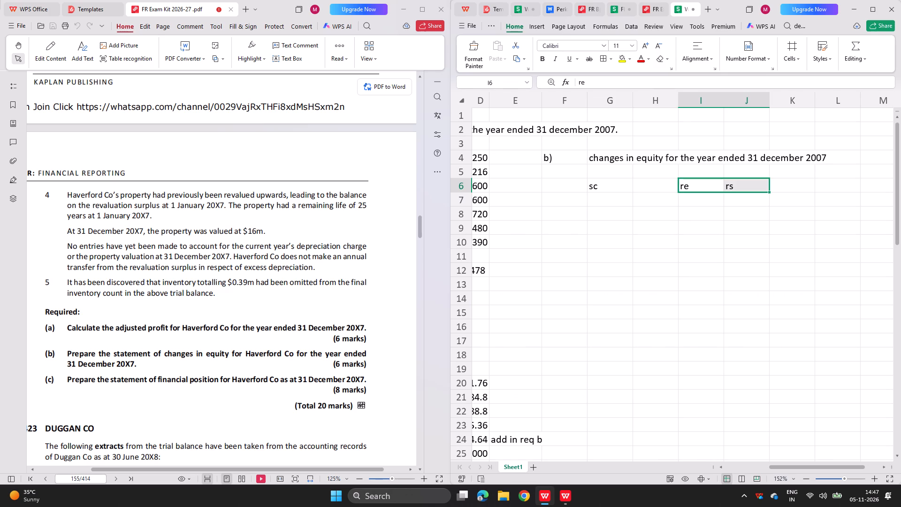
Enter the heading "sp" in the freed cell H6.
left_click(652, 184)
type("so")
key("BackSpace")
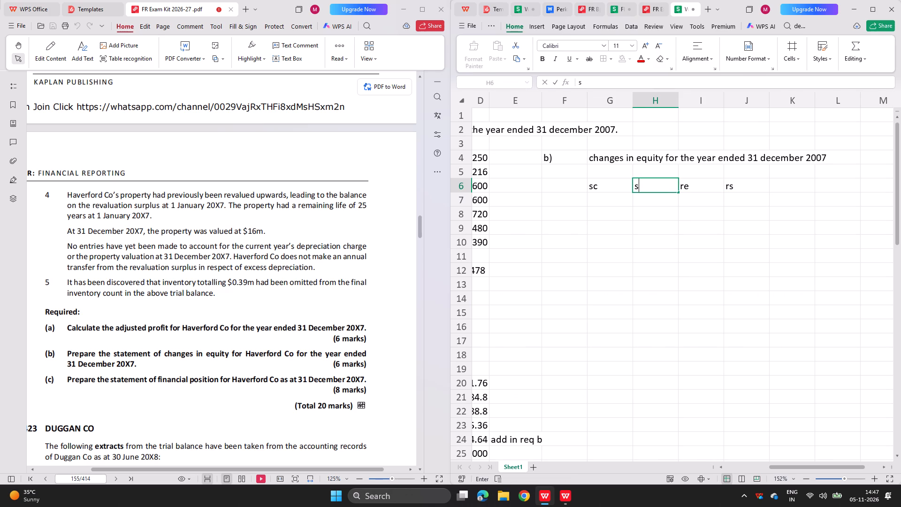
key("p")
Add the column heading "other components of equity" in K6.
key("Right")
key("Right")
key("Right")
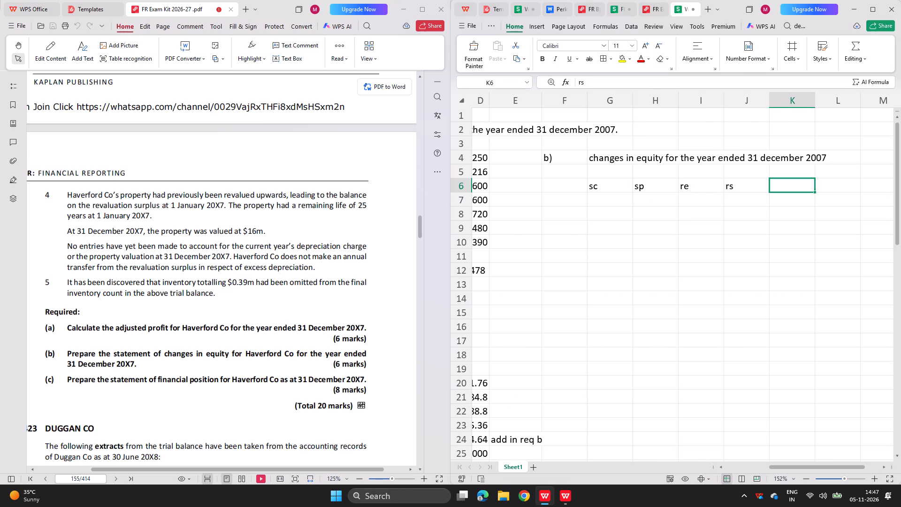
type("oci")
key("BackSpace")
key("BackSpace")
type("ce")
key("Return")
double_click(770, 186)
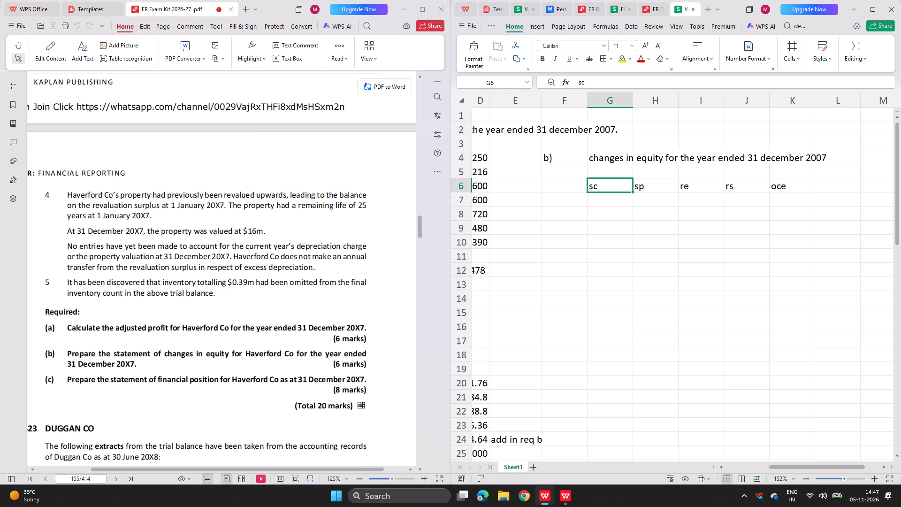
double_click(807, 188)
key("BackSpace")
key("BackSpace")
type("ther components of equity")
key("Return")
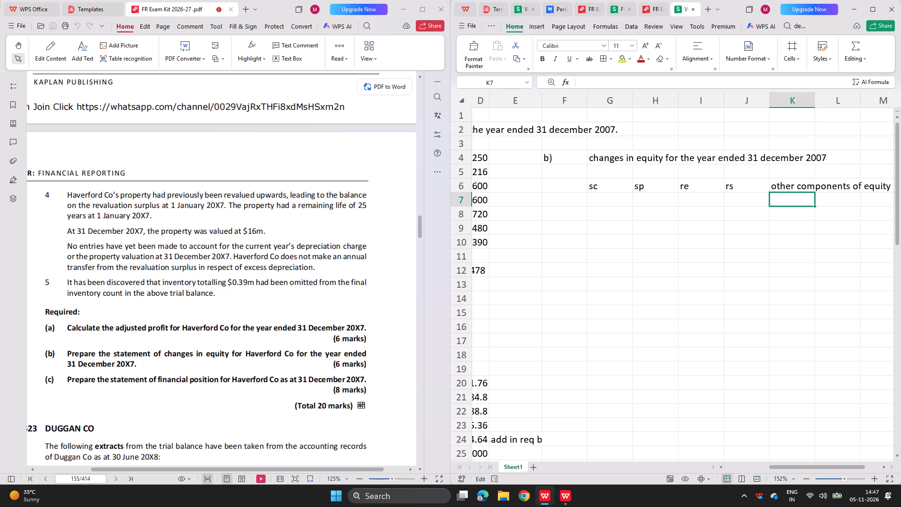
Consult the model answer's statement of changes in equity and label the opening balance row "1 jan 2007" in F7.
left_click(561, 198)
scroll(300, 318, "up", 1)
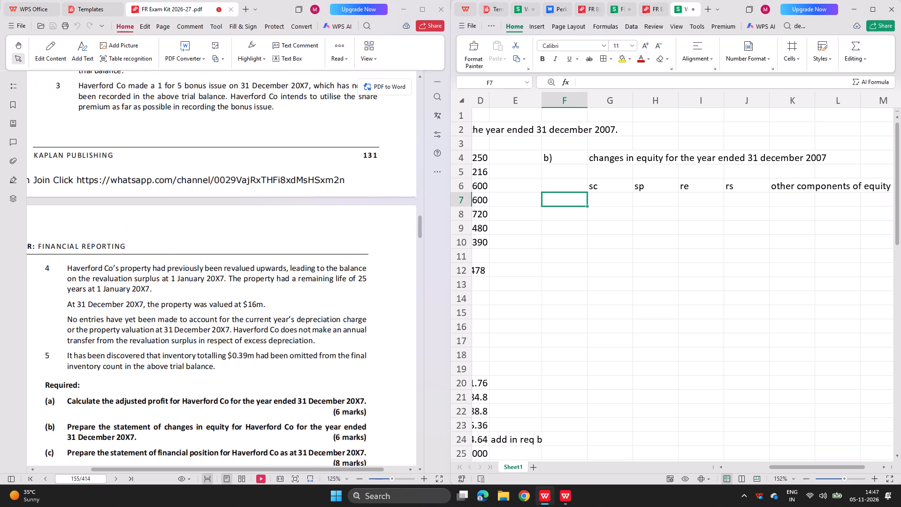
scroll(300, 318, "up", 1)
scroll(584, 251, "right", 2)
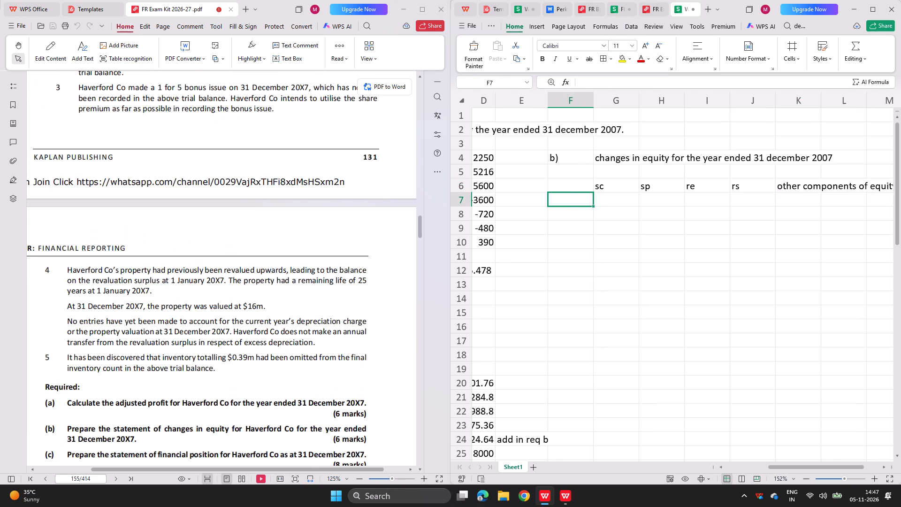
scroll(584, 251, "right", 1)
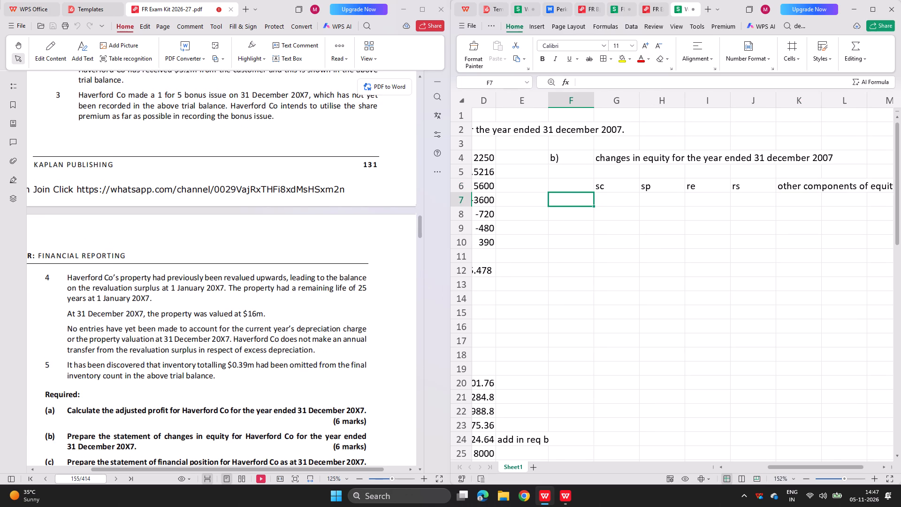
left_click(648, 6)
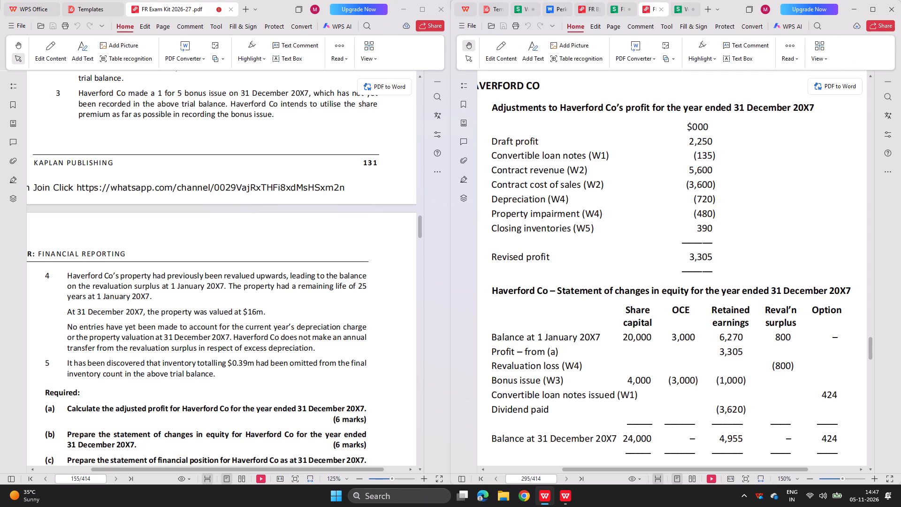
scroll(587, 226, "down", 1)
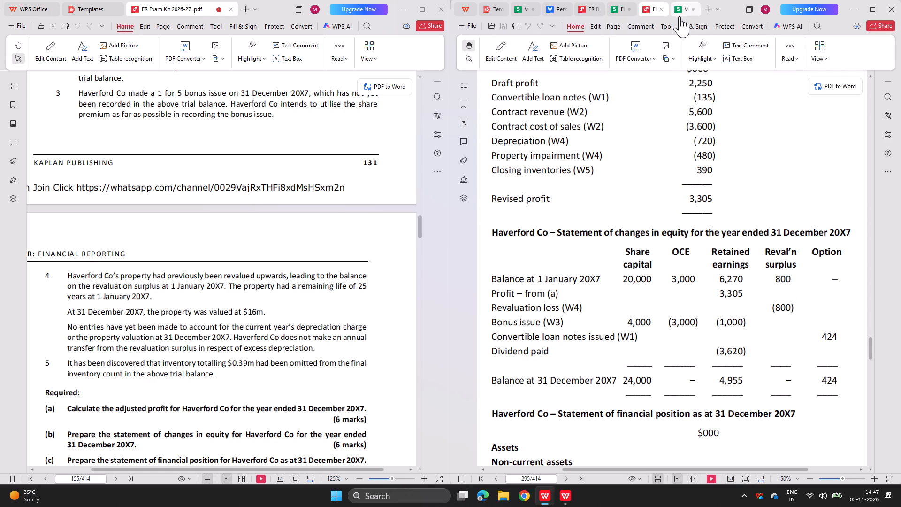
left_click(680, 16)
type("1 jan 2007")
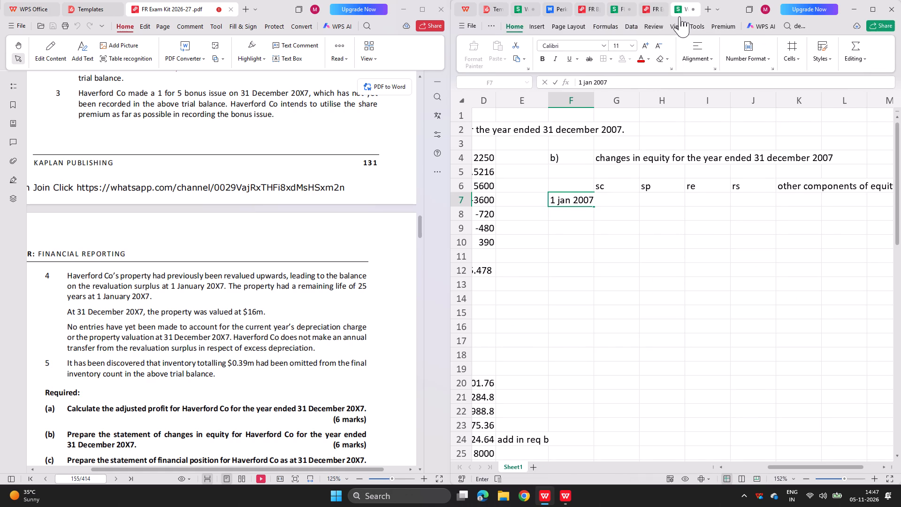
key("Right")
Enter the trial balance's opening balances in row 7: 20000 under sc and 3000 under sp.
scroll(431, 236, "left", 1)
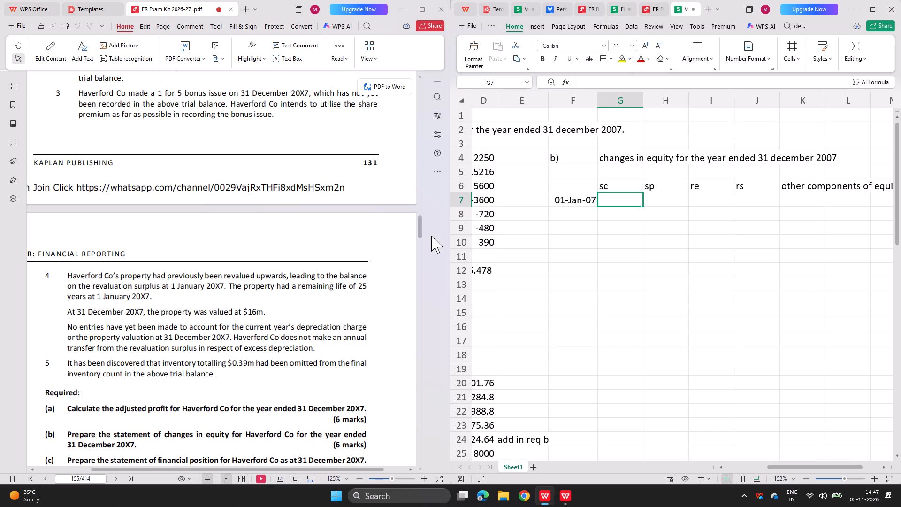
scroll(431, 236, "left", 1)
scroll(338, 246, "up", 4)
scroll(305, 299, "down", 1)
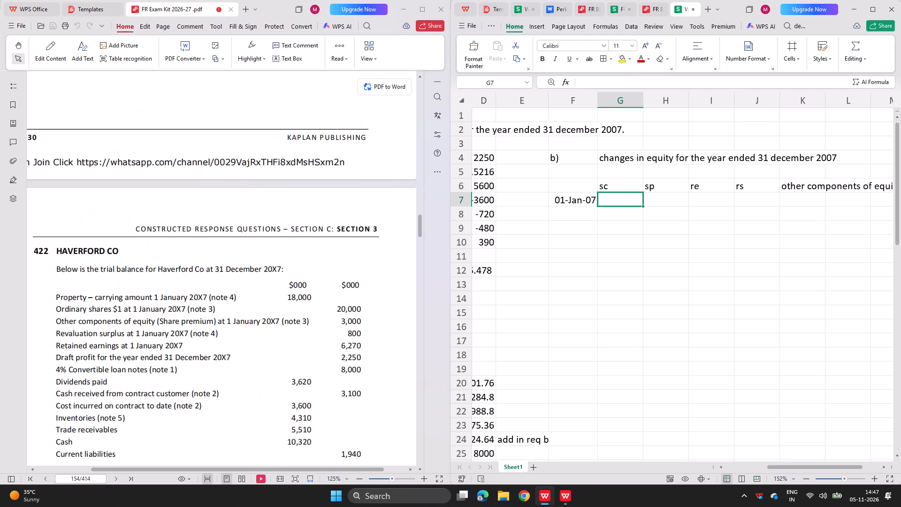
scroll(305, 299, "down", 1)
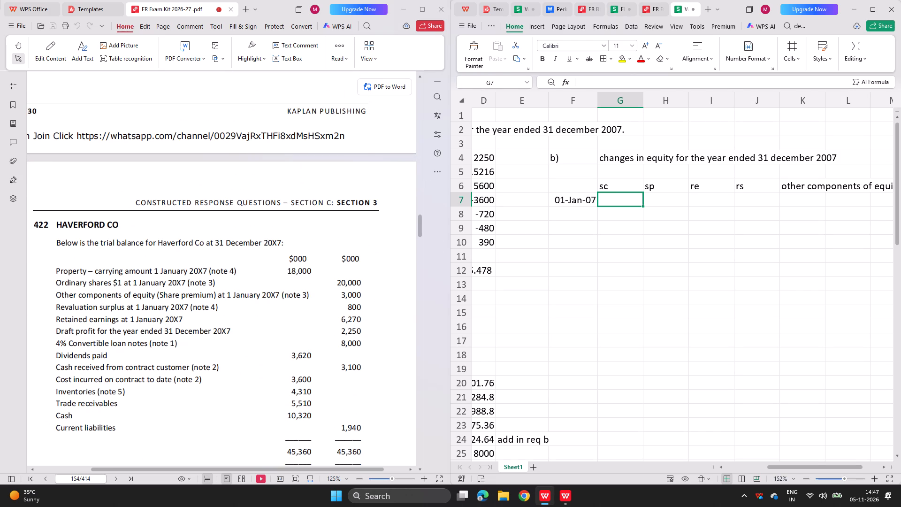
type("20000")
key("Right")
type("3000")
key("Right")
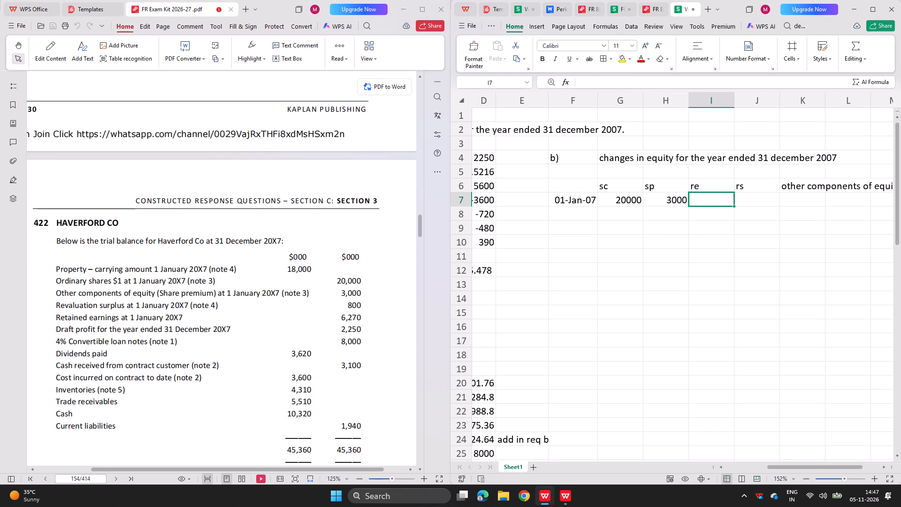
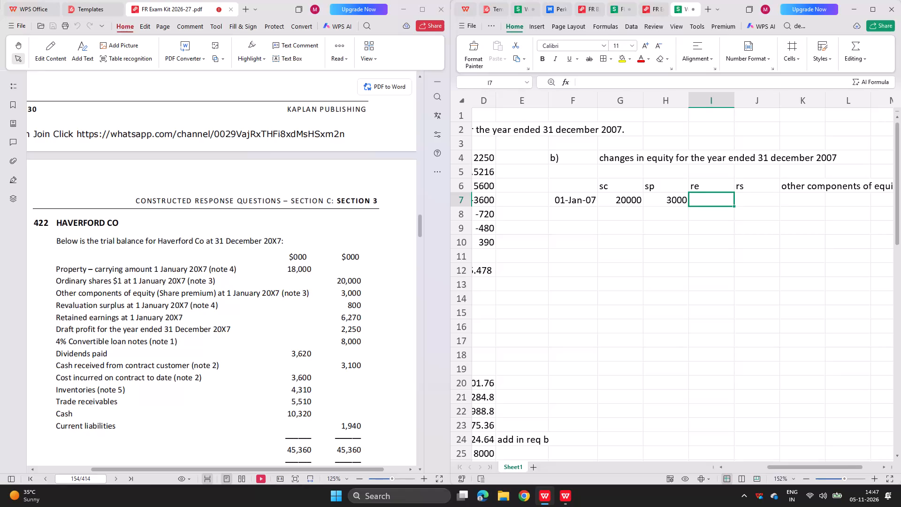
Enter the remaining opening balances in row 7: 6270 under re and 800 under rs.
type("6270")
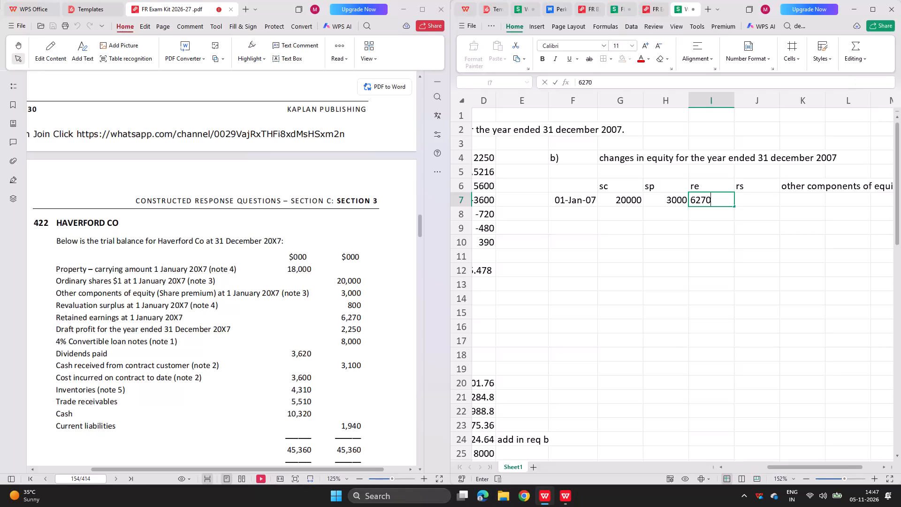
key("Right")
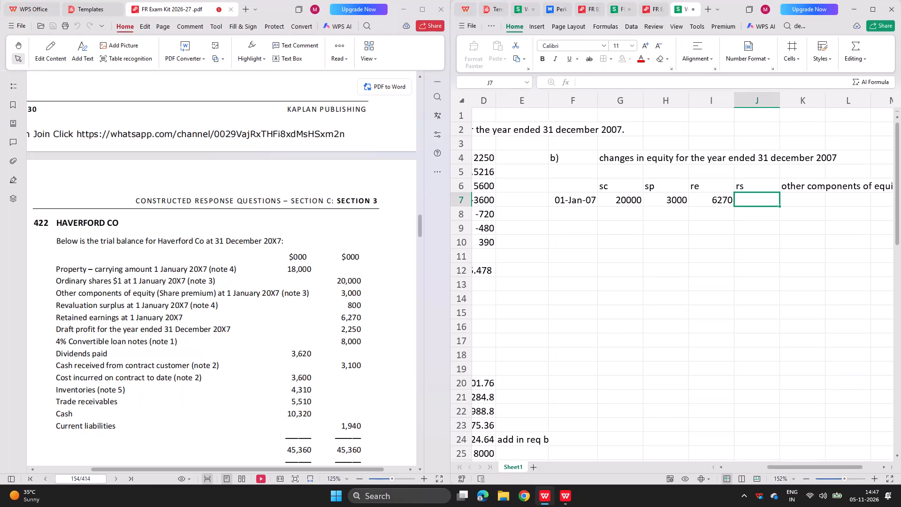
type("800")
key("Down")
Label the row below the opening balances "bonus issue" in F8.
key("Left")
key("Left")
key("Left")
key("Left")
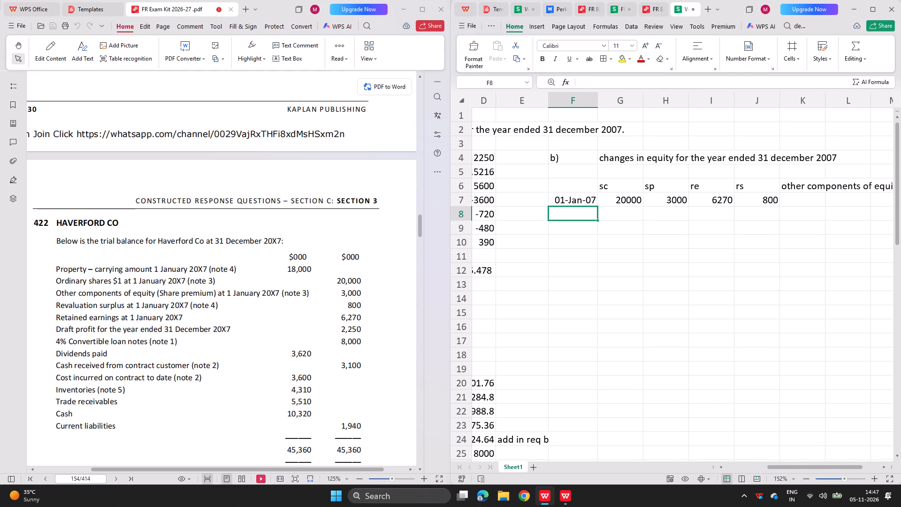
type("bonus issue")
key("Return")
Link the bonus issue's sc amount in G8 to the share capital credit in working 3, cell C50.
key("Right")
key("Up")
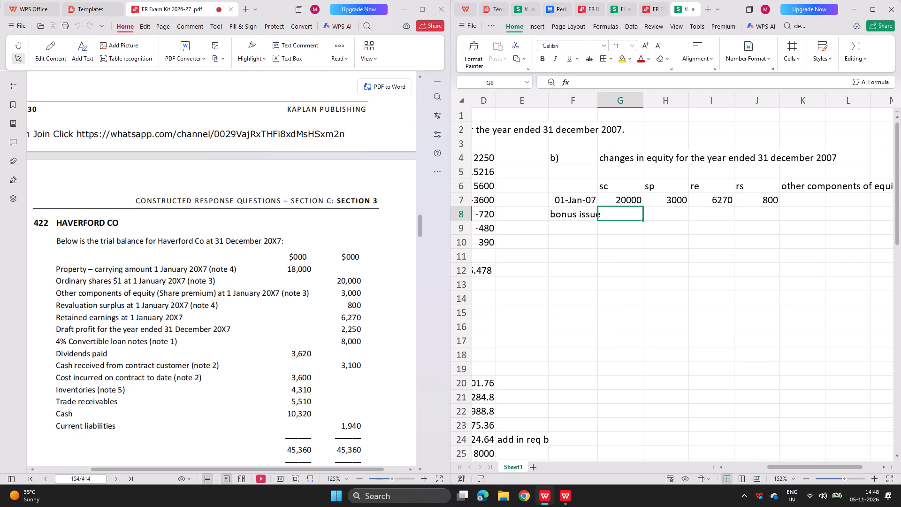
key("equal")
scroll(549, 298, "down", 1)
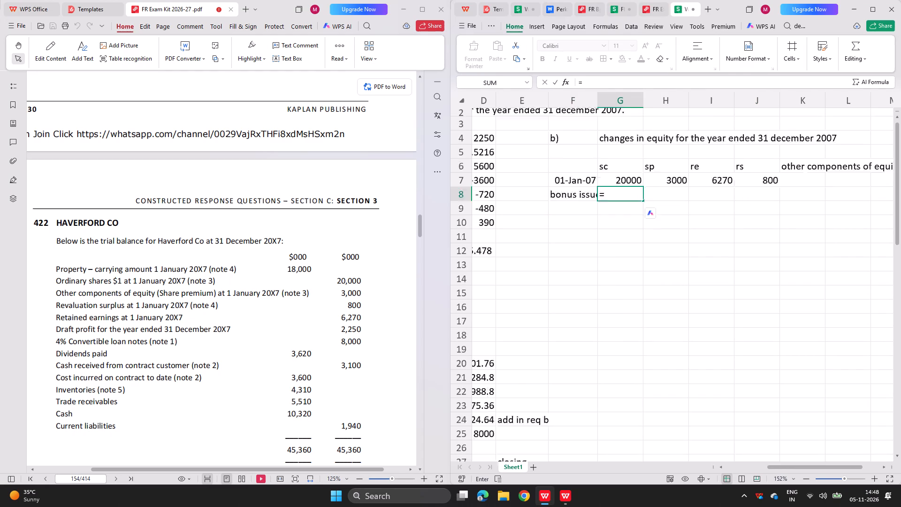
scroll(549, 298, "down", 7)
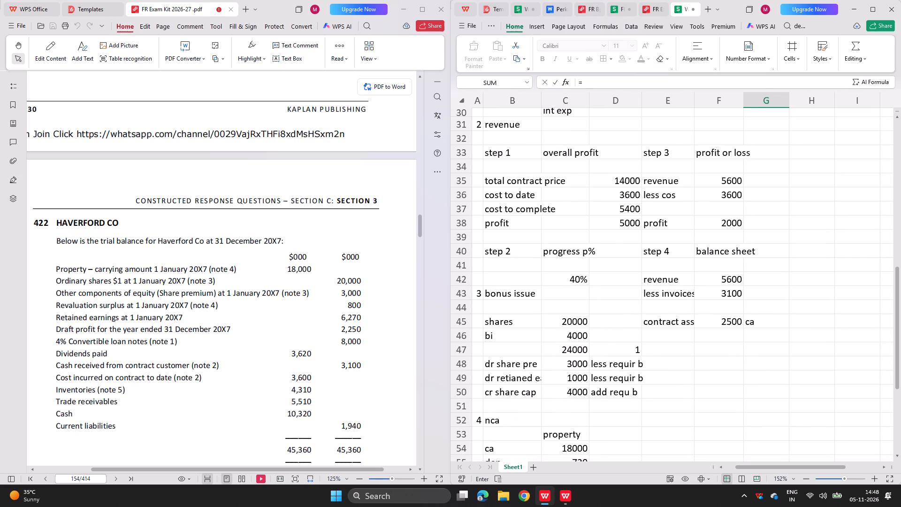
left_click(573, 392)
key("Return")
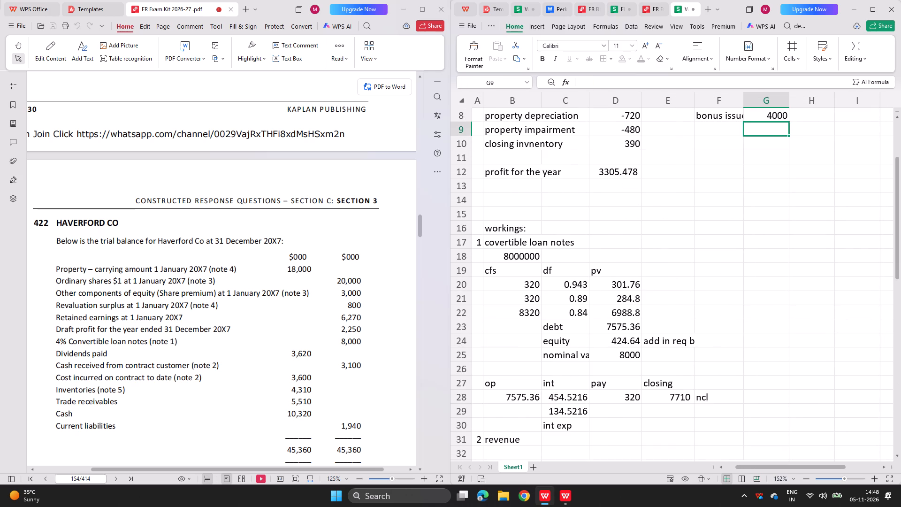
Enter the bonus issue's sp amount in H8 as the negative of the share premium debit in C48.
key("Right")
key("Up")
type("=-")
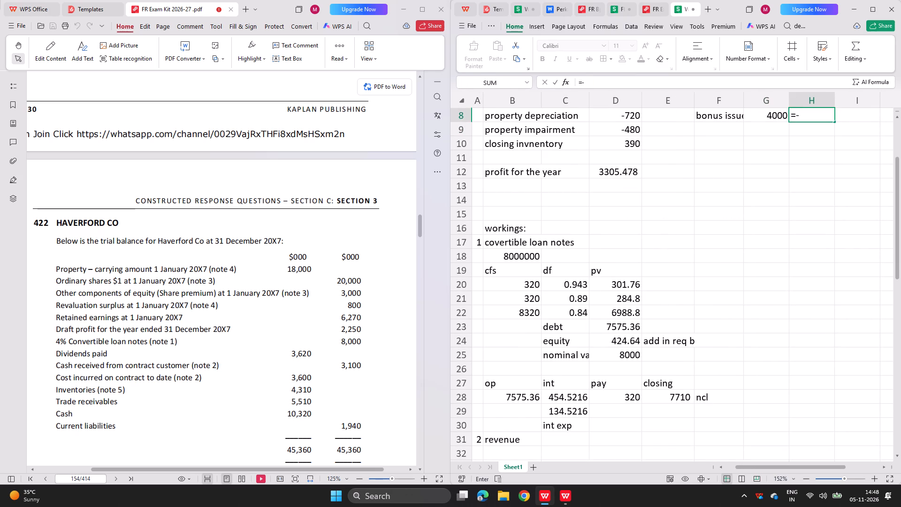
key("Down")
key("Down")
key("Down")
key("Left")
key("Down")
key("Down")
key("Down")
key("Down")
key("Down")
key("Down")
key("Down")
key("Down")
key("Down")
key("Down")
key("Down")
key("Down")
key("Down")
key("Down")
key("Down")
key("Down")
key("Down")
key("Down")
key("Down")
key("Down")
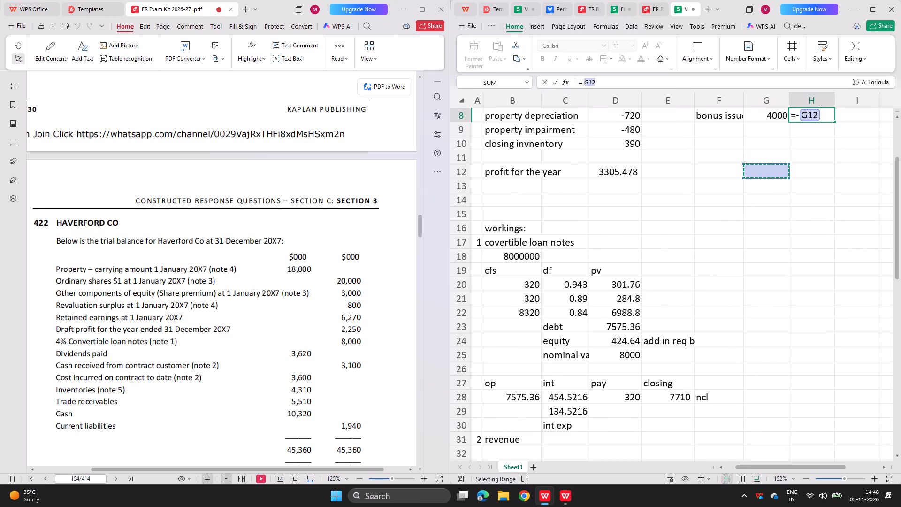
key("Left")
key("Left")
key("Left")
key("Left")
key("Left")
key("Left")
key("Down")
key("Down")
key("Down")
key("Down")
key("Down")
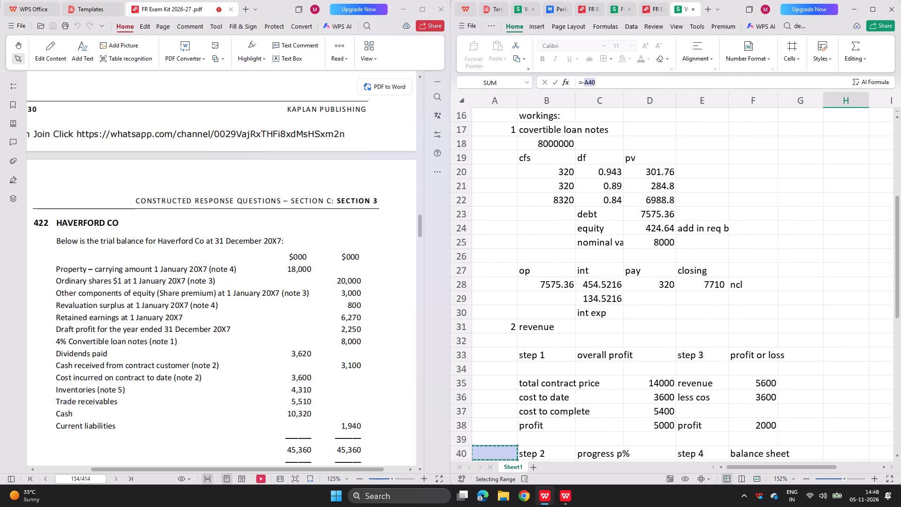
key("Right")
key("Down")
key("Down")
key("Down")
key("Down")
key("Right")
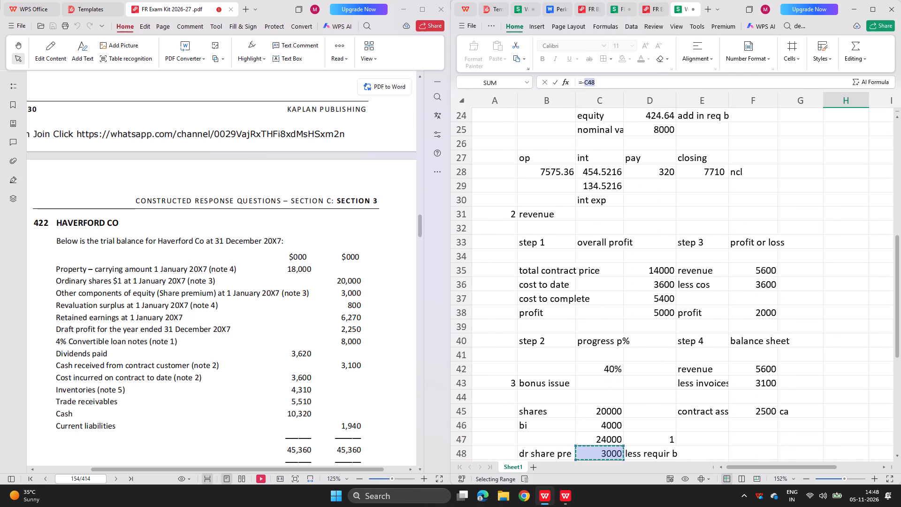
key("Up")
key("Down")
key("Down")
key("Up")
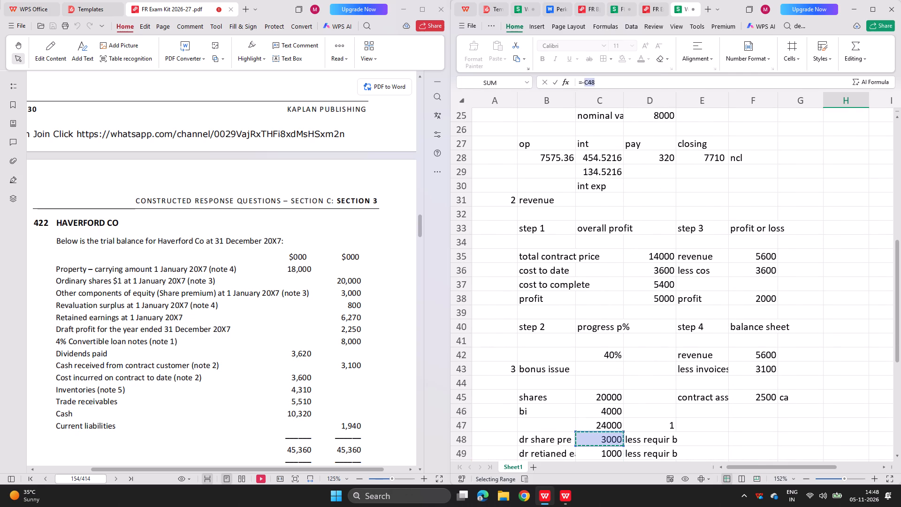
key("Return")
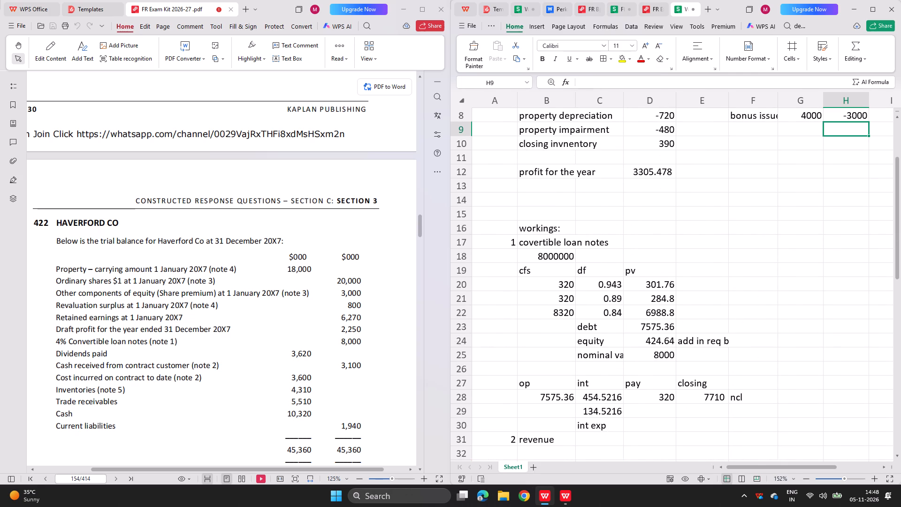
Enter the bonus issue's re amount in I8 as the negative of the retained earnings debit in C49.
key("Right")
key("Up")
type("=-")
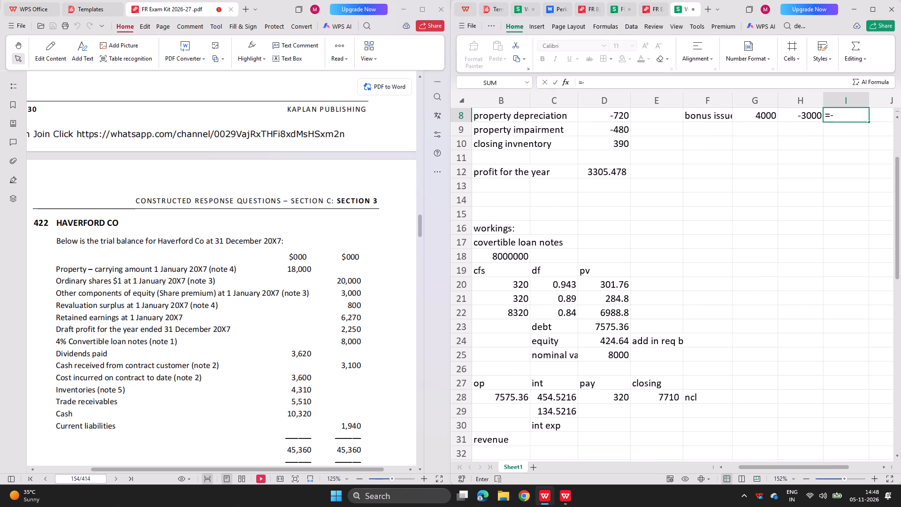
key("Down")
key("Down")
key("Down")
key("Down")
key("Down")
key("Down")
key("Down")
key("Down")
key("Down")
key("Down")
key("Down")
key("Down")
key("Down")
key("Down")
key("Down")
key("Down")
key("Down")
key("Down")
key("Down")
key("Down")
key("Left")
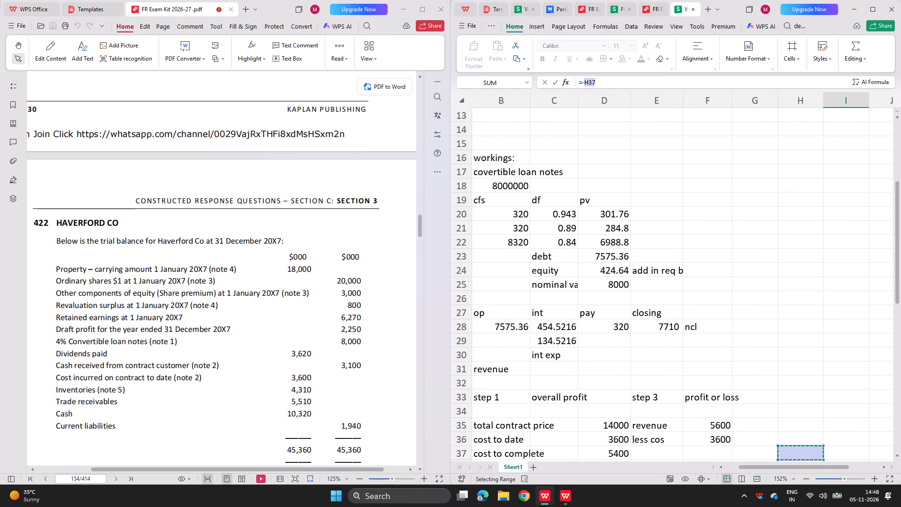
key("Down")
key("Left")
key("Left")
key("Left")
key("Left")
key("Left")
key("Left")
key("Left")
key("Down")
key("Down")
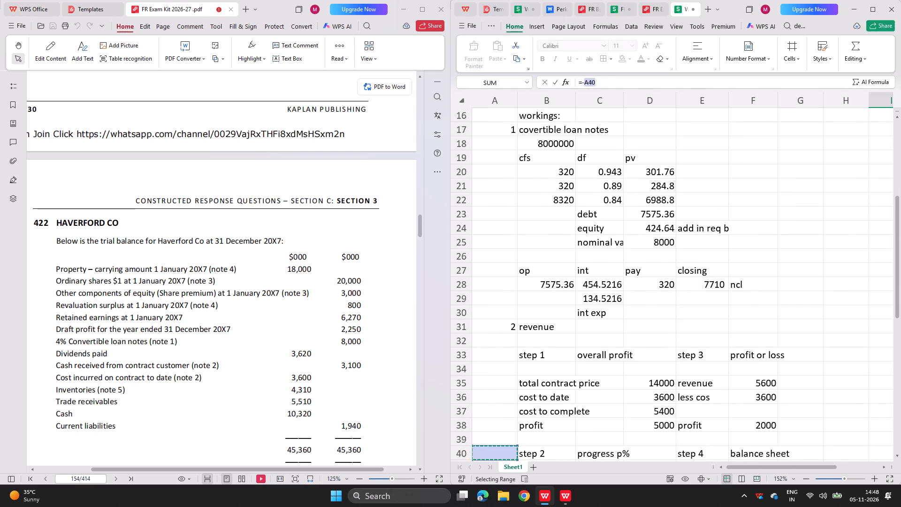
key("Down")
key("Down")
key("Down")
key("Down")
key("Down")
key("Right")
key("Up")
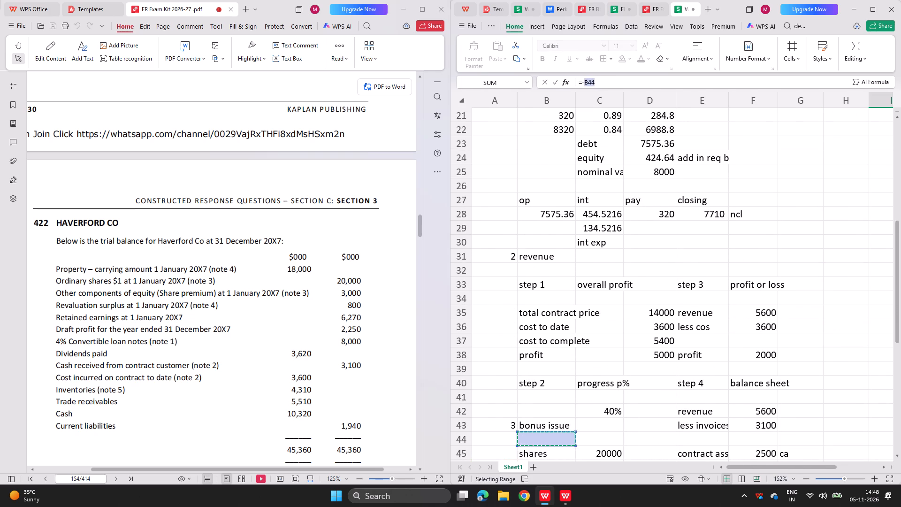
key("Down")
key("Down")
key("Down")
key("Right")
key("Down")
key("Down")
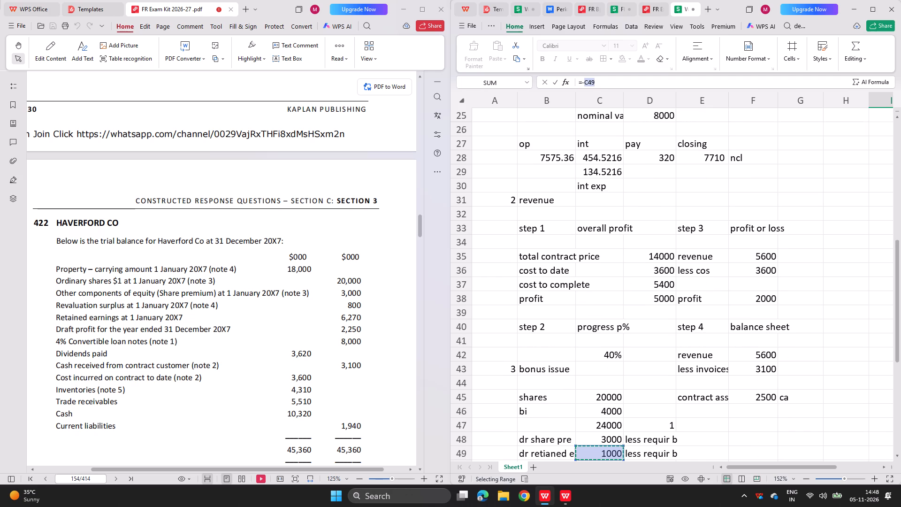
key("Return")
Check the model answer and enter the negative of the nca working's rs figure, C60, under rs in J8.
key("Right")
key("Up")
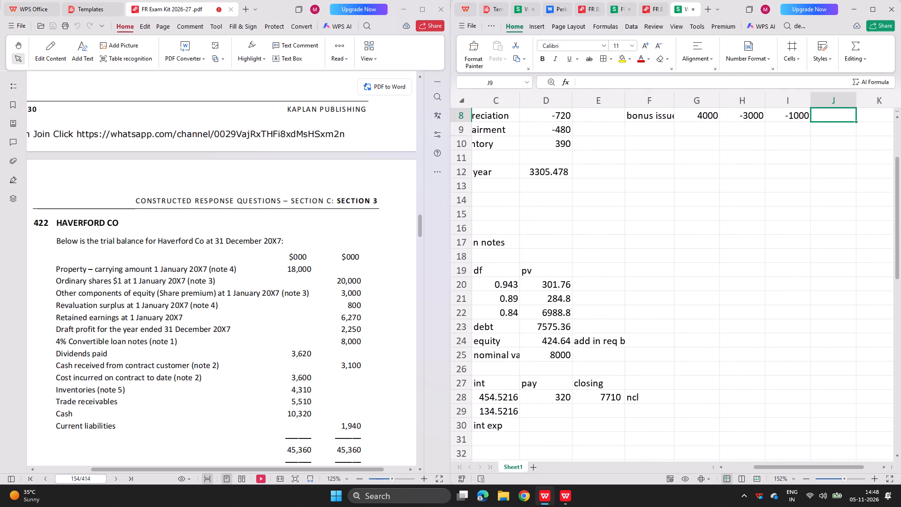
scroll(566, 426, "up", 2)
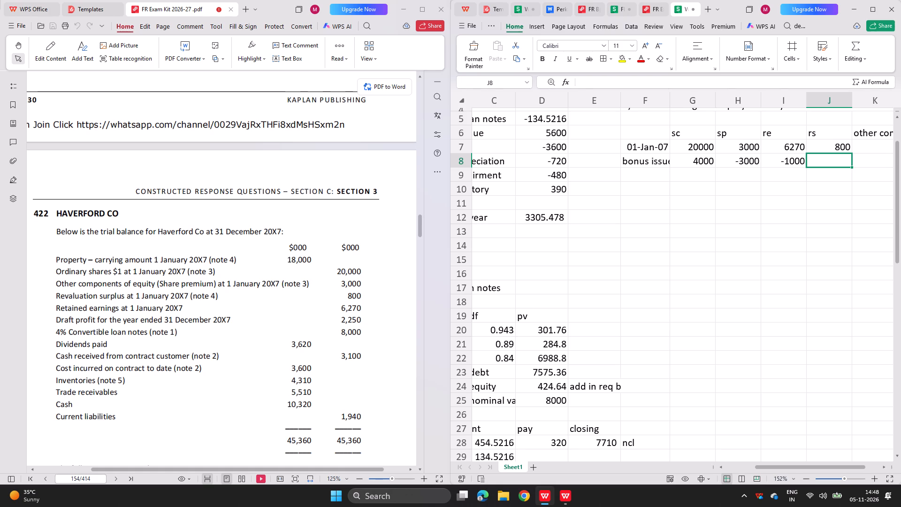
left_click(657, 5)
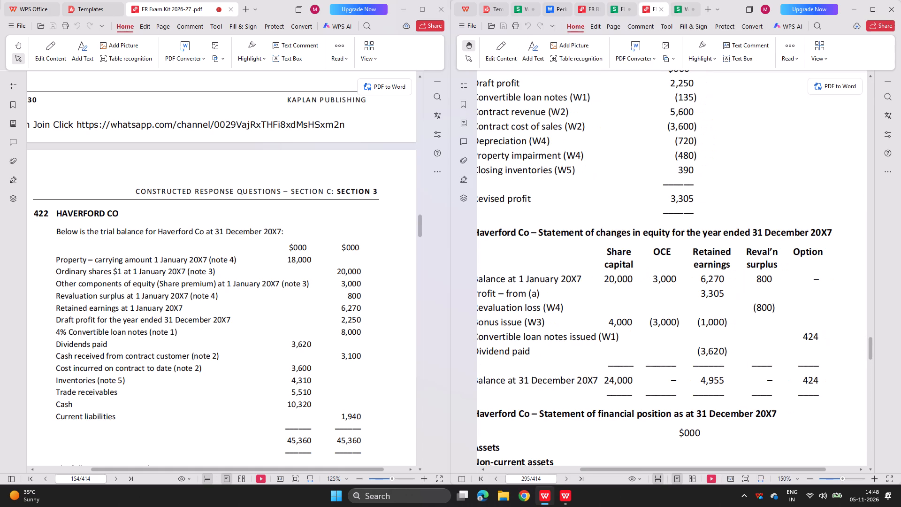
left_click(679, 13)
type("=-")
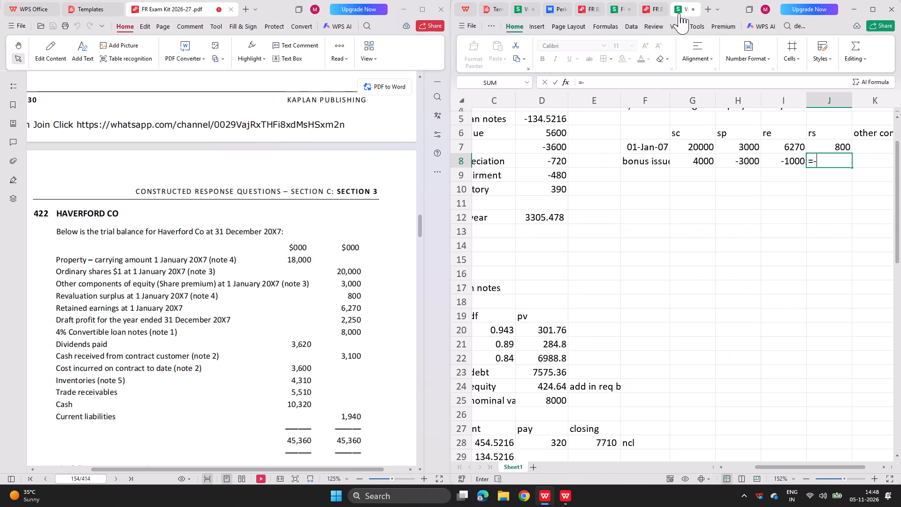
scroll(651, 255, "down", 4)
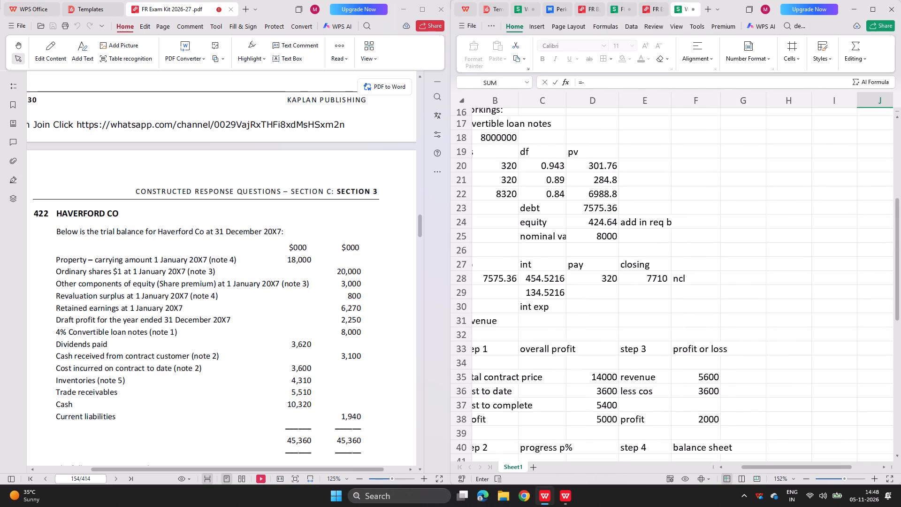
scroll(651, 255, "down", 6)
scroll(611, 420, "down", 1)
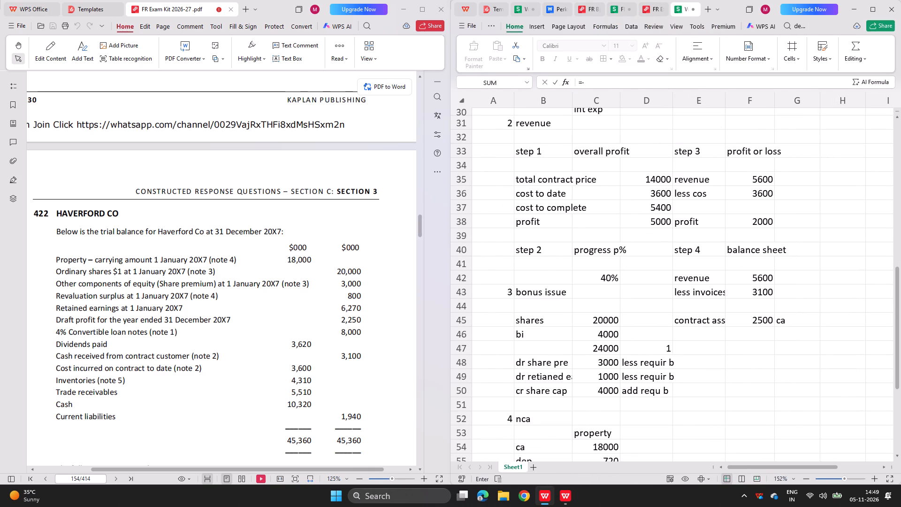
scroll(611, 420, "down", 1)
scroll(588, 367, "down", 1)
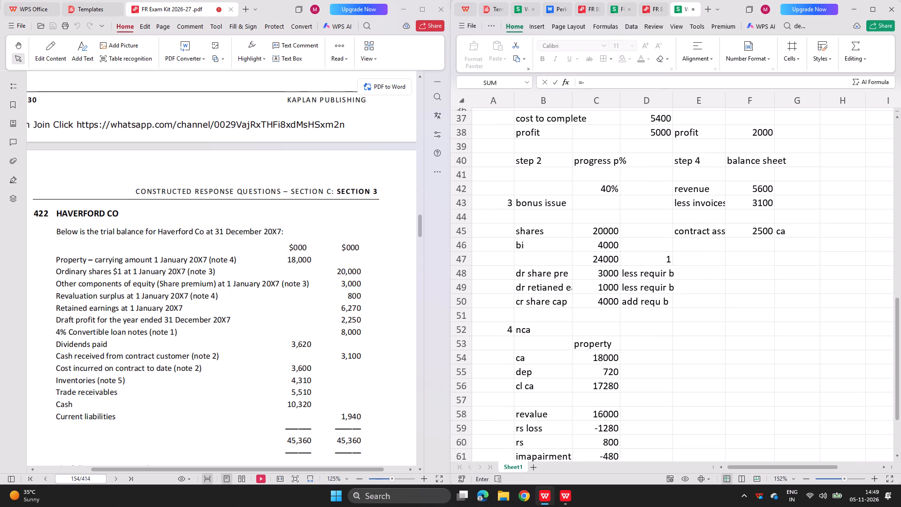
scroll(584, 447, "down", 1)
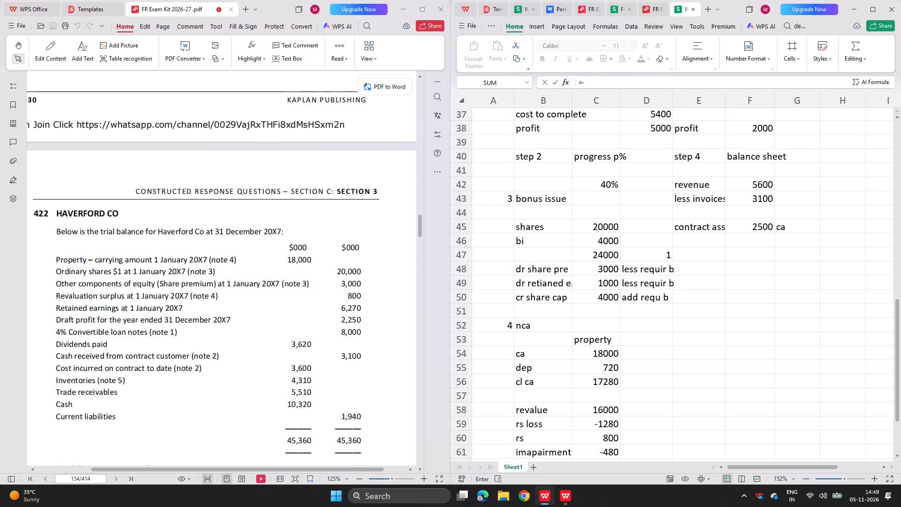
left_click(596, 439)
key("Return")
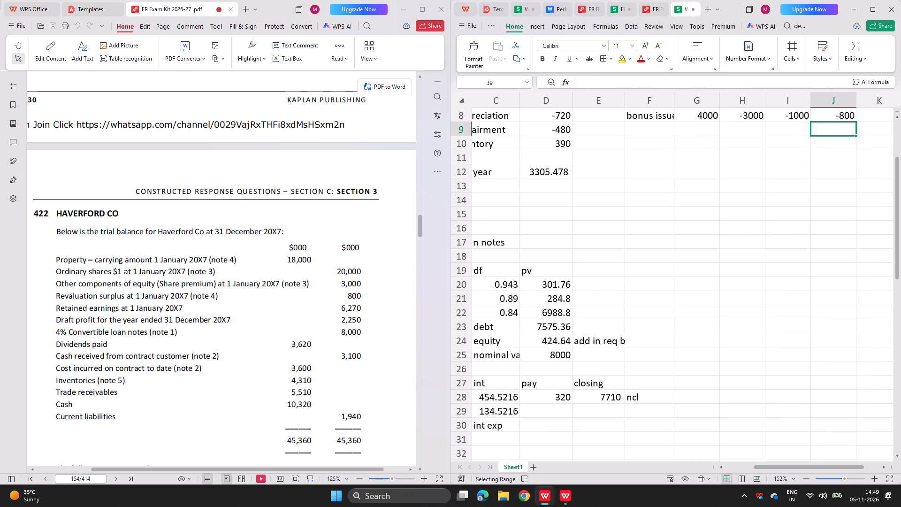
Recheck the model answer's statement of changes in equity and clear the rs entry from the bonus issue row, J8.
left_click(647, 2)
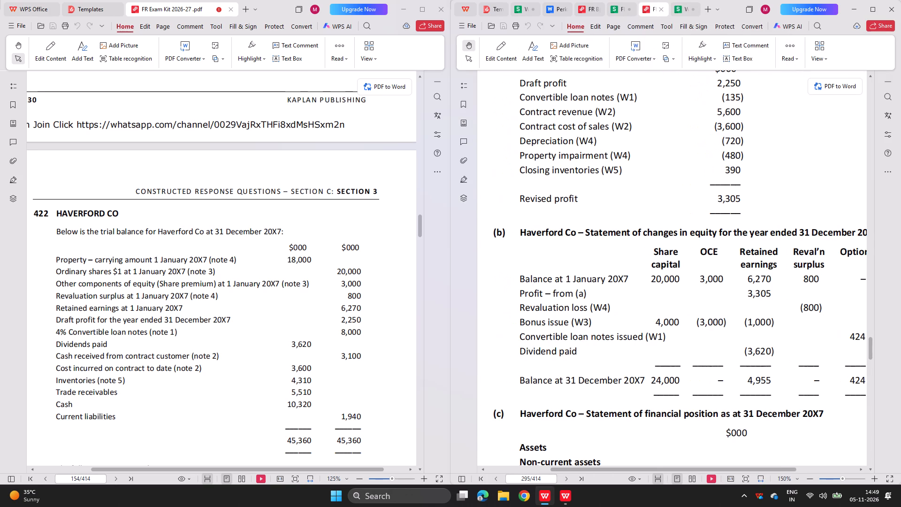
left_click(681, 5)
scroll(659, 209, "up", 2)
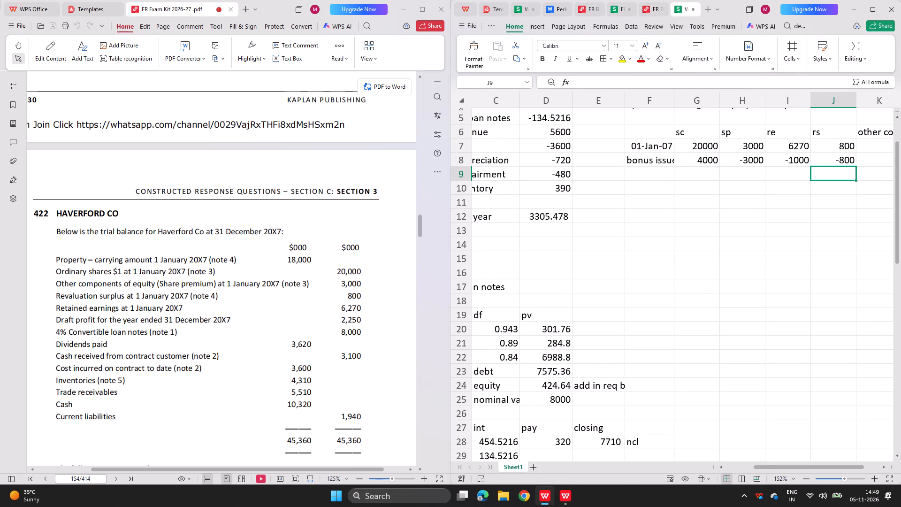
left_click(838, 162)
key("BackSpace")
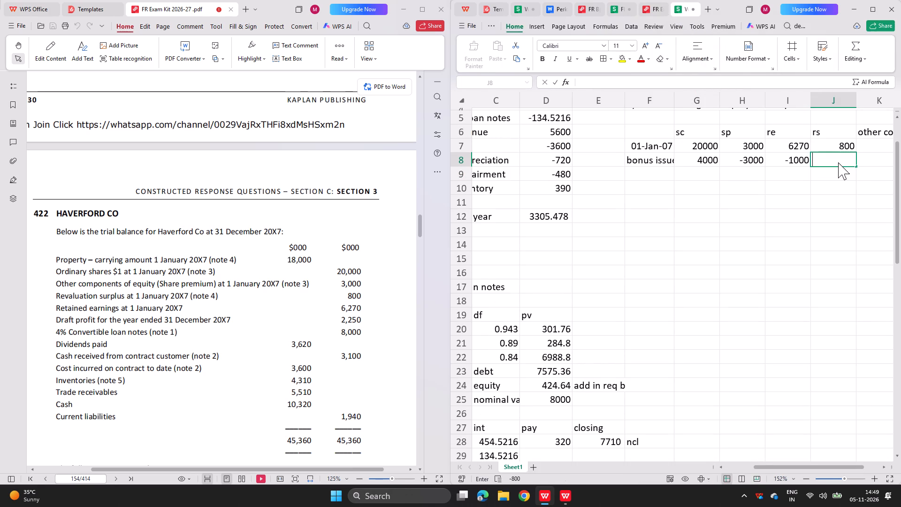
Consult the model answer's equity statement and label the row below the bonus issue "profit for the year" in F9.
left_click(640, 9)
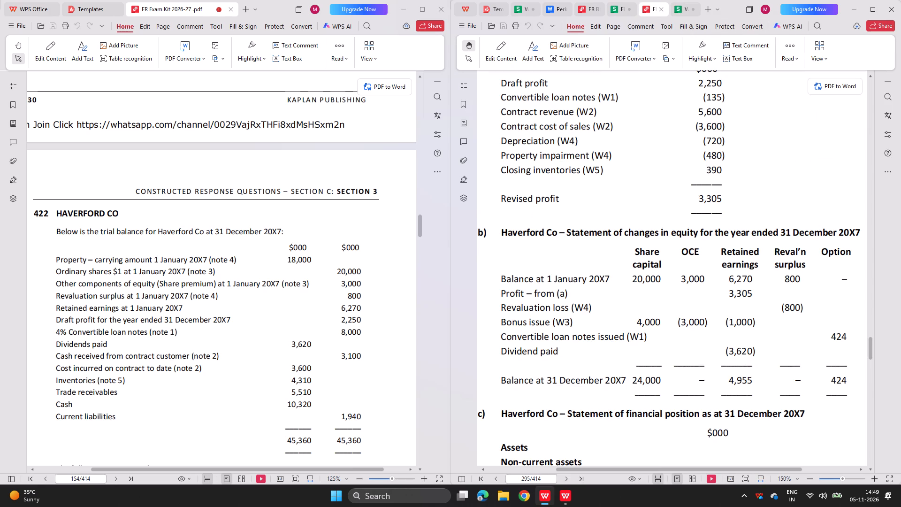
left_click(680, 6)
left_click(651, 177)
type("profit for")
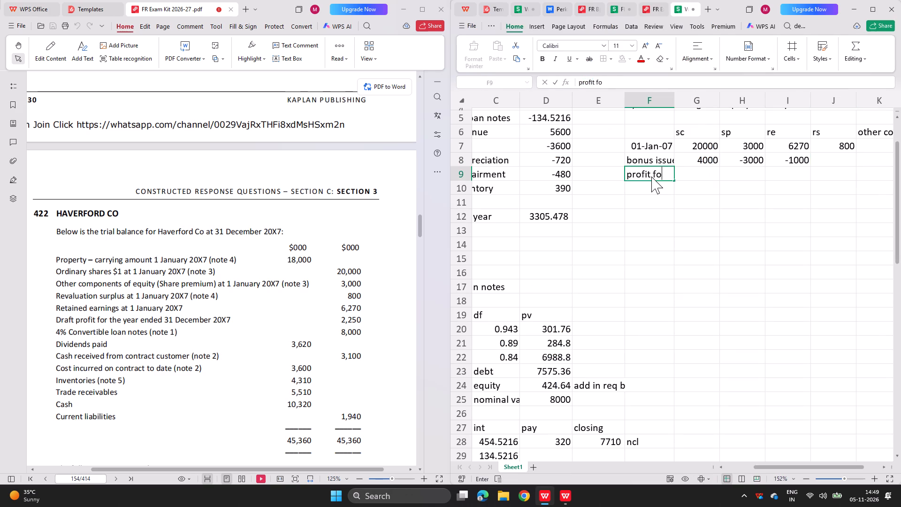
key("space")
type("yth e")
key("BackSpace")
key("BackSpace")
key("BackSpace")
key("BackSpace")
key("BackSpace")
type("th")
key("space")
key("BackSpace")
type("e year")
Link the profit for the year row's re amount in I9 to the adjusted profit figure in D12.
key("Right")
key("Right")
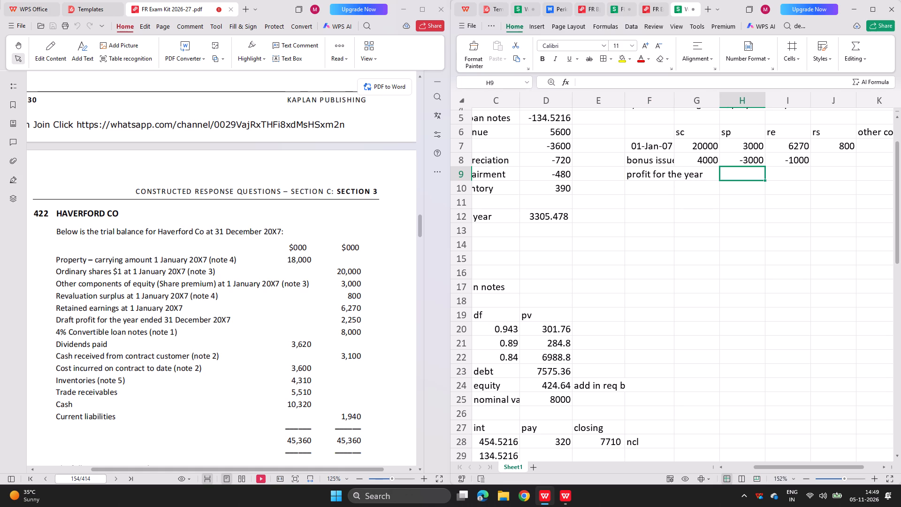
key("Right")
key("equal")
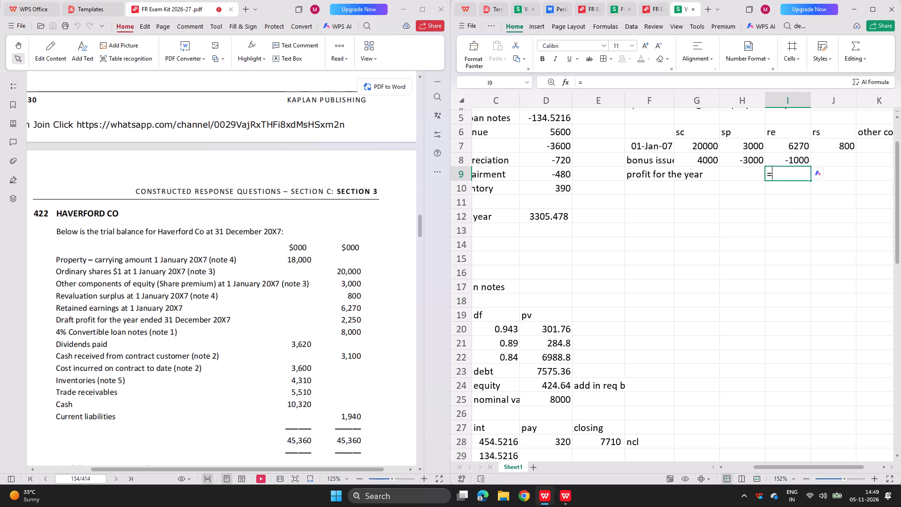
key("Left")
key("Left")
key("Left")
key("Left")
key("Down")
key("Left")
key("Left")
key("Down")
key("Down")
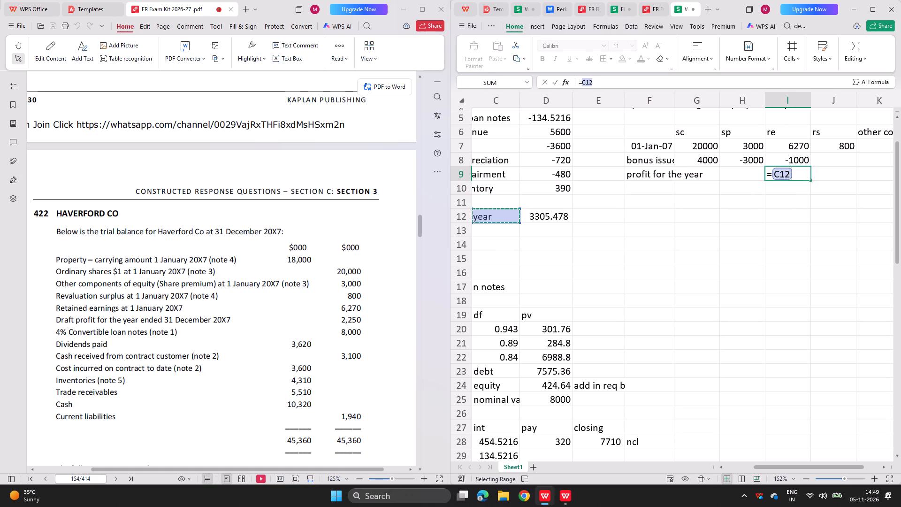
key("Right")
key("Return")
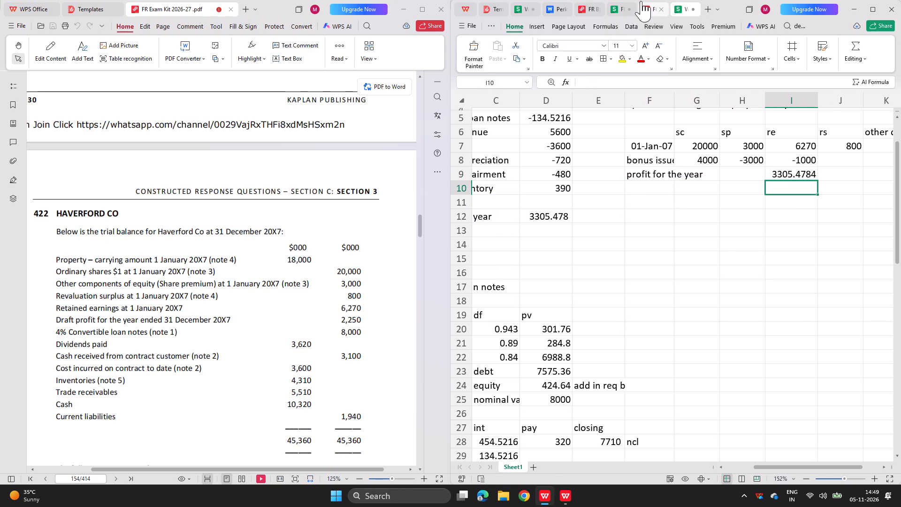
Consult the model answer's equity statement and label the row below profit for the year "revlautioon loss" in F10.
left_click(641, 1)
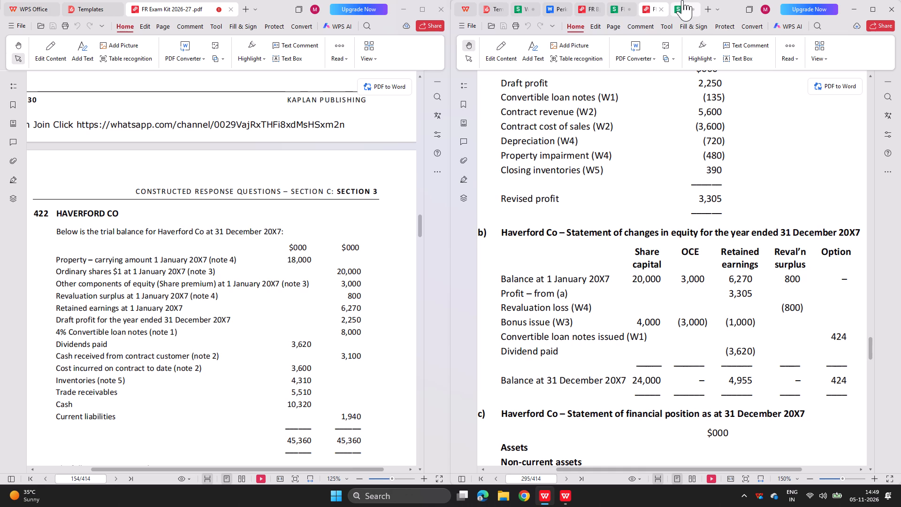
left_click(682, 1)
left_click(657, 183)
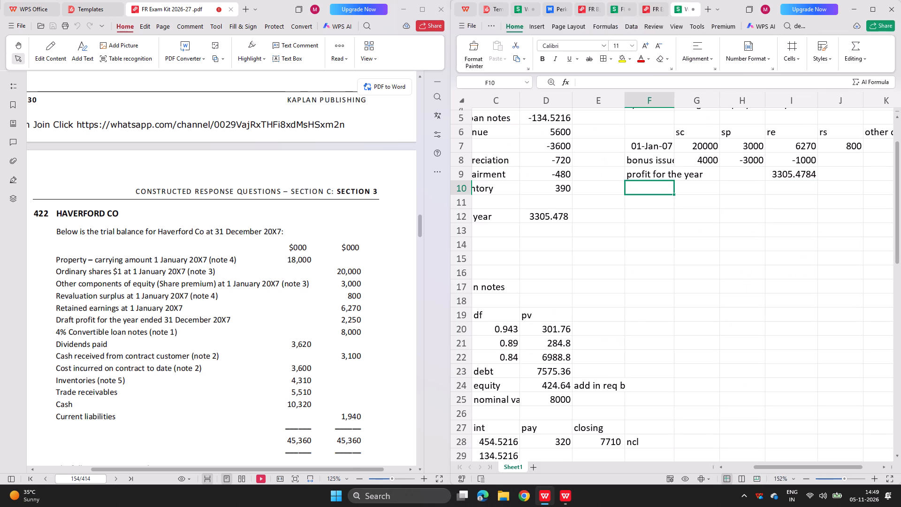
type("reva;")
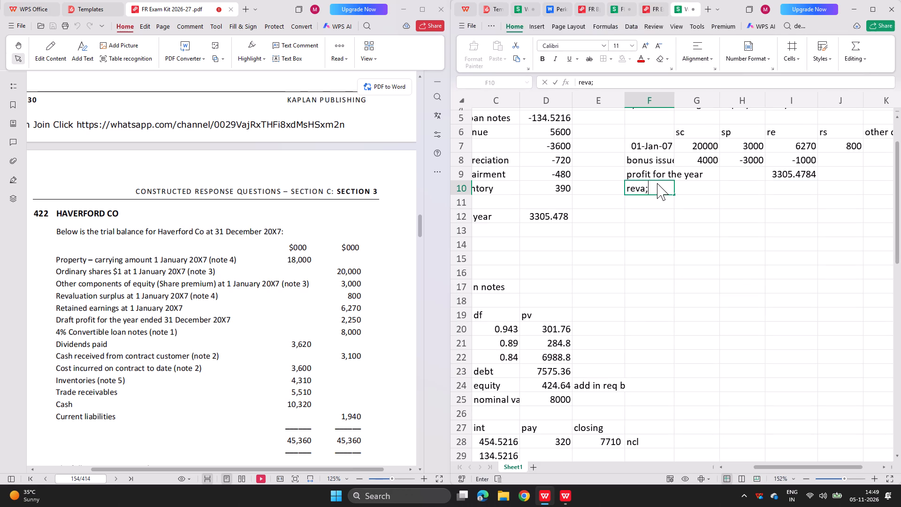
key("BackSpace")
key("BackSpace")
type("lautioon loss")
Enter the revaluation loss under rs in J10 as the negative of the nca working's rs figure in C60.
key("Right")
key("Right")
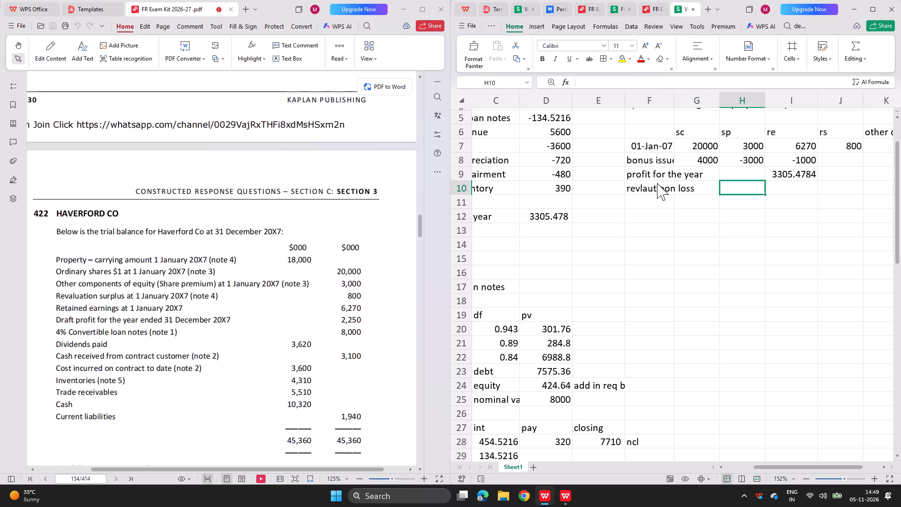
key("Right")
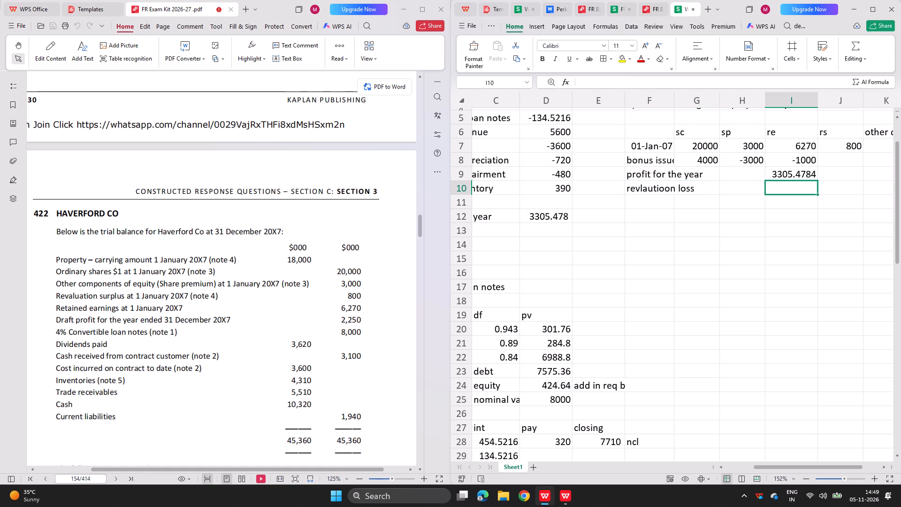
key("0")
key("BackSpace")
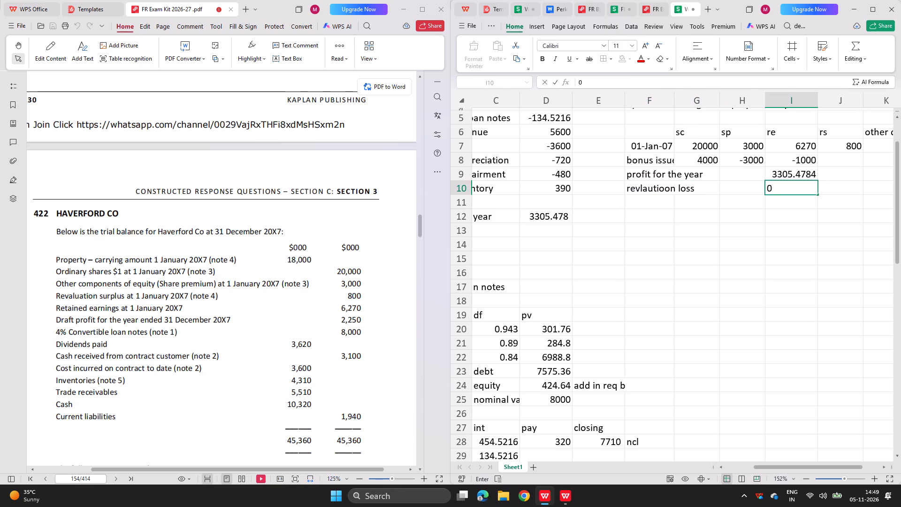
key("Right")
type("=-")
scroll(637, 305, "down", 2)
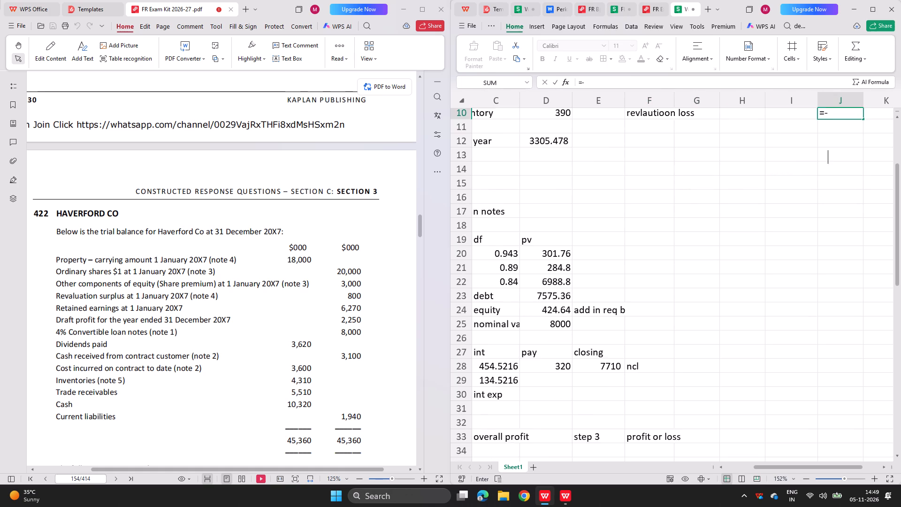
scroll(637, 305, "down", 10)
scroll(598, 460, "down", 2)
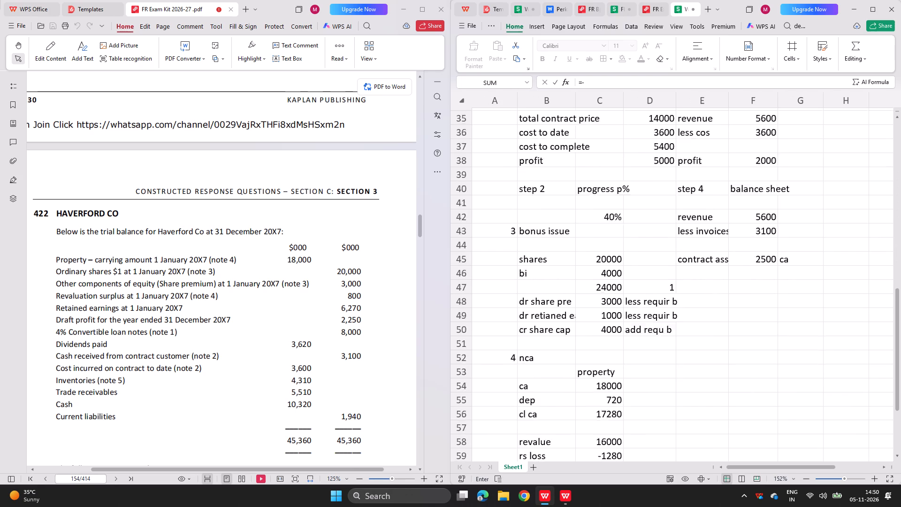
scroll(598, 460, "down", 1)
left_click(594, 425)
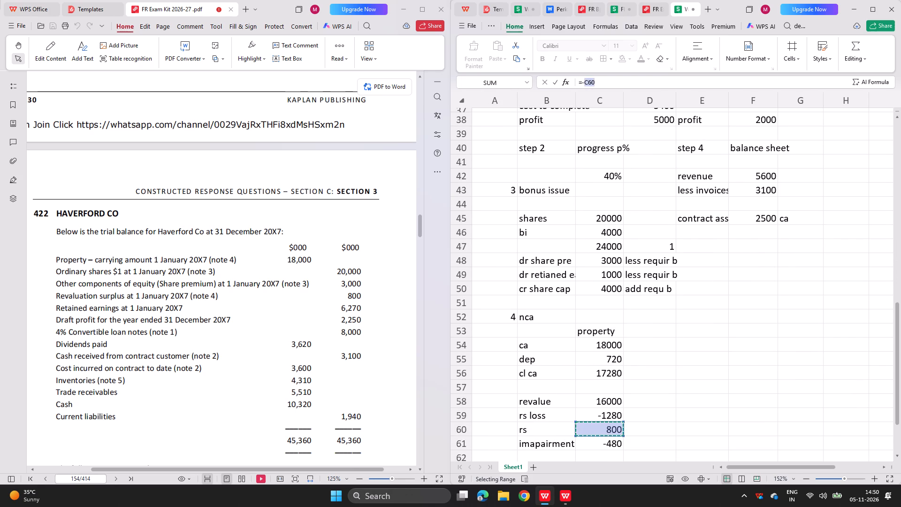
key("Return")
Check the model answer's equity statement and shorten the nca working's "rs loss" label in B59 to "rs".
scroll(681, 309, "up", 3)
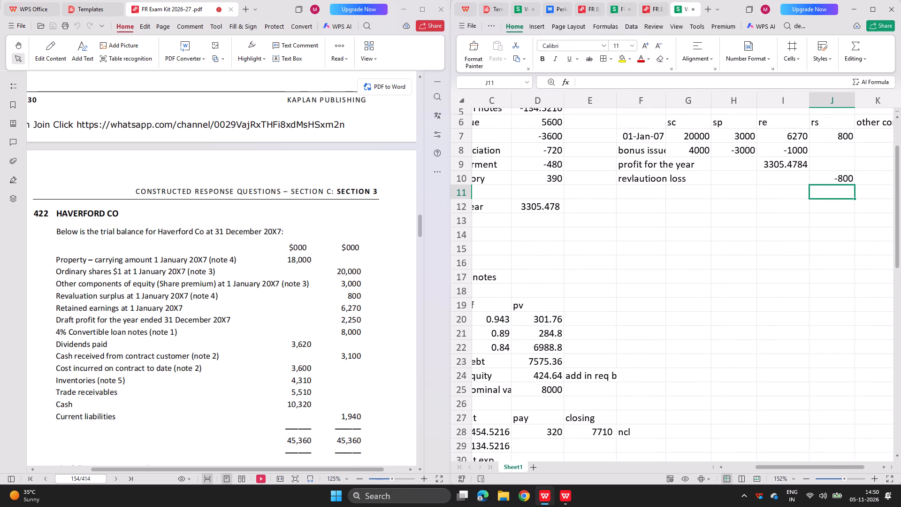
left_click(656, 9)
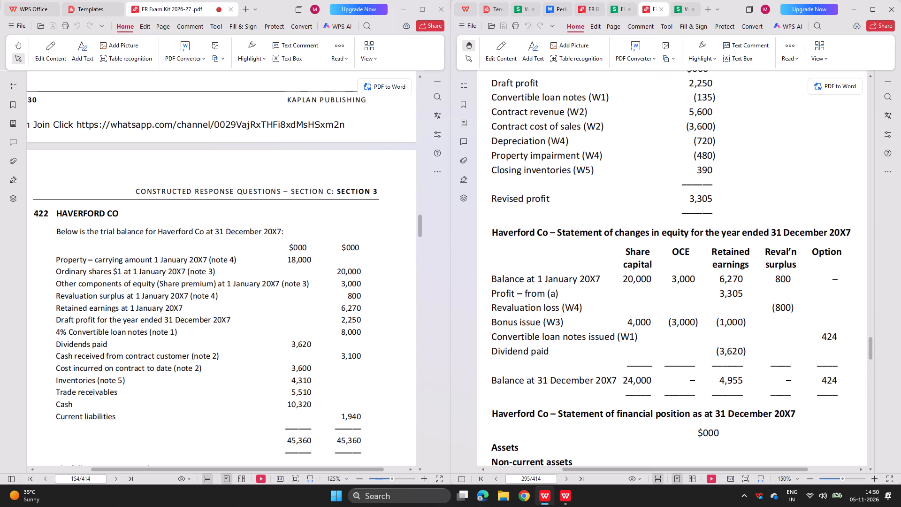
left_click(610, 0)
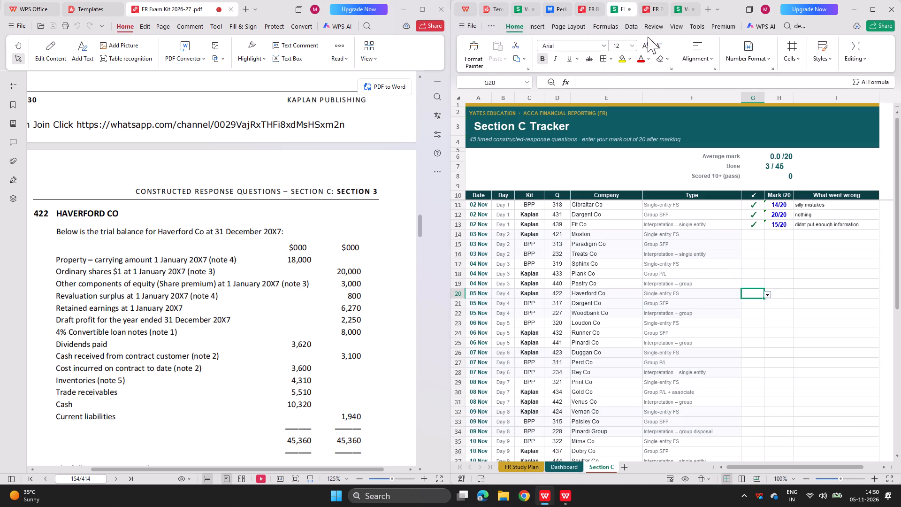
left_click(680, 9)
scroll(624, 291, "down", 6)
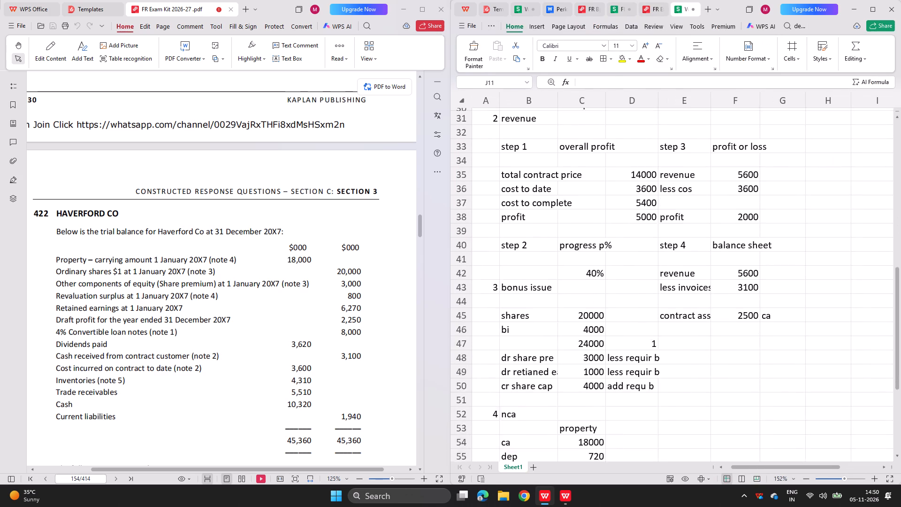
scroll(624, 291, "down", 5)
left_click(535, 238)
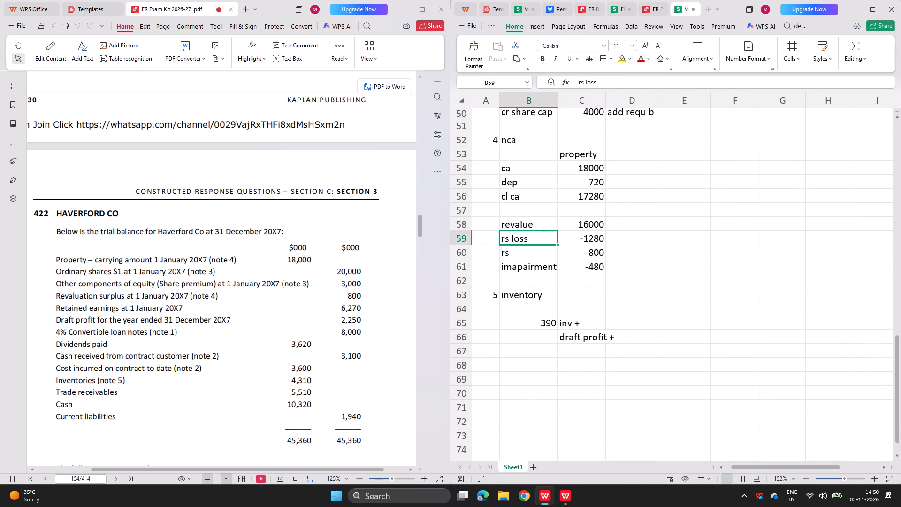
double_click(535, 238)
key("BackSpace")
key("BackSpace")
key("BackSpace")
key("BackSpace")
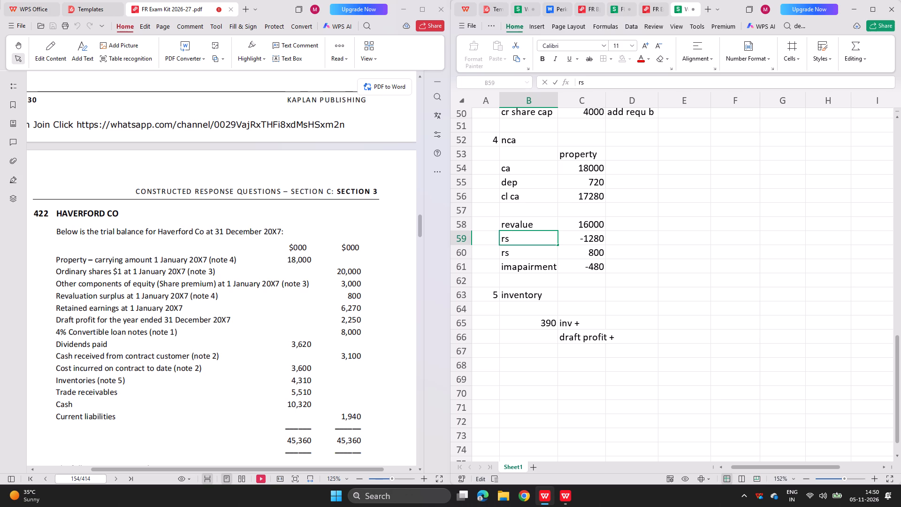
left_click(533, 256)
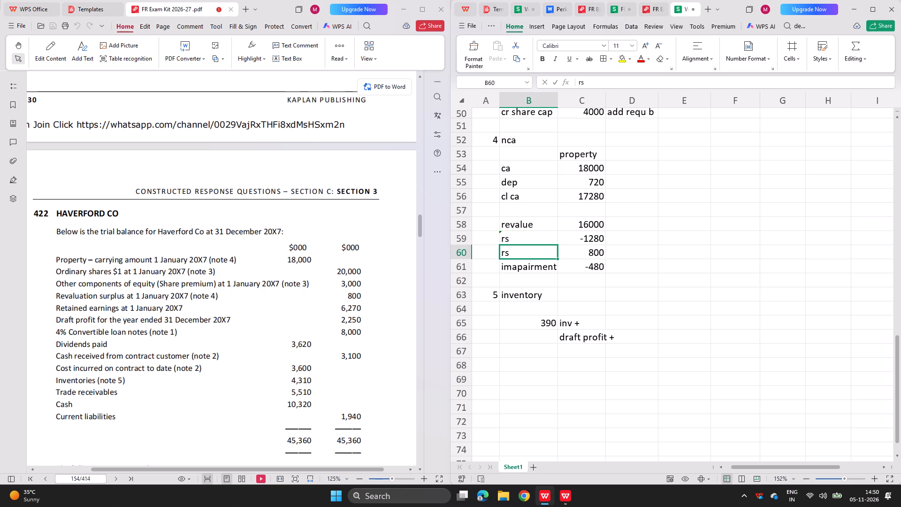
key("Return")
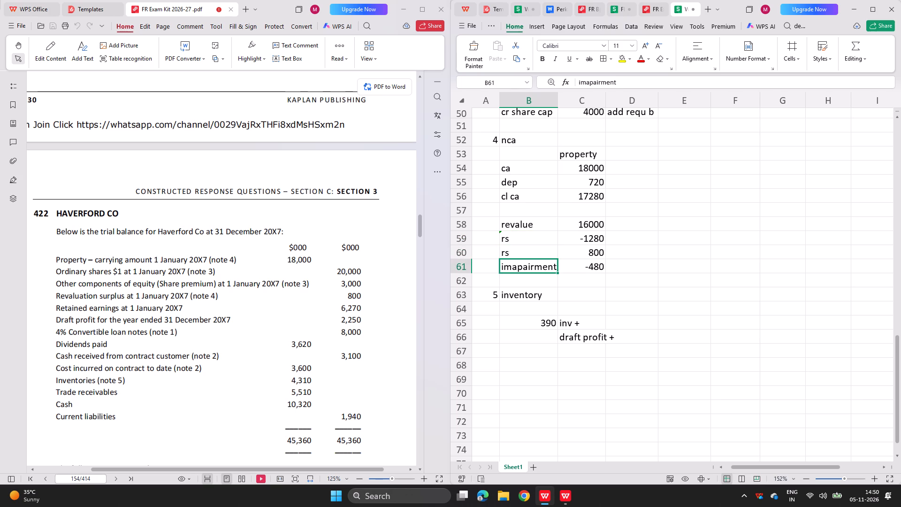
scroll(653, 297, "down", 1)
double_click(536, 239)
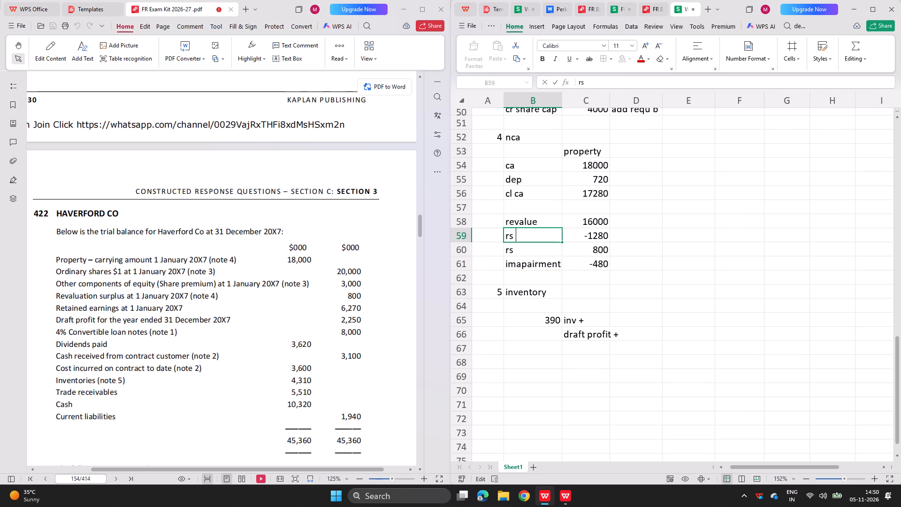
key("Return")
Clear the flagged empty strings from the rs label in B59 of the nca working.
scroll(536, 239, "right", 1)
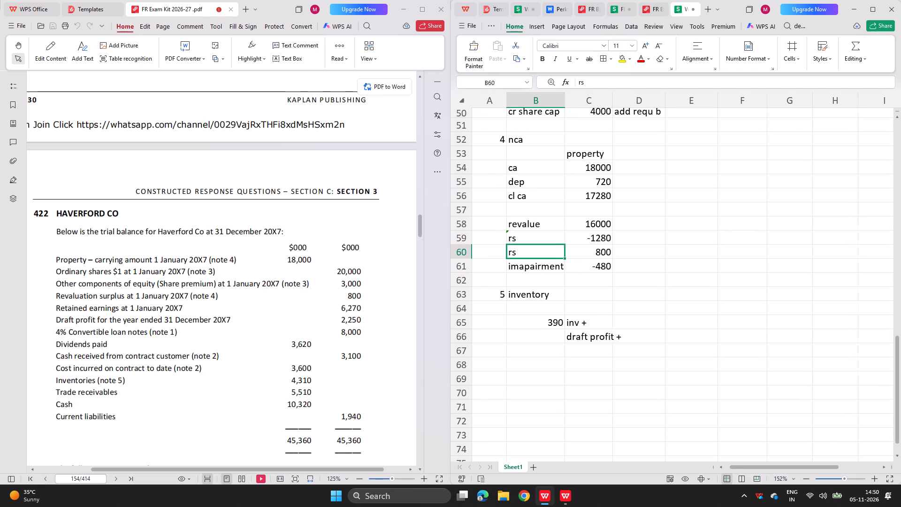
scroll(536, 239, "right", 1)
left_click_drag(530, 243, 502, 241)
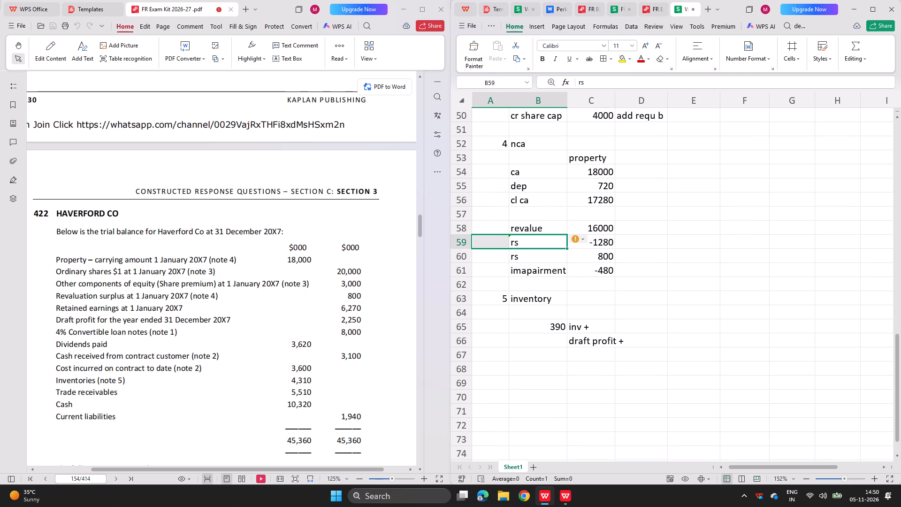
left_click_drag(582, 240, 589, 273)
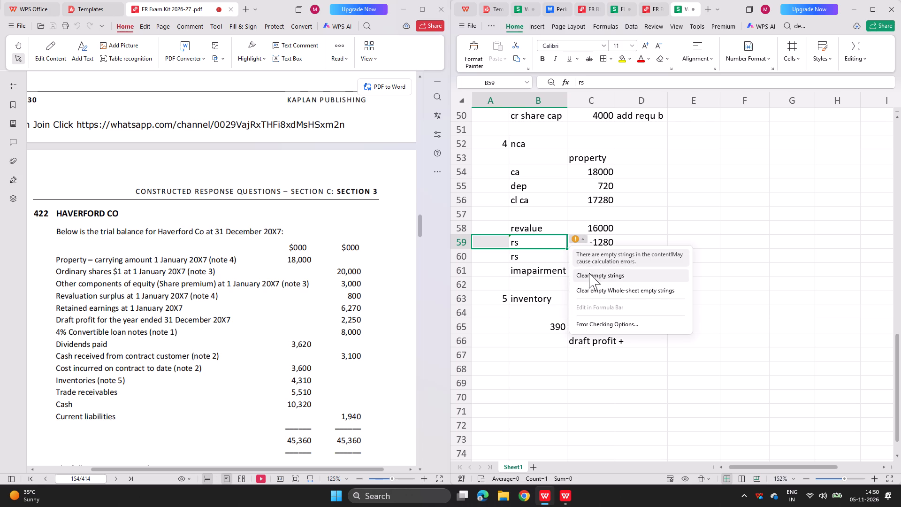
left_click_drag(589, 273, 589, 273)
left_click(589, 273)
left_click(544, 254)
Recheck the model answer's equity statement and label the row below the revaluation loss "convertible loan notes" in F11.
scroll(544, 254, "up", 2)
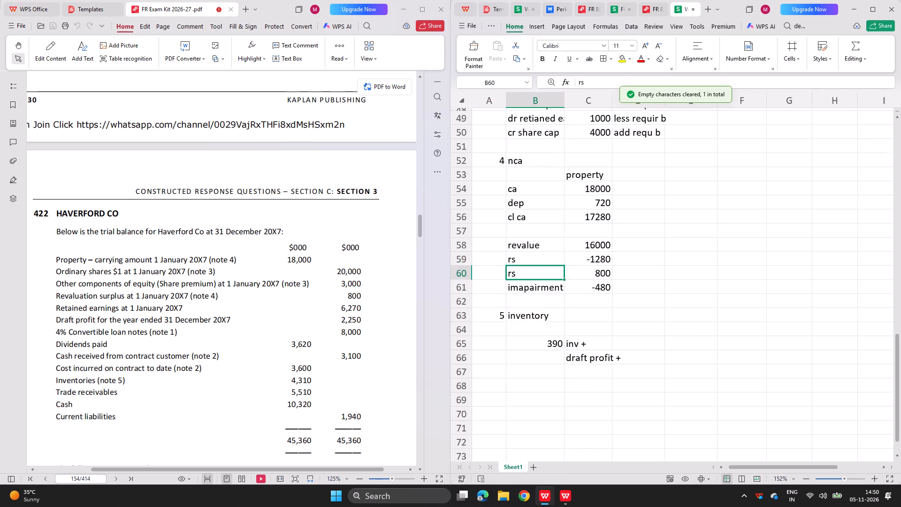
scroll(544, 254, "up", 11)
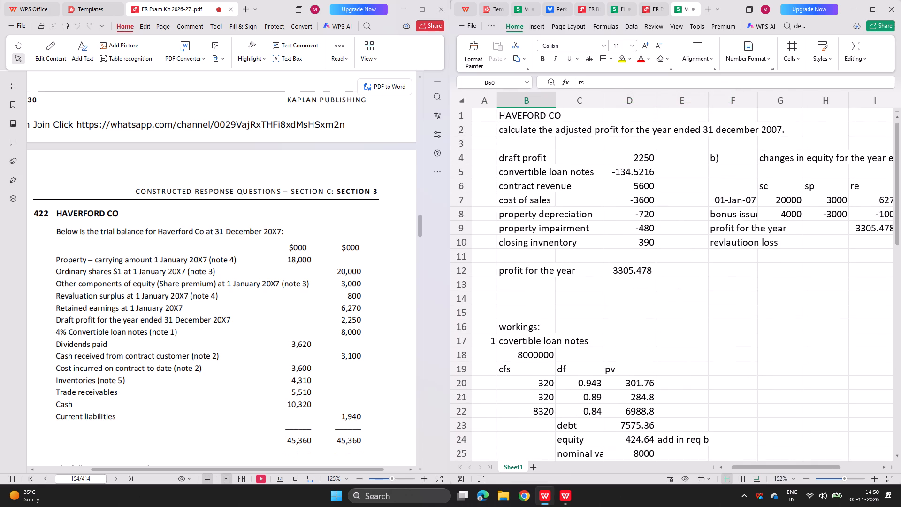
scroll(811, 237, "left", 4)
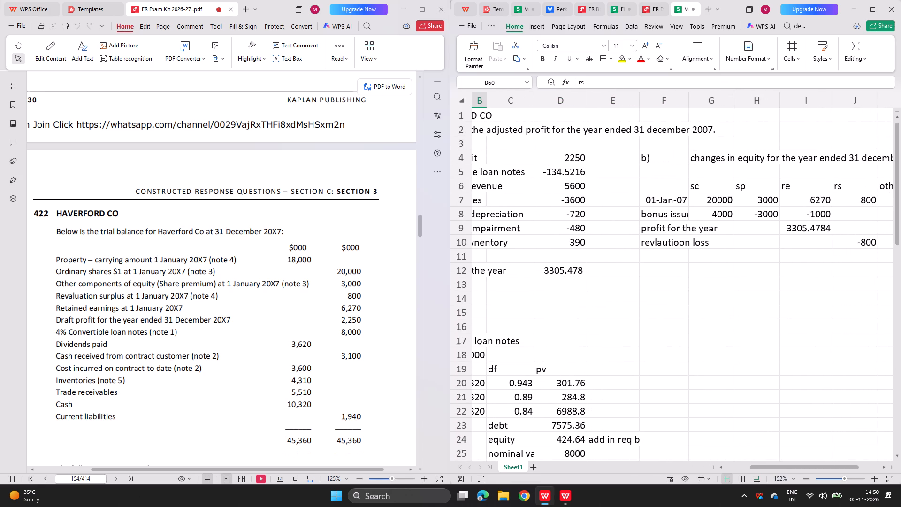
left_click(668, 259)
left_click(646, 14)
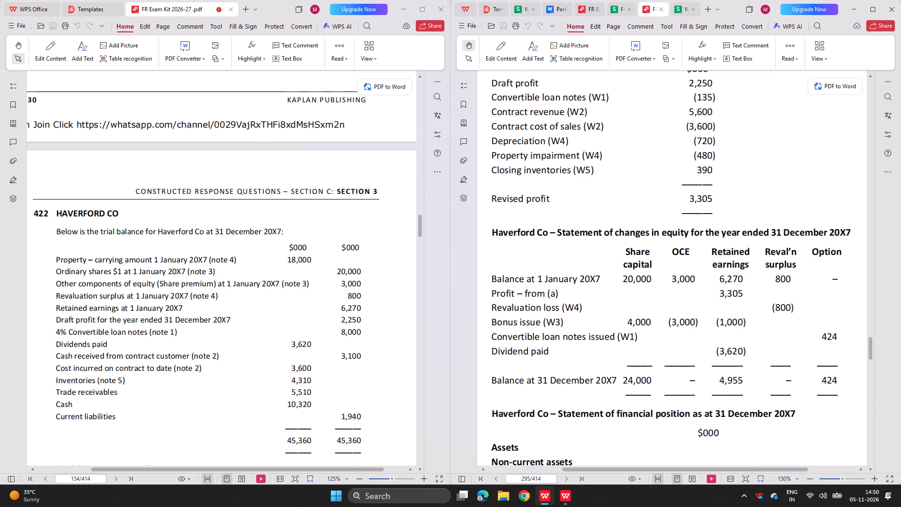
left_click(676, 11)
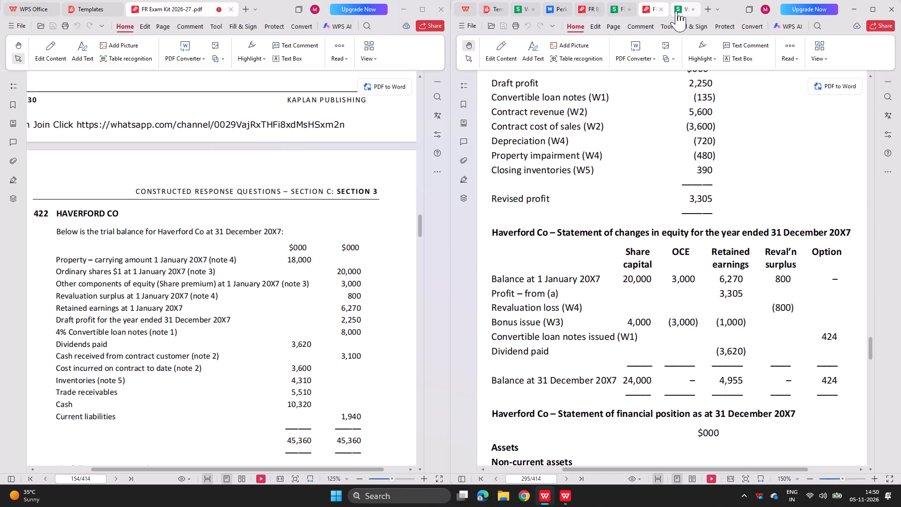
type("vc")
key("BackSpace")
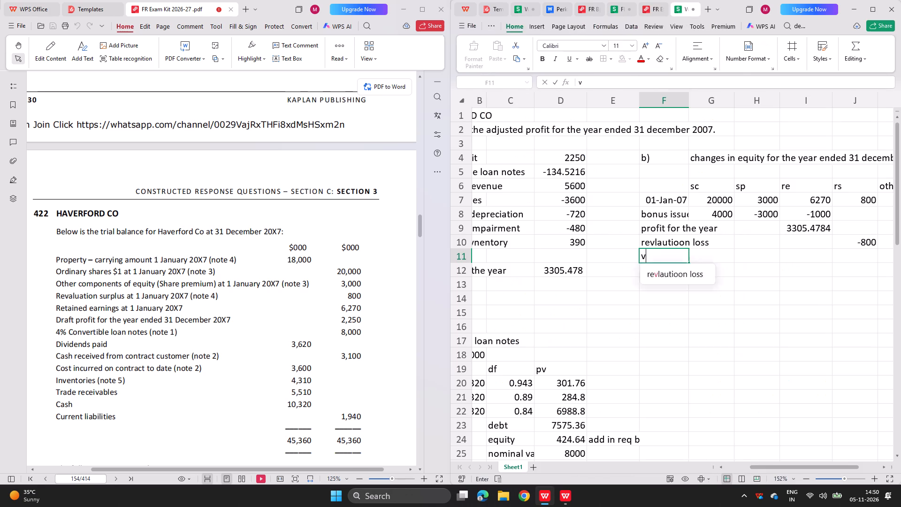
key("BackSpace")
type("convertible loan notes")
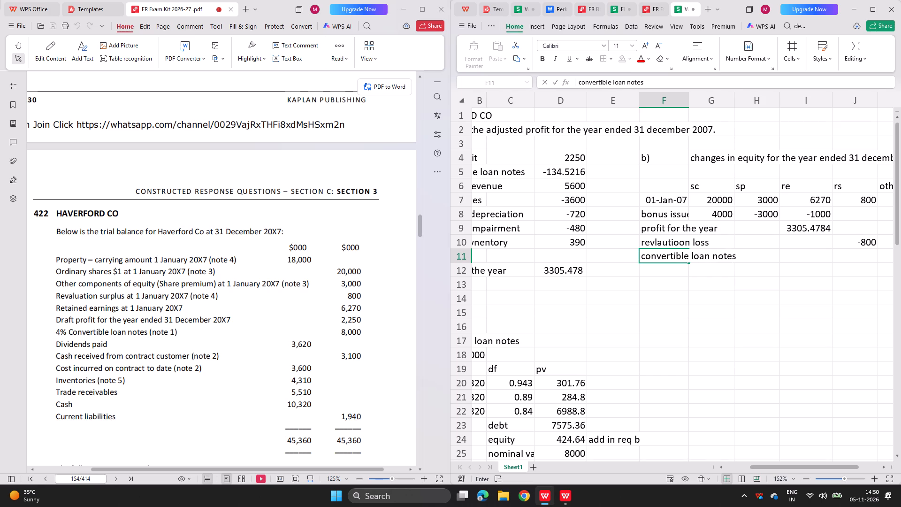
Link the convertible loan notes' other components amount in K11 to the loan note working's equity figure in D24.
key("Right")
key("Right")
key("Right")
key("Right")
key("Right")
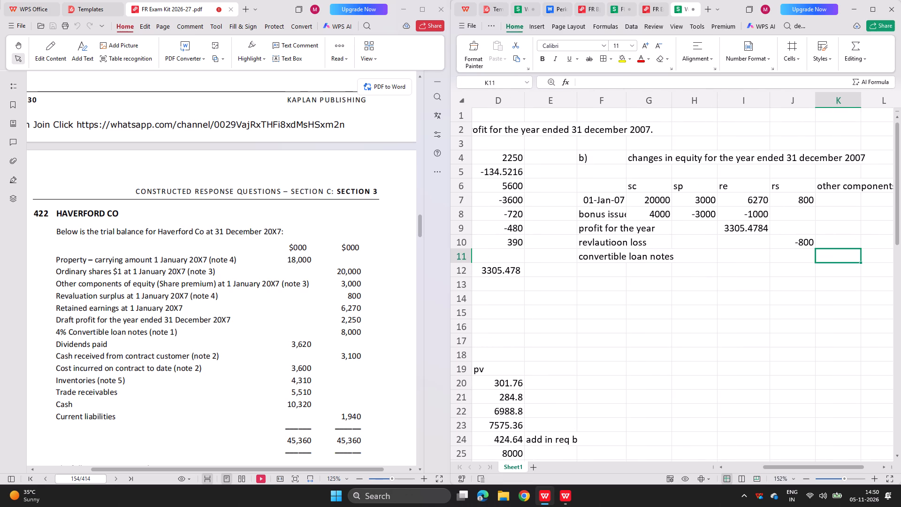
key("equal")
scroll(546, 428, "right", 1)
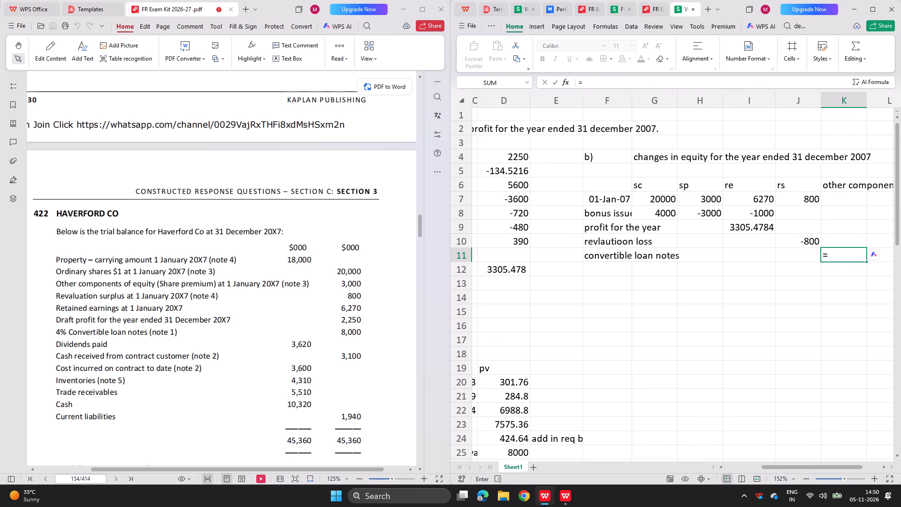
left_click(521, 434)
key("Return")
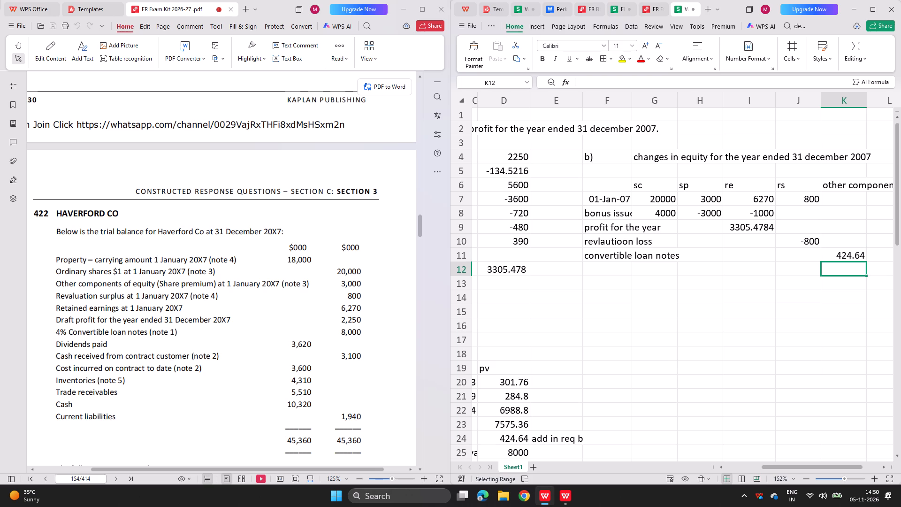
Check the model answer's equity statement, label F12 "divend paid" and enter =-3620 under retained earnings in I12.
left_click(601, 272)
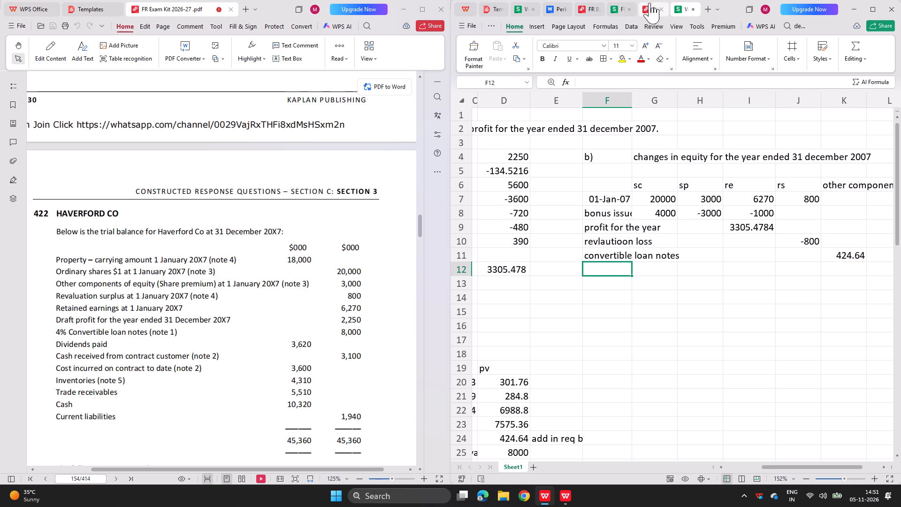
left_click(648, 4)
scroll(611, 214, "down", 1)
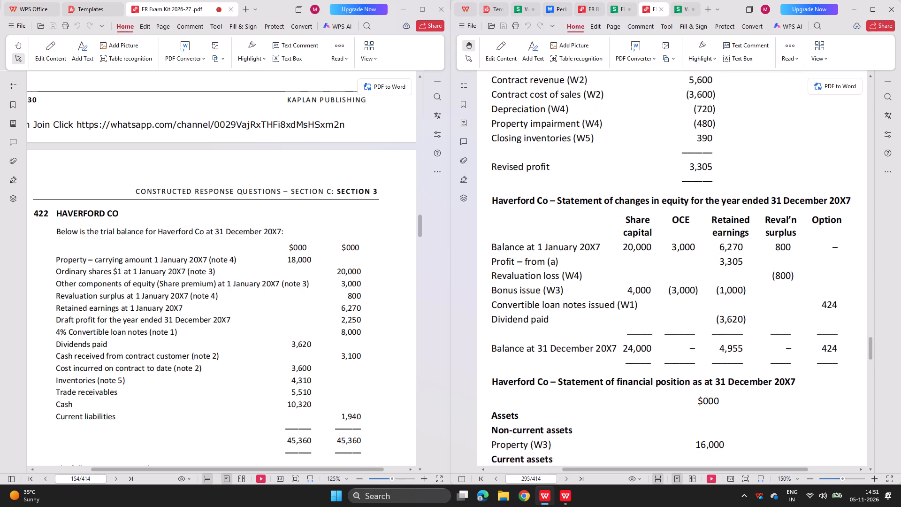
scroll(611, 214, "down", 1)
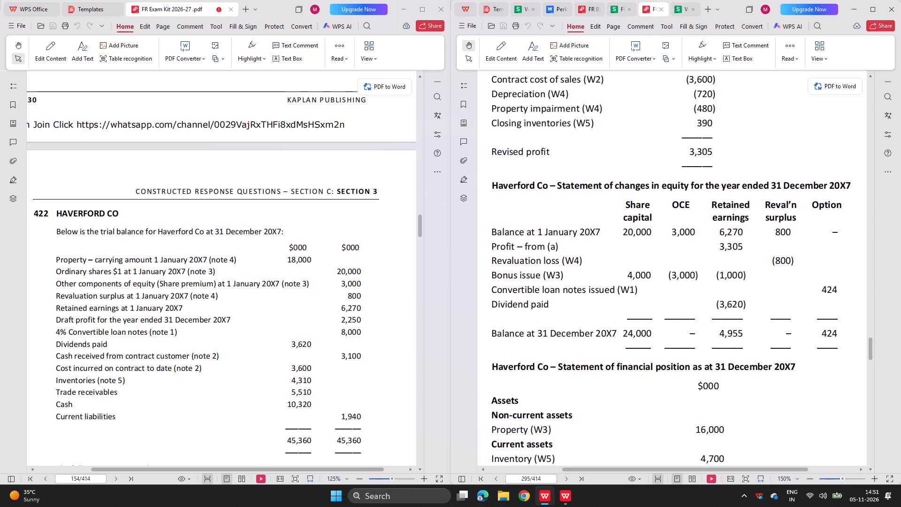
left_click(680, 3)
type("divend paid")
key("Right")
key("Right")
key("Right")
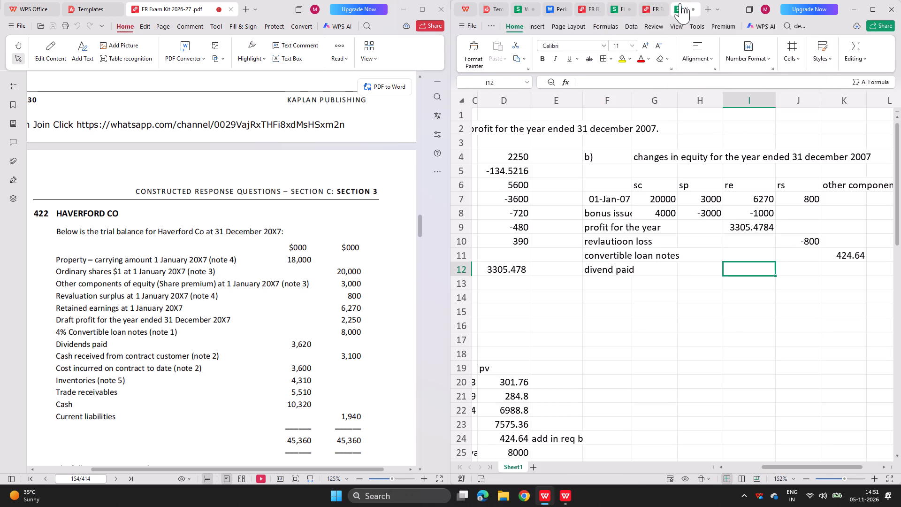
type("=-")
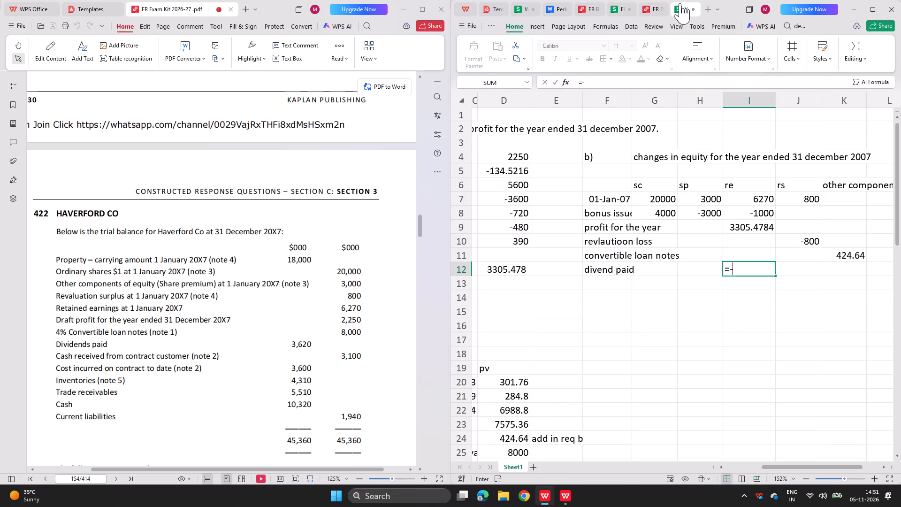
type("3620")
key("Return")
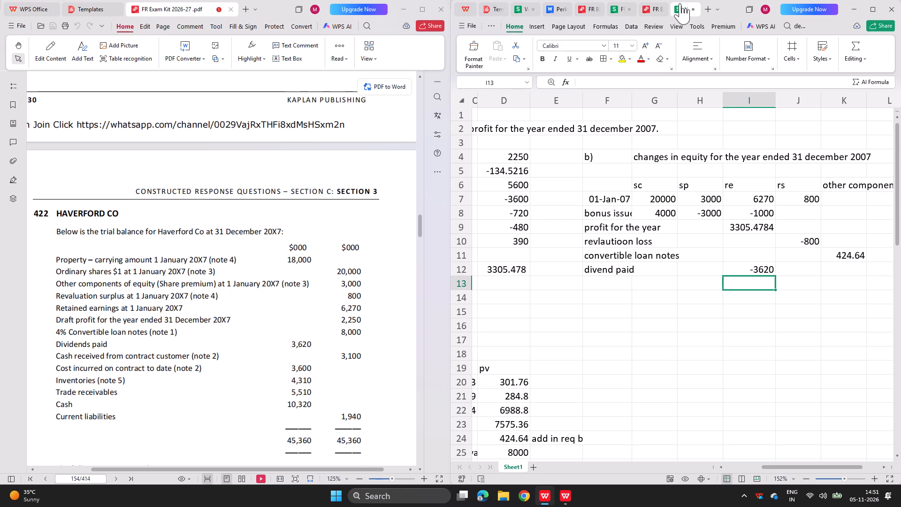
Check the model answer's closing row, label F14 "total" and sum the sc column G7:G13 in G14.
left_click(646, 13)
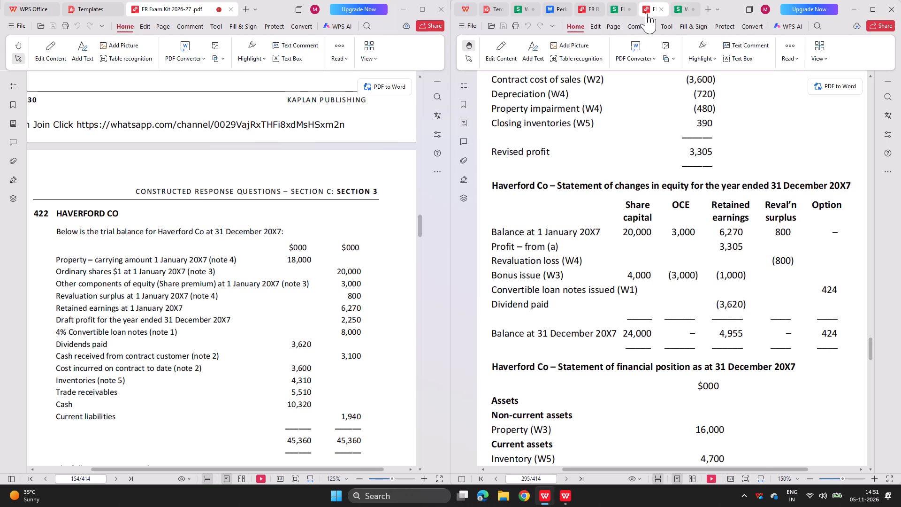
left_click(680, 7)
left_click(608, 283)
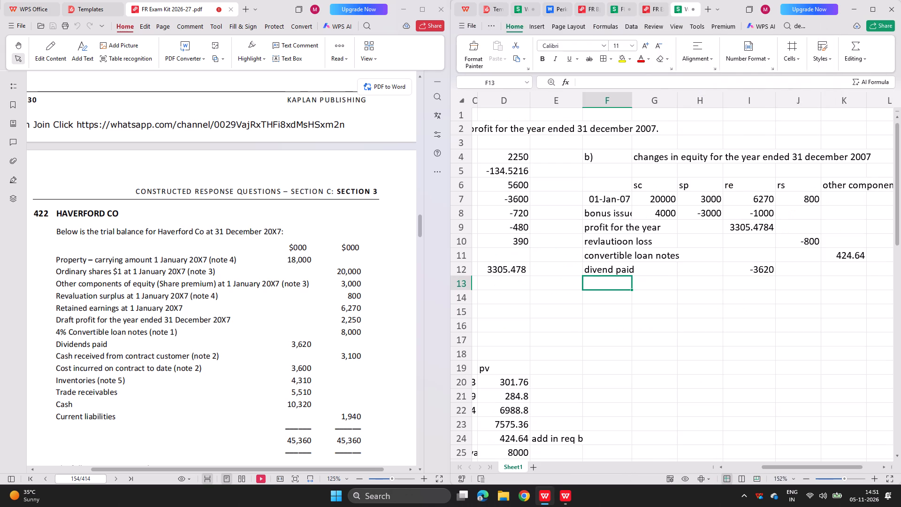
left_click(649, 1)
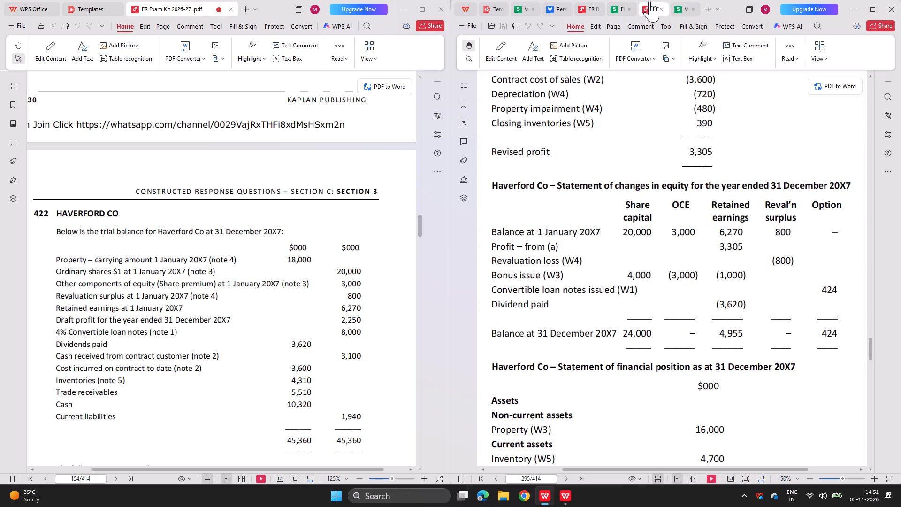
left_click(687, 4)
key("Down")
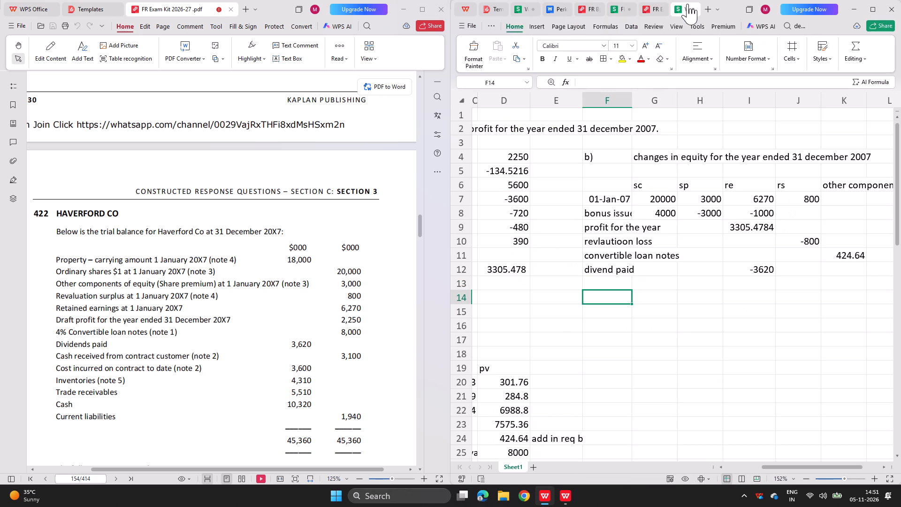
type("total")
key("Right")
type("=sum(")
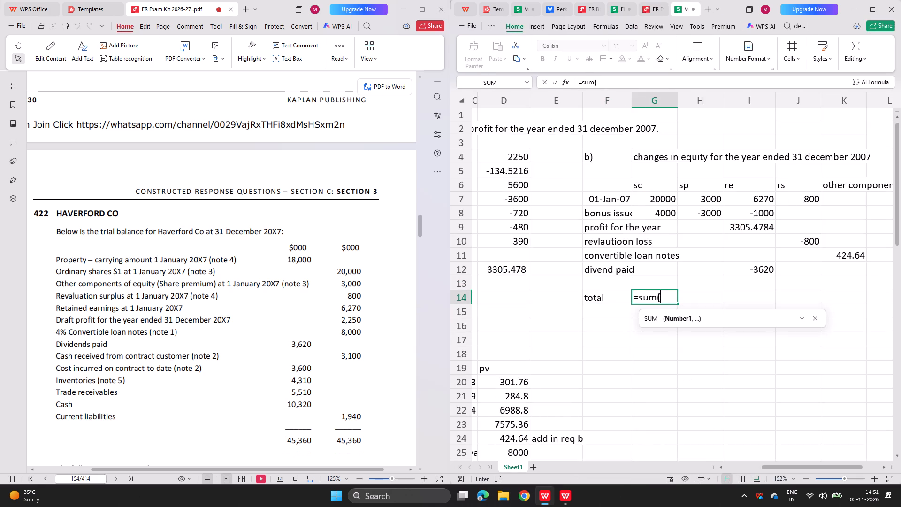
left_click_drag(655, 194, 647, 280)
key("Return")
Copy the total formula from G14 across H14:K14 and compare the totals with the model answer's closing balances.
left_click(658, 294)
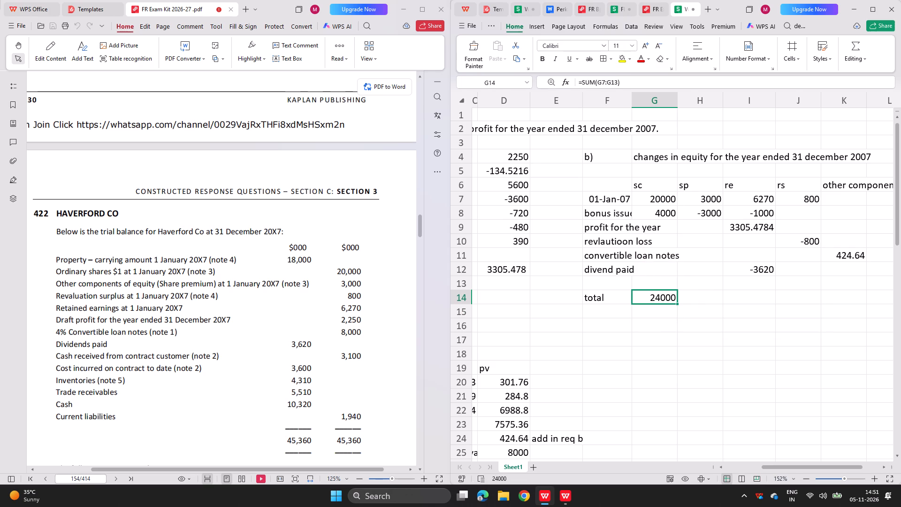
key("ctrl+c")
left_click_drag(698, 300, 845, 288)
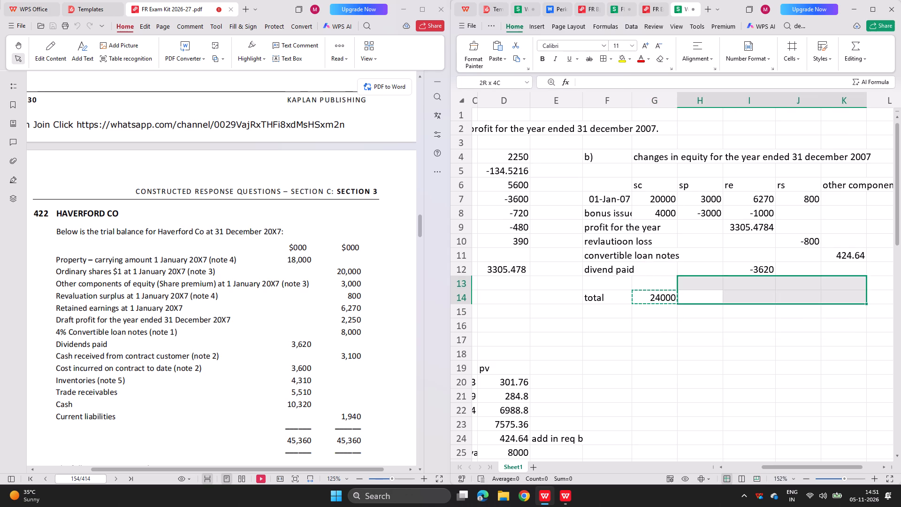
left_click_drag(845, 288, 845, 298)
key("ctrl+v")
left_click(697, 350)
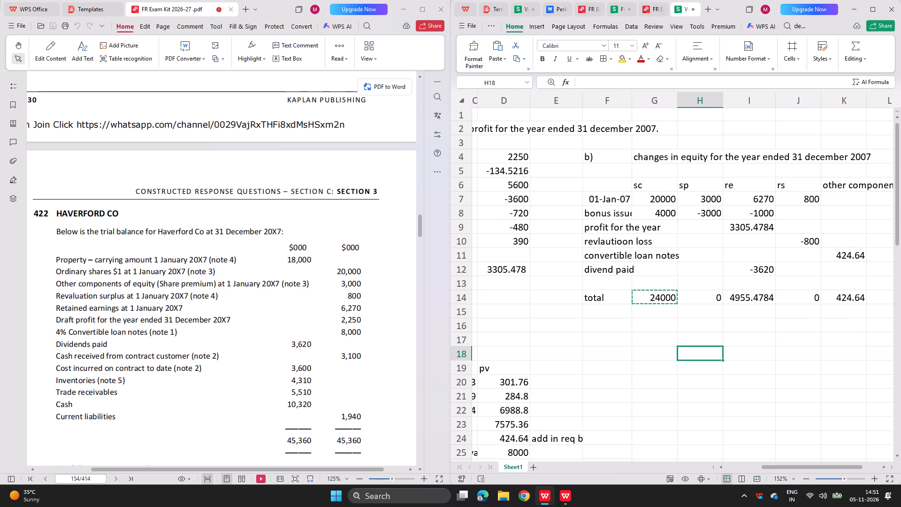
left_click(650, 1)
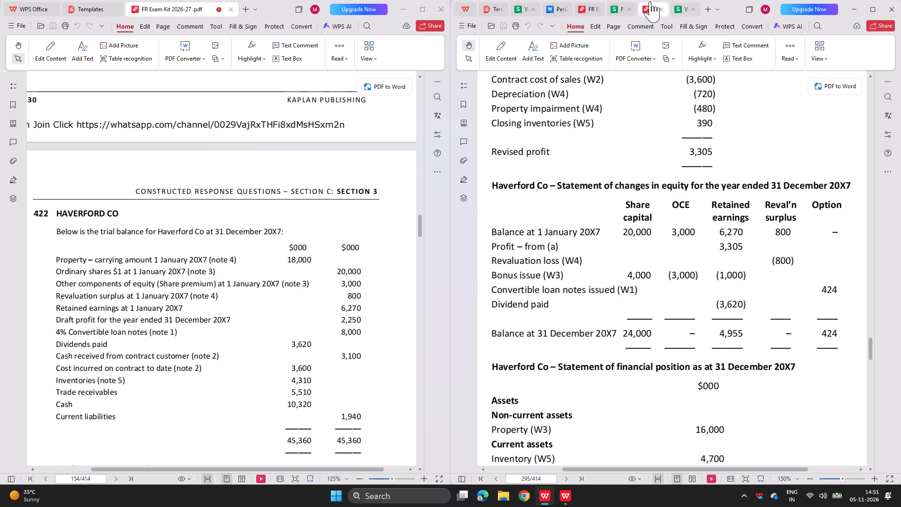
left_click(678, 3)
Move the nca and inventory workings from A52:D66 to the area starting at H18.
scroll(646, 181, "up", 1)
scroll(646, 181, "down", 2)
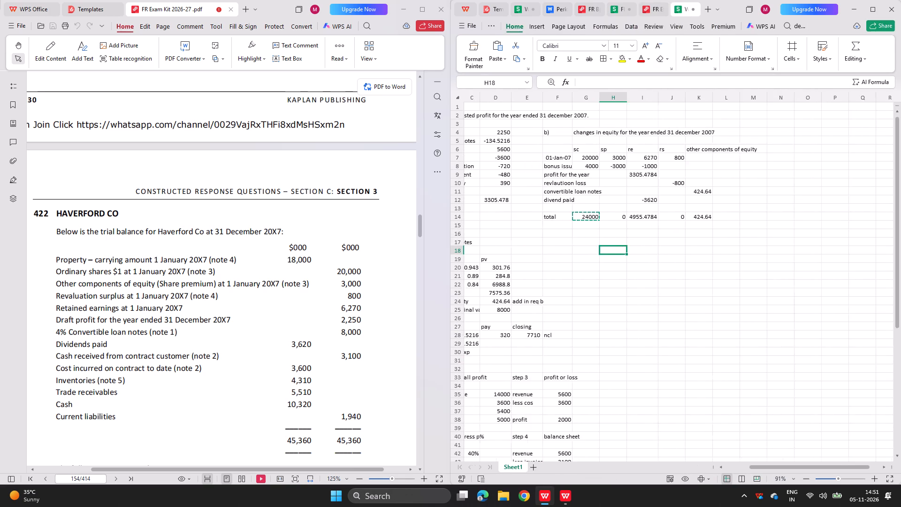
scroll(646, 181, "down", 5)
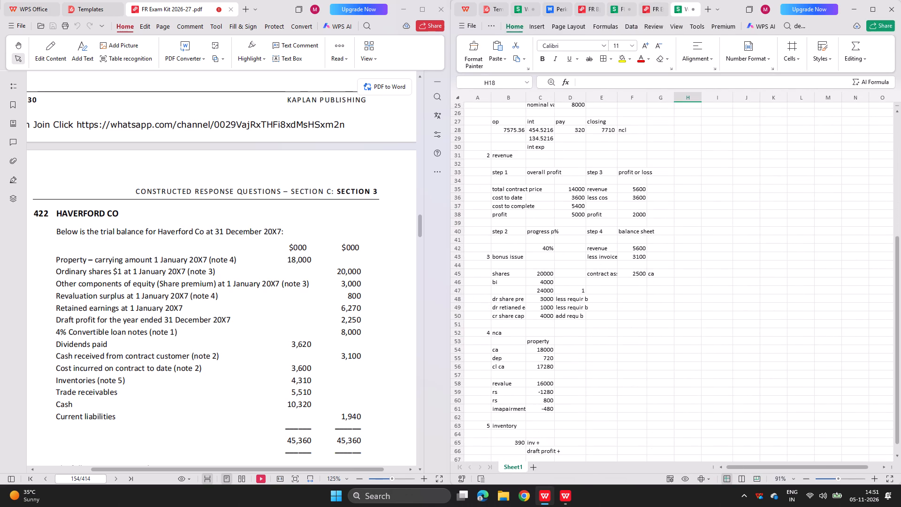
scroll(646, 181, "down", 3)
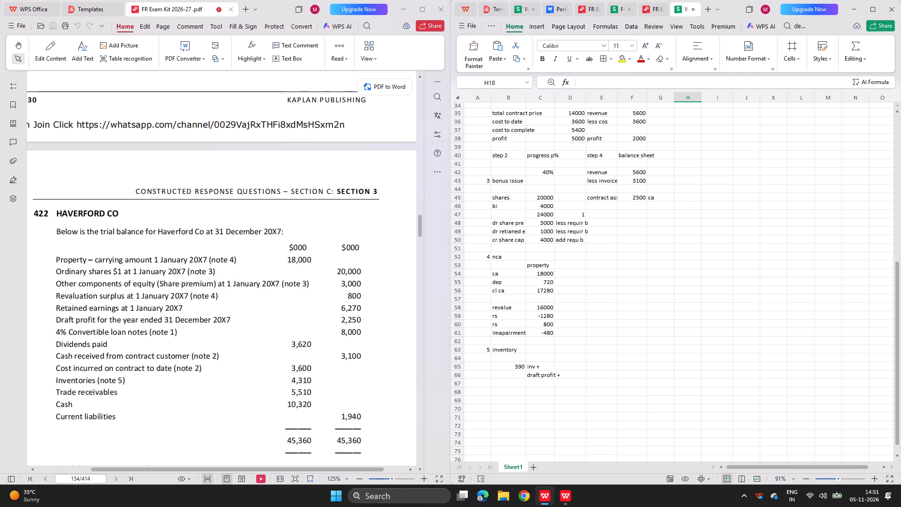
left_click_drag(482, 256, 561, 372)
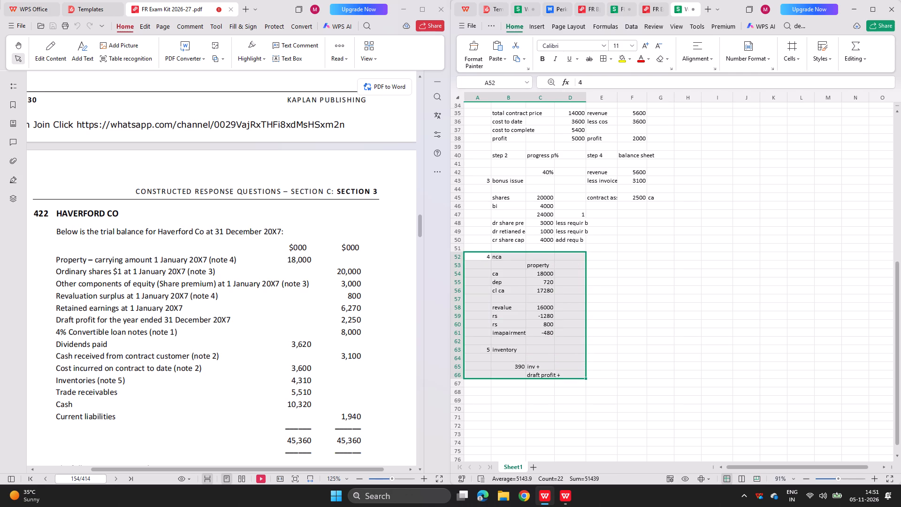
key("ctrl+x")
scroll(556, 358, "up", 5)
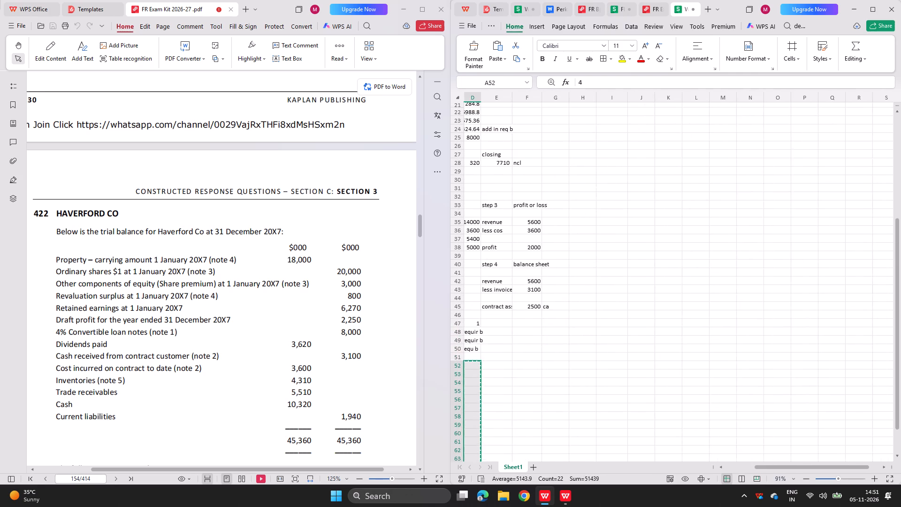
scroll(556, 358, "up", 3)
scroll(556, 358, "right", 2)
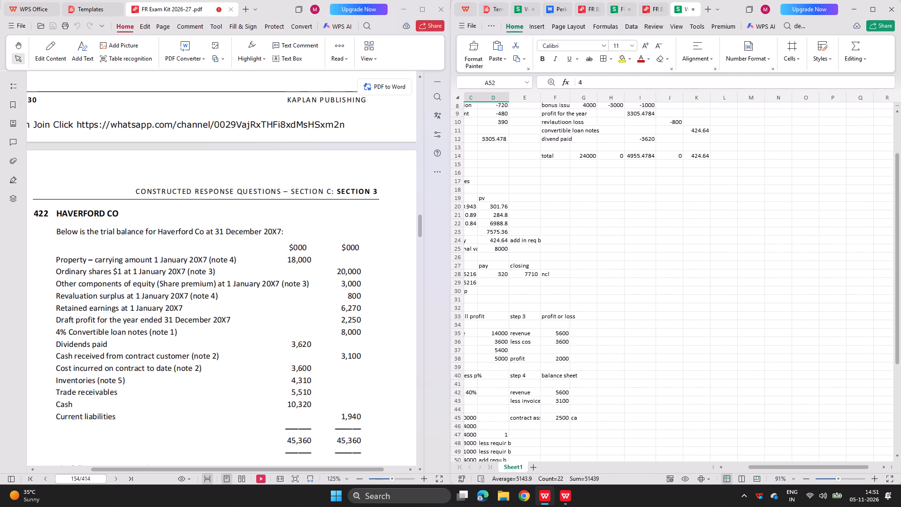
left_click(619, 191)
key("ctrl+v")
left_click(619, 191)
Move the bonus issue working from A43:D51 to the area starting at H34, below the inventory working.
scroll(619, 191, "up", 2)
scroll(619, 191, "right", 2)
scroll(537, 320, "down", 2)
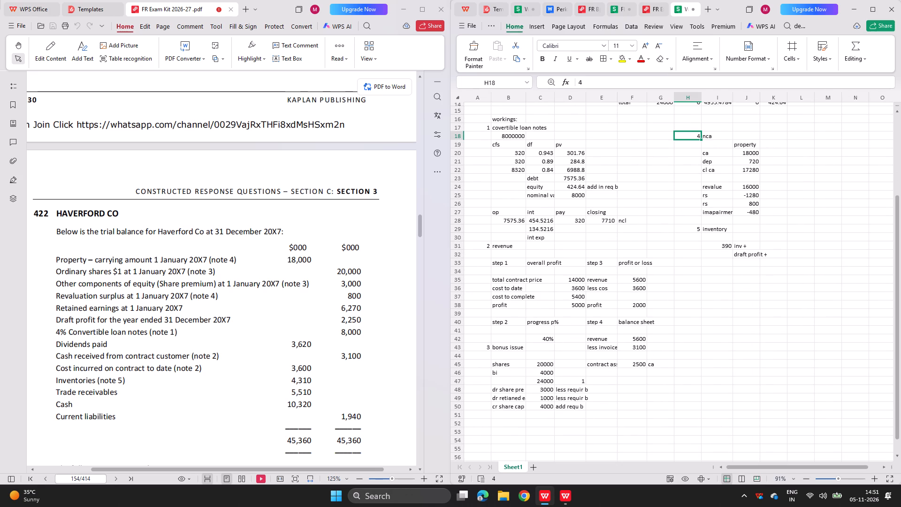
scroll(493, 368, "left", 1)
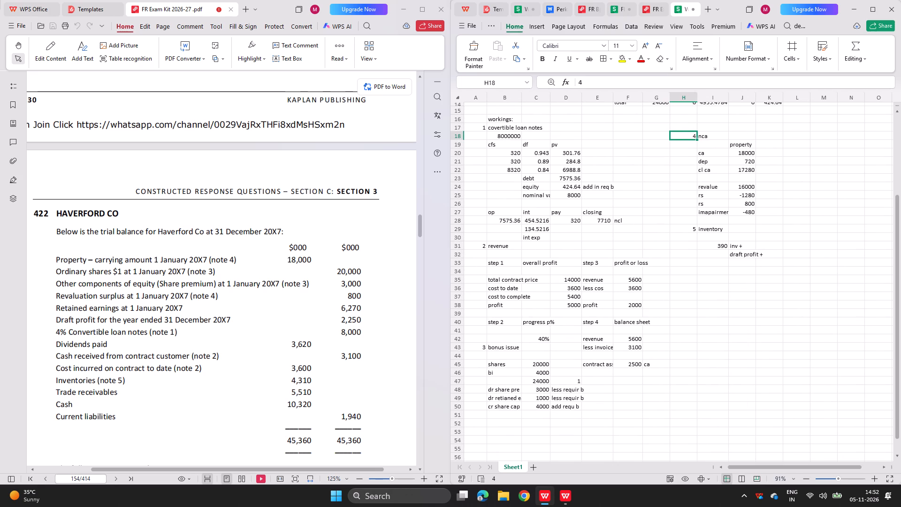
left_click_drag(483, 345, 584, 411)
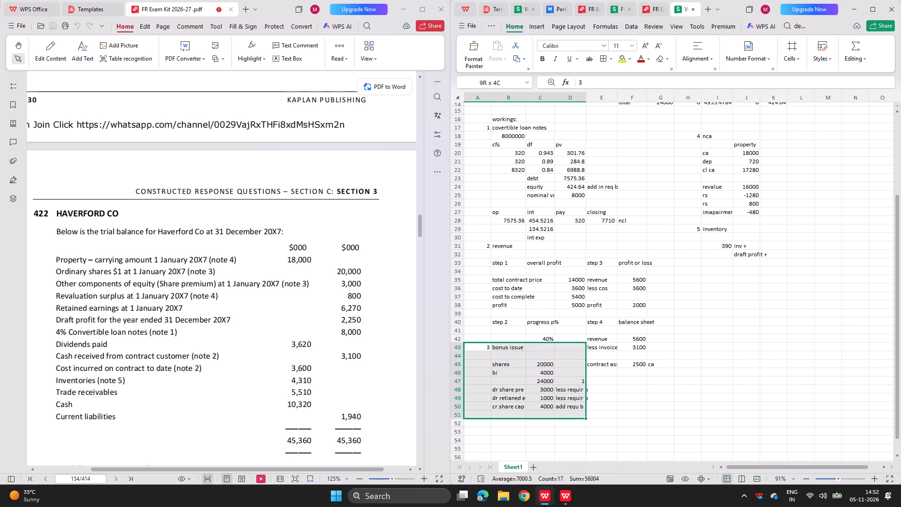
key("ctrl+x")
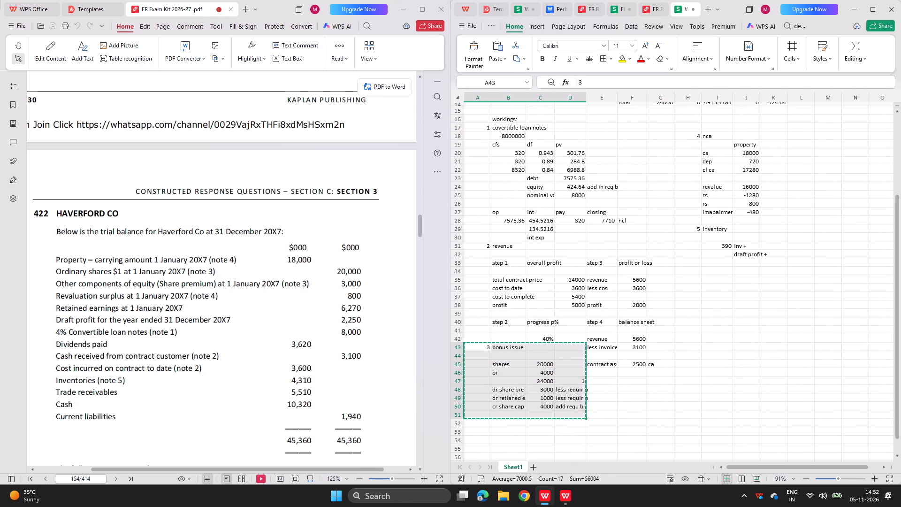
left_click(694, 271)
key("ctrl+v")
scroll(694, 271, "left", 2)
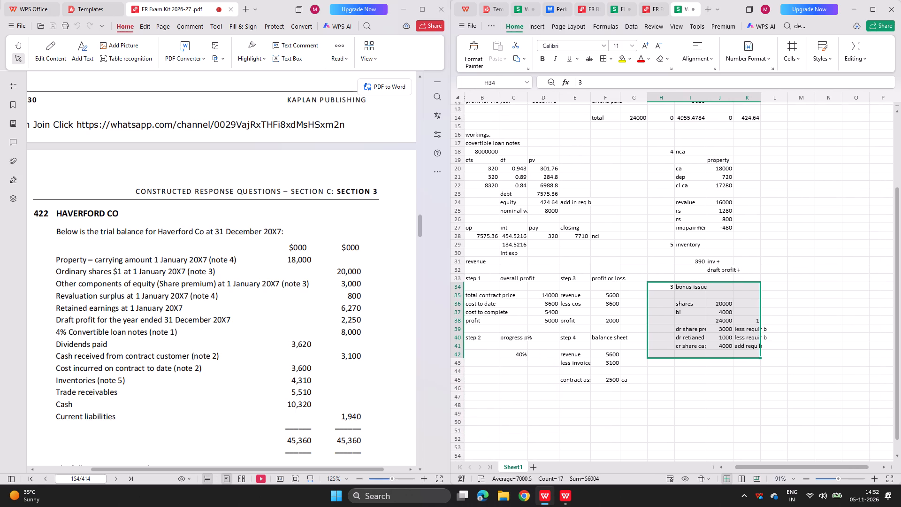
left_click(646, 415)
Label the start of the next requirement "c)" in N4, beside the statement of changes in equity.
scroll(646, 415, "up", 4)
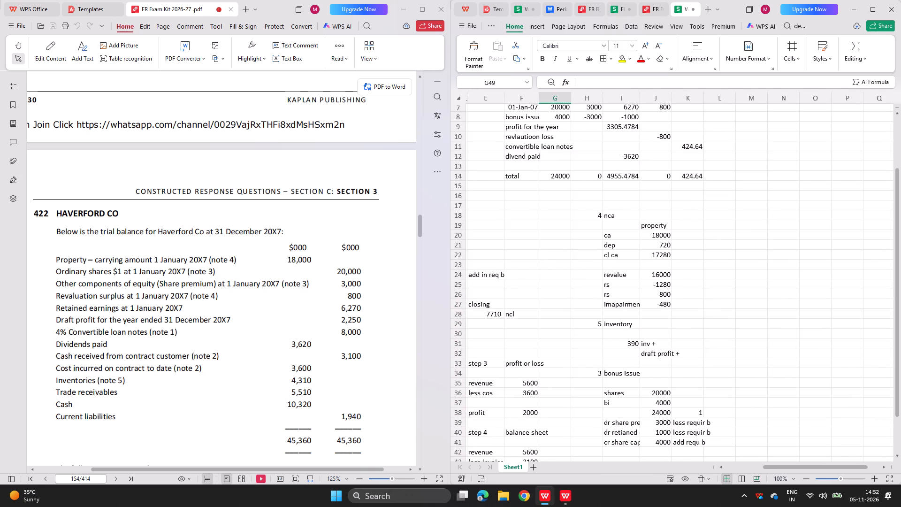
scroll(646, 415, "left", 4)
scroll(615, 411, "up", 1)
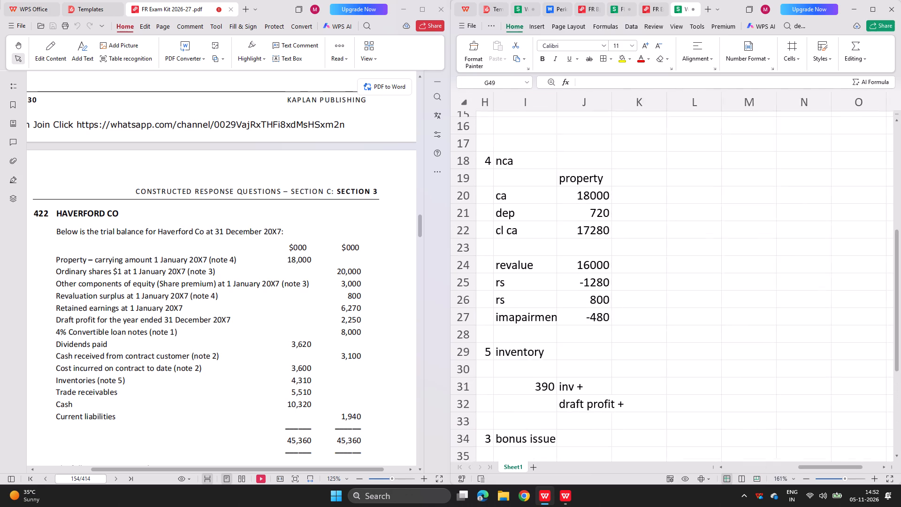
scroll(615, 411, "up", 2)
scroll(697, 161, "up", 3)
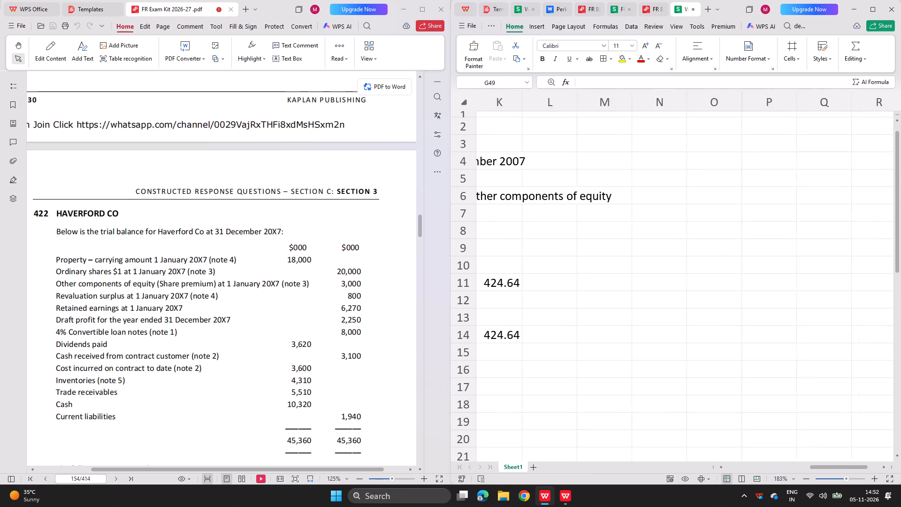
scroll(697, 161, "up", 1)
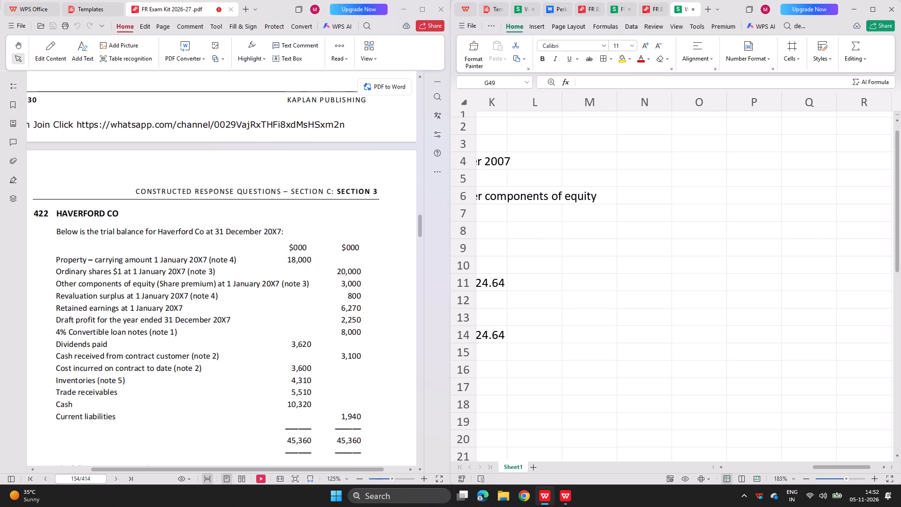
scroll(615, 202, "right", 4)
scroll(615, 202, "left", 1)
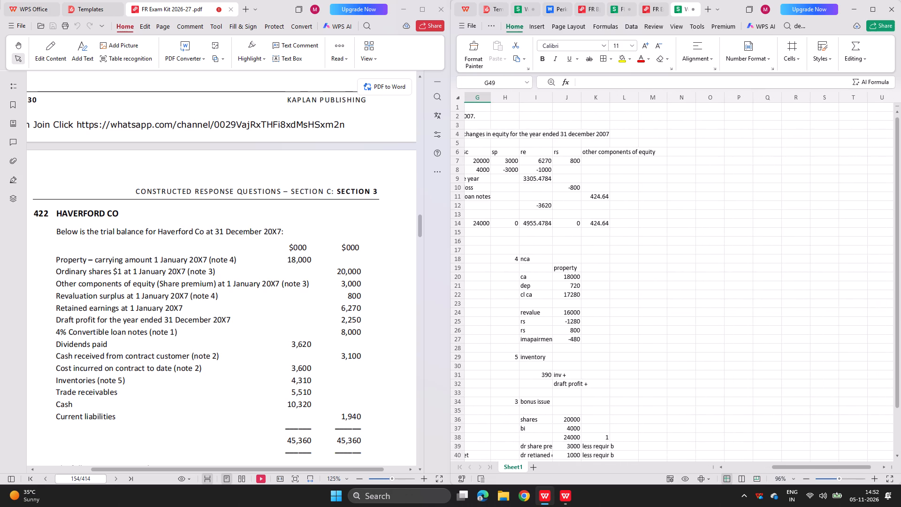
left_click(680, 136)
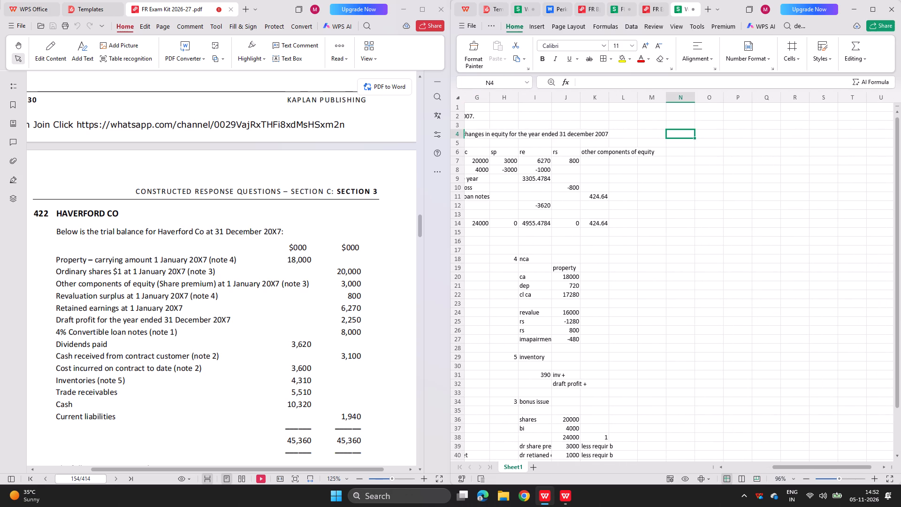
type("c)")
key("Right")
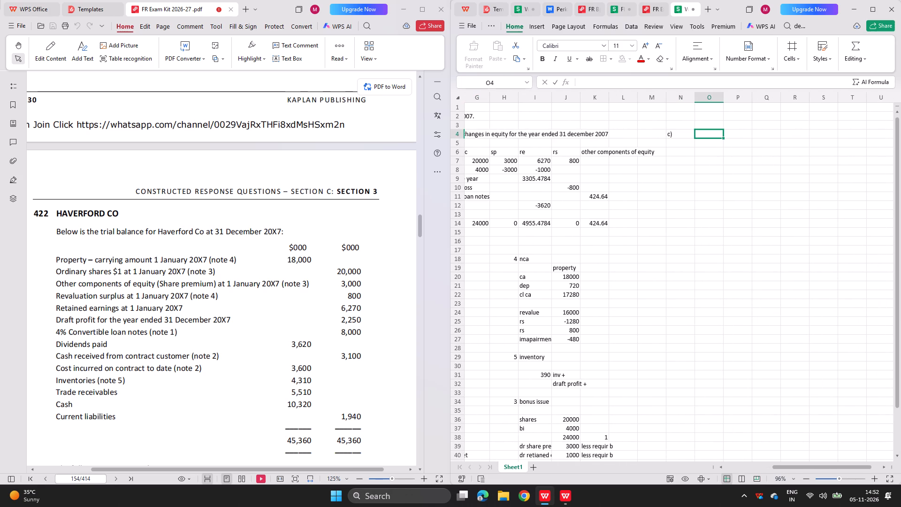
Enter the part c heading in O4, reading prepare the statement of financial position for 31 december 2007.
scroll(327, 272, "down", 3)
scroll(327, 272, "up", 1)
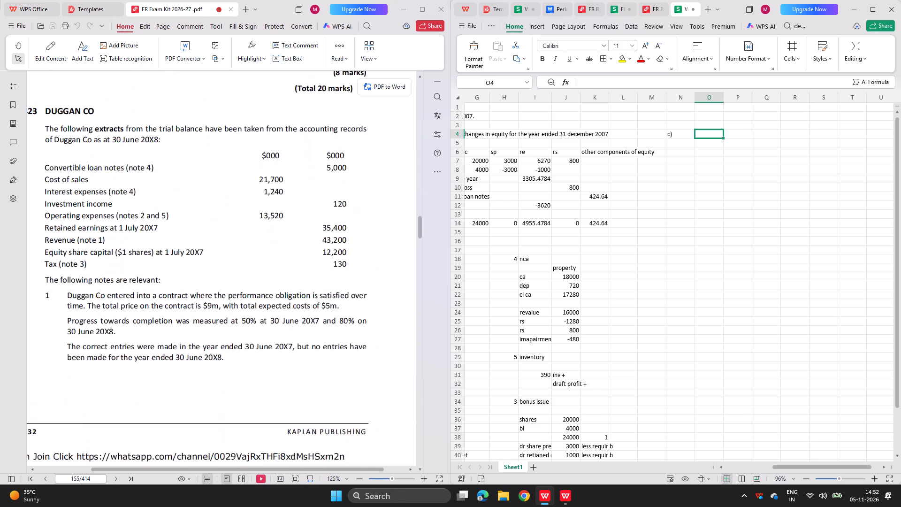
scroll(327, 272, "up", 1)
type("prepare the stat,ent")
key("space")
key("BackSpace")
key("BackSpace")
key("BackSpace")
key("BackSpace")
key("e")
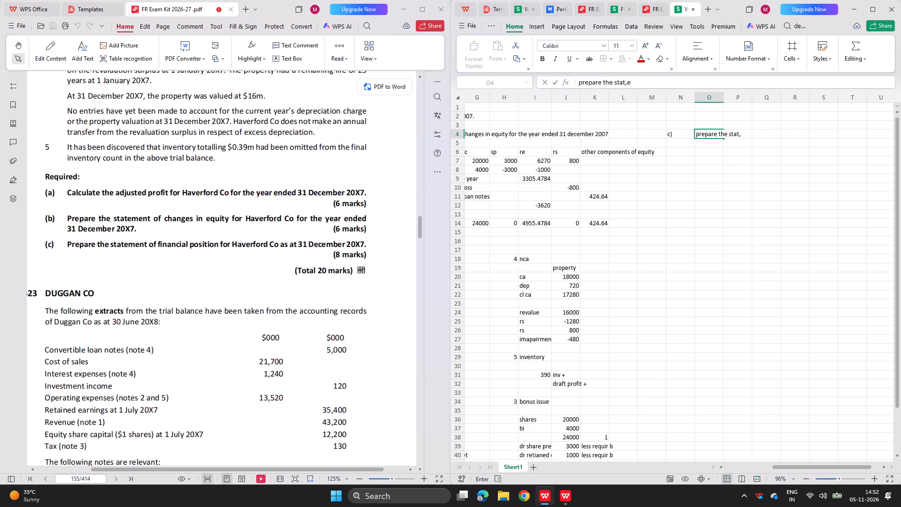
key("BackSpace")
key("BackSpace")
type("ement of")
key("space")
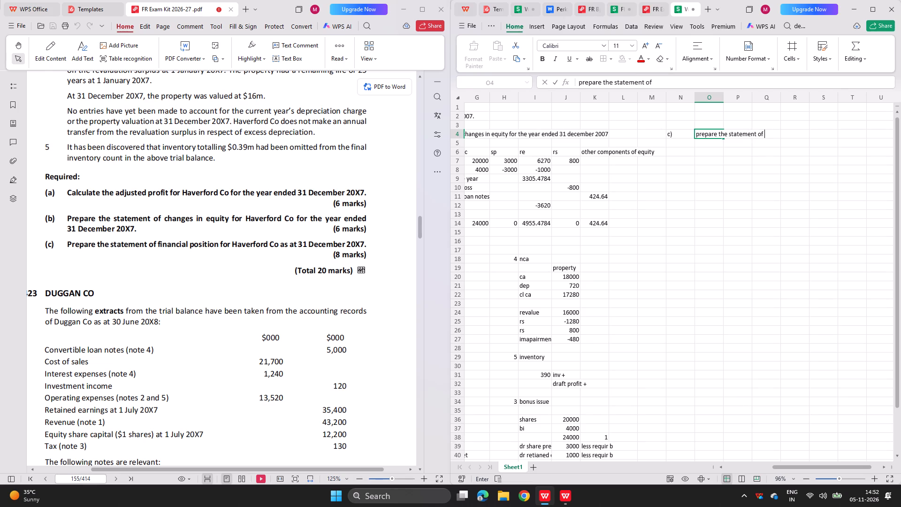
type("fianncail psoition")
key("space")
key("BackSpace")
key("BackSpace")
key("BackSpace")
key("BackSpace")
key("BackSpace")
key("BackSpace")
key("BackSpace")
key("BackSpace")
key("BackSpace")
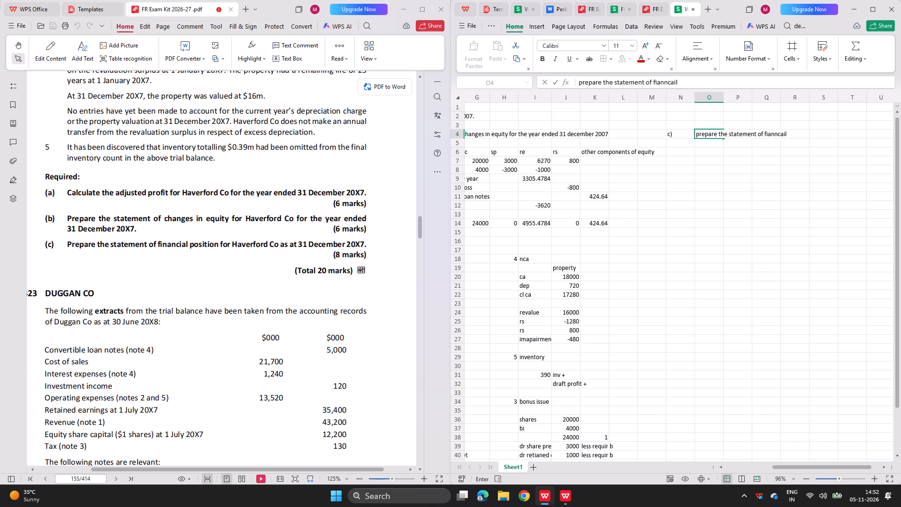
type("ps")
key("BackSpace")
type("osition")
key("space")
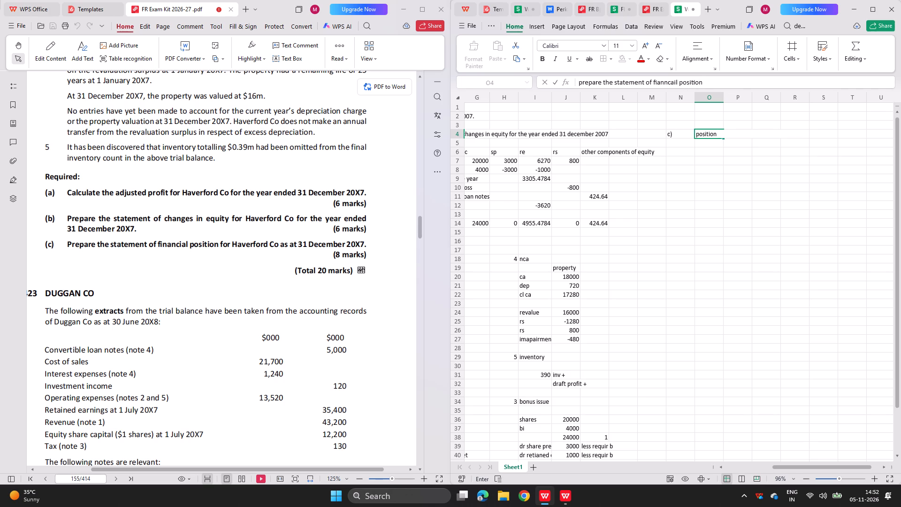
key("a")
key("BackSpace")
type("for 31 december 2007")
key("period")
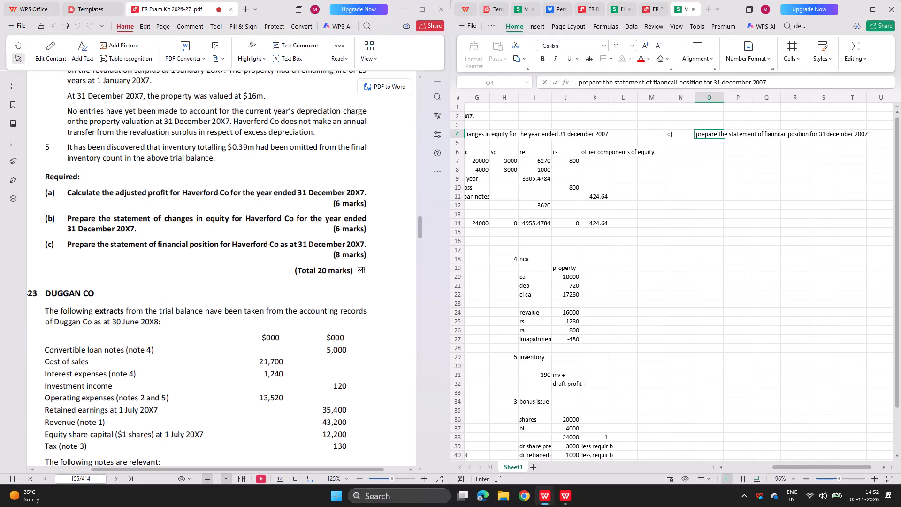
key("Return")
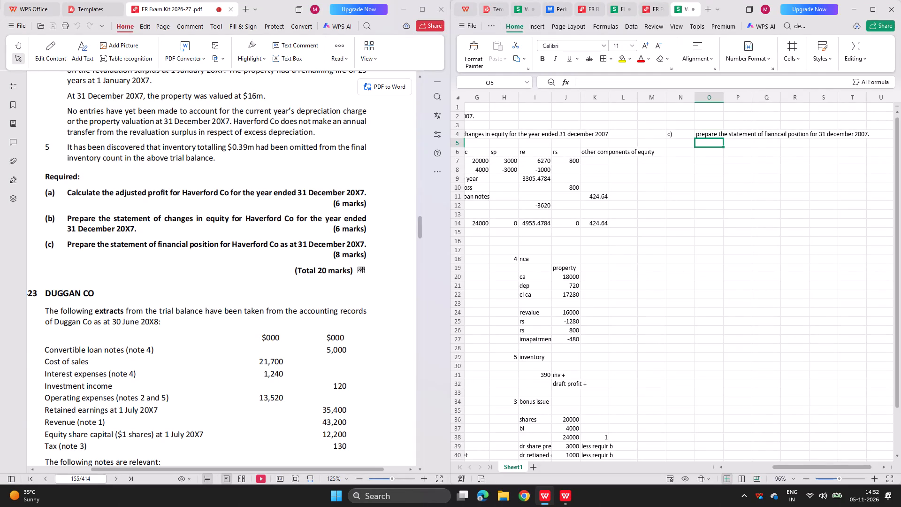
Start the statement of financial position with the heading nca in O6 and the line property in O7.
left_click(709, 156)
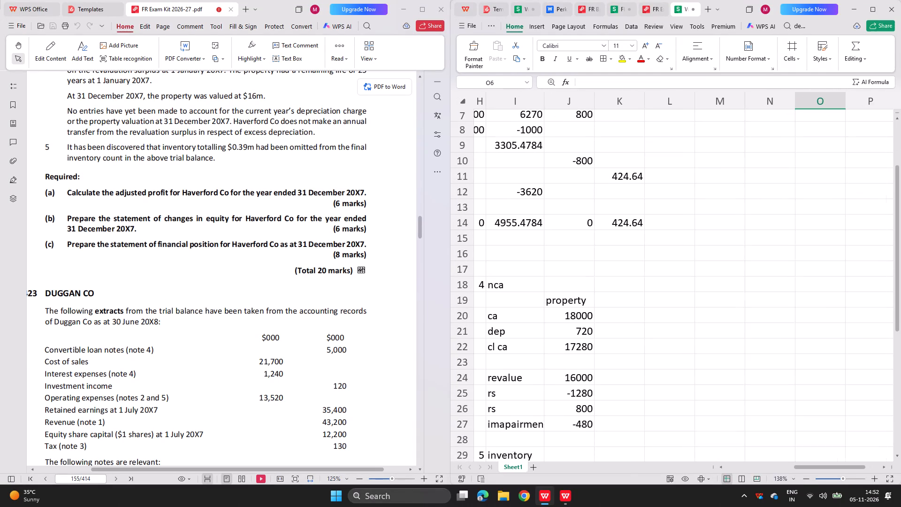
scroll(565, 227, "left", 6)
type("nca")
key("Return")
type("prope")
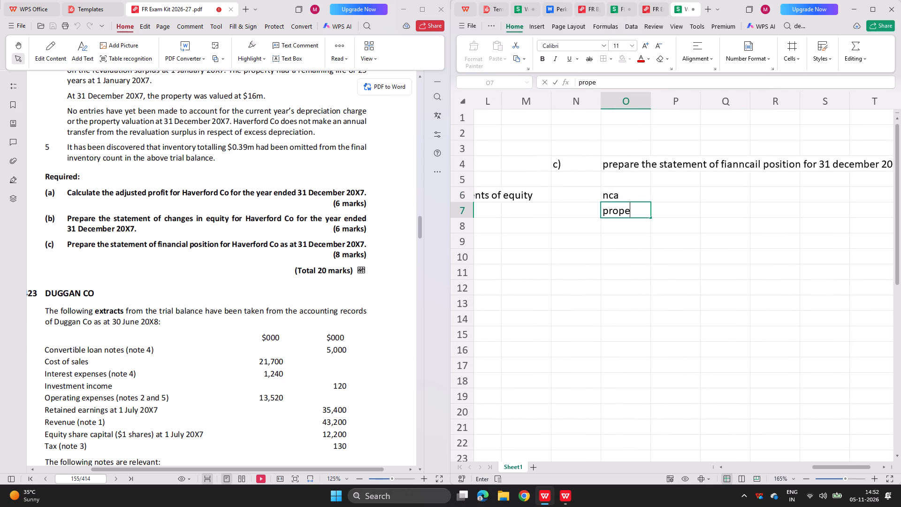
type("rty")
key("Return")
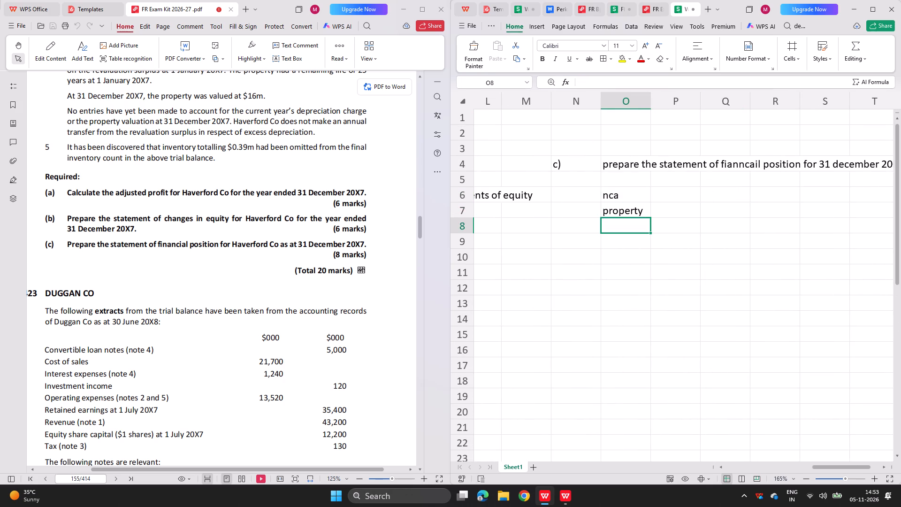
Examine the layout of Haverford Co's statement of financial position in the model answer PDF, then return to the workbook.
left_click(651, 6)
scroll(611, 231, "up", 2)
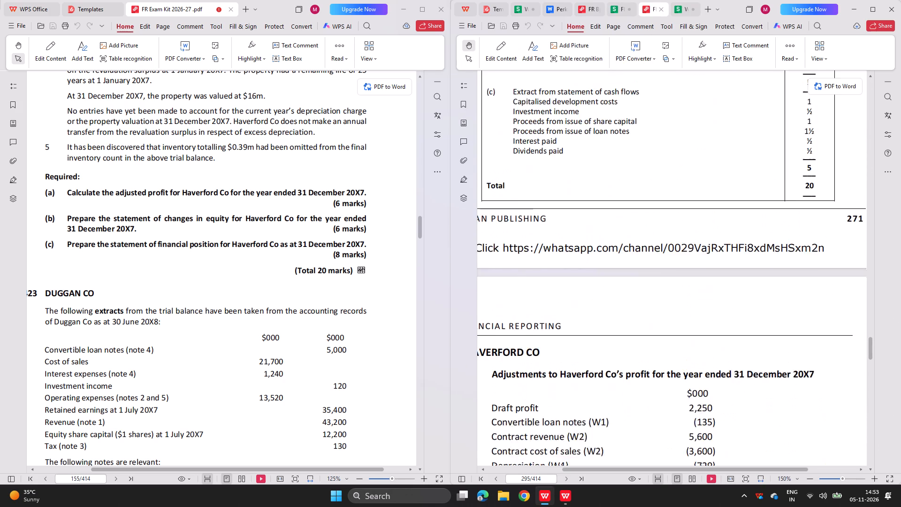
scroll(611, 231, "up", 3)
scroll(611, 231, "down", 2)
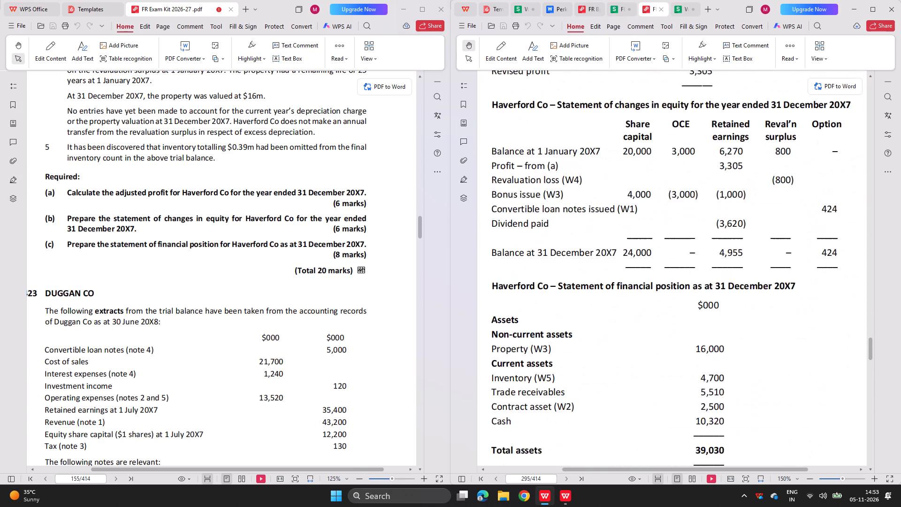
scroll(611, 231, "down", 1)
scroll(611, 231, "up", 2)
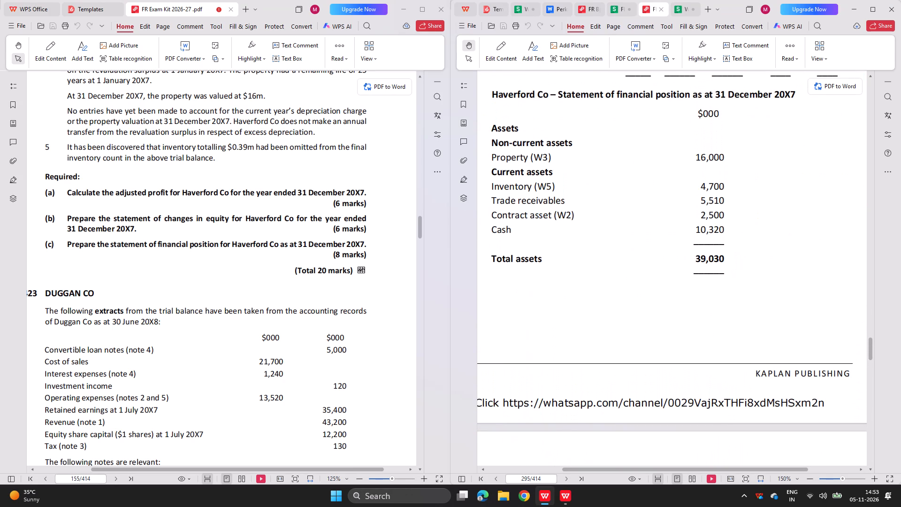
scroll(611, 231, "up", 1)
left_click(674, 10)
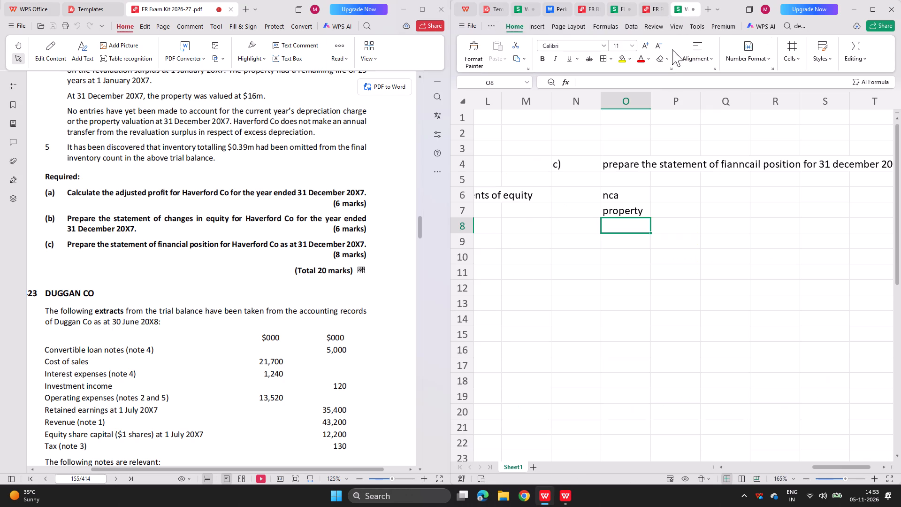
Link the property figure in P7 to the revalue amount in J24 of the nca working.
left_click(670, 200)
left_click(669, 210)
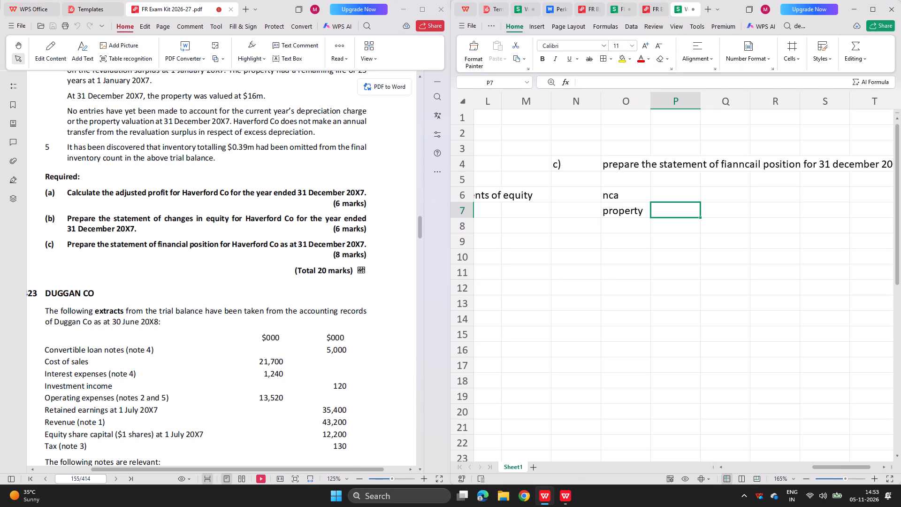
key("equal")
scroll(573, 321, "down", 4)
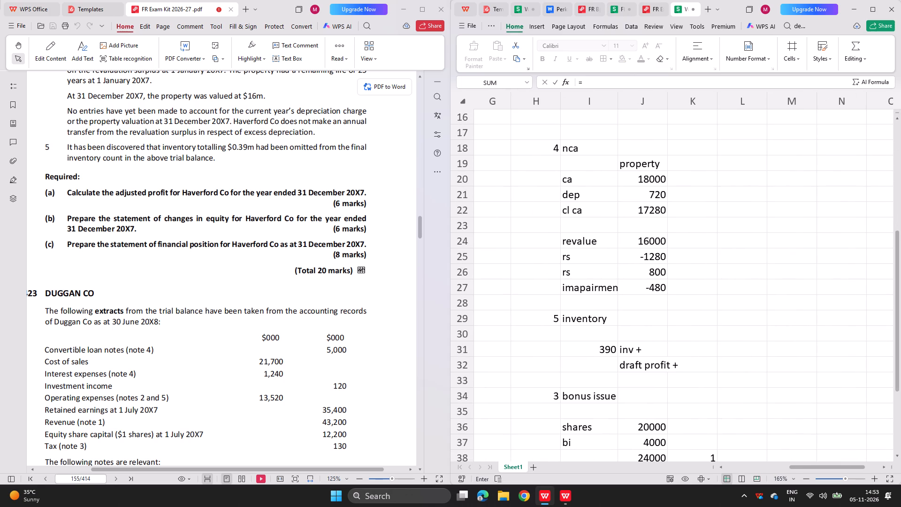
left_click(644, 243)
key("Return")
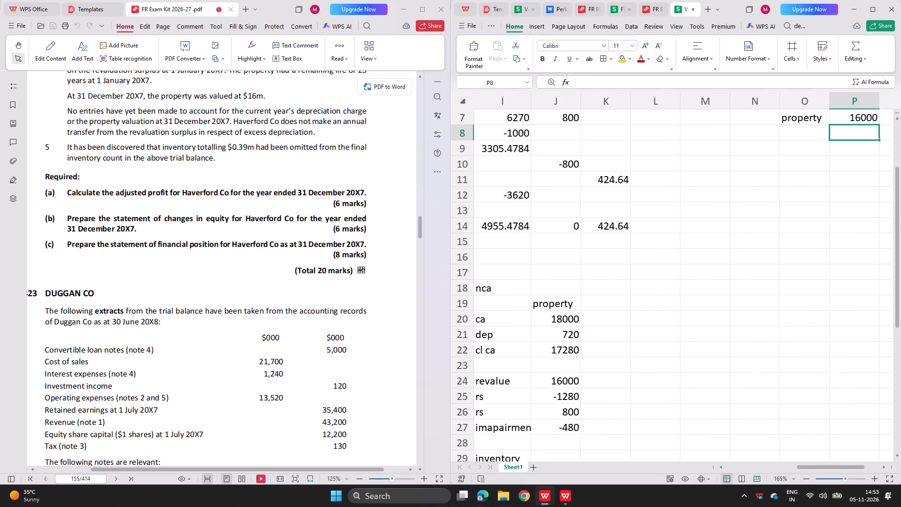
Add the heading ca in O9 and the line inventories in O10 below the property line.
left_click(805, 152)
type("cu")
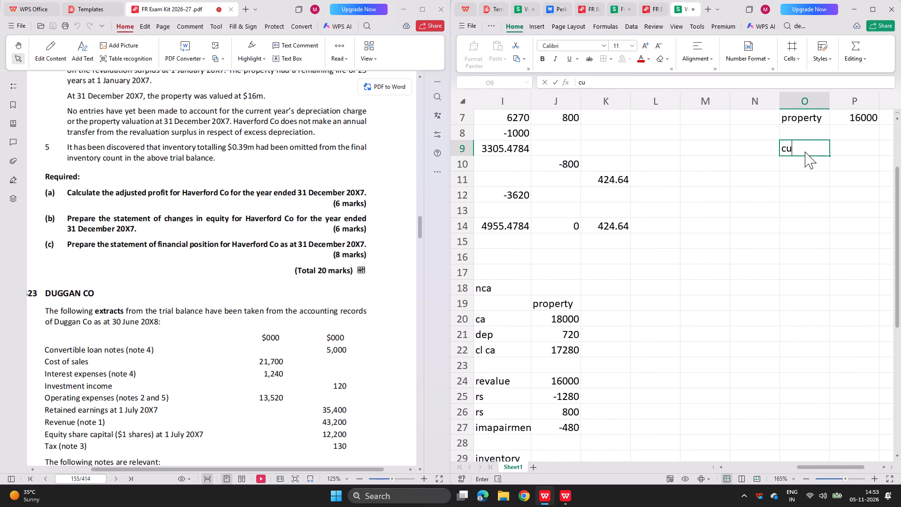
key("BackSpace")
key("a")
key("Return")
type("incv")
key("BackSpace")
key("BackSpace")
type("ventories")
key("Return")
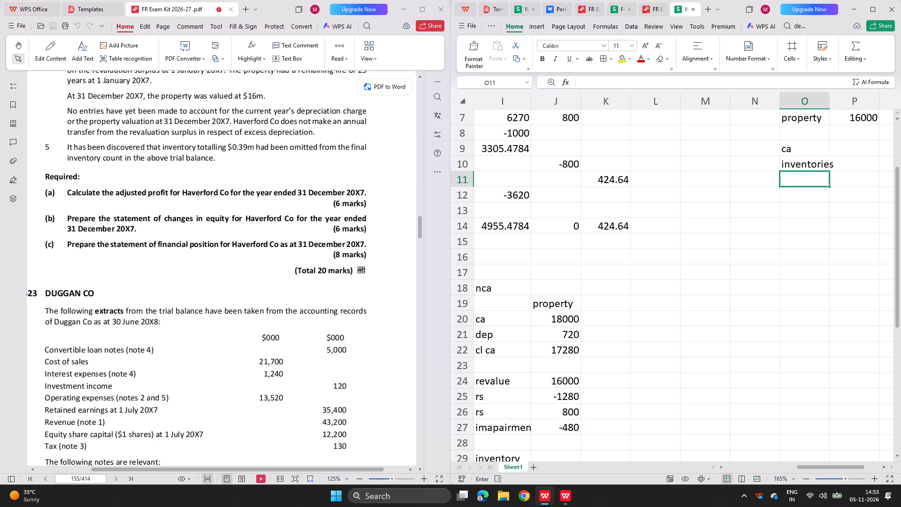
Label the line in O11, below inventories, as trade receivables.
key("r")
key("BackSpace")
type("trase")
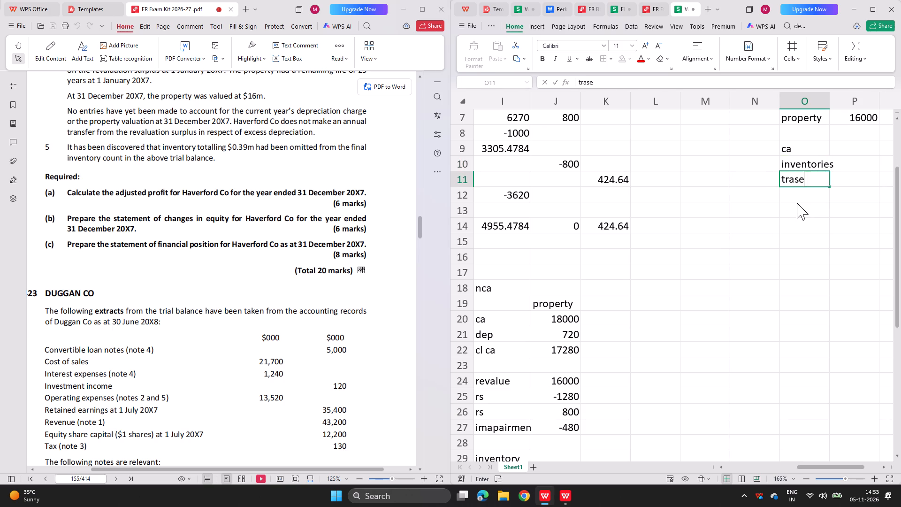
key("space")
key("BackSpace")
key("BackSpace")
key("BackSpace")
type("de rece")
scroll(405, 306, "up", 5)
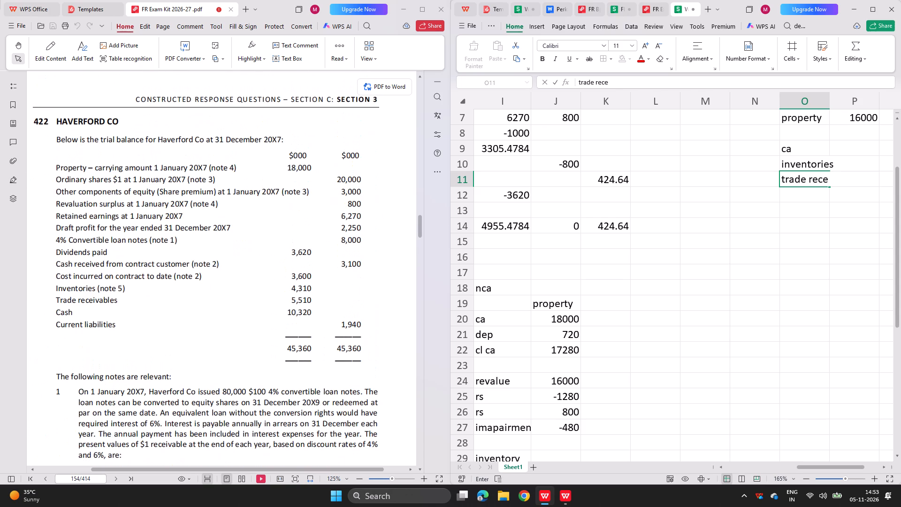
type("ivables")
key("Return")
Move the linked property figure from P7 to Q7.
key("Right")
key("Right")
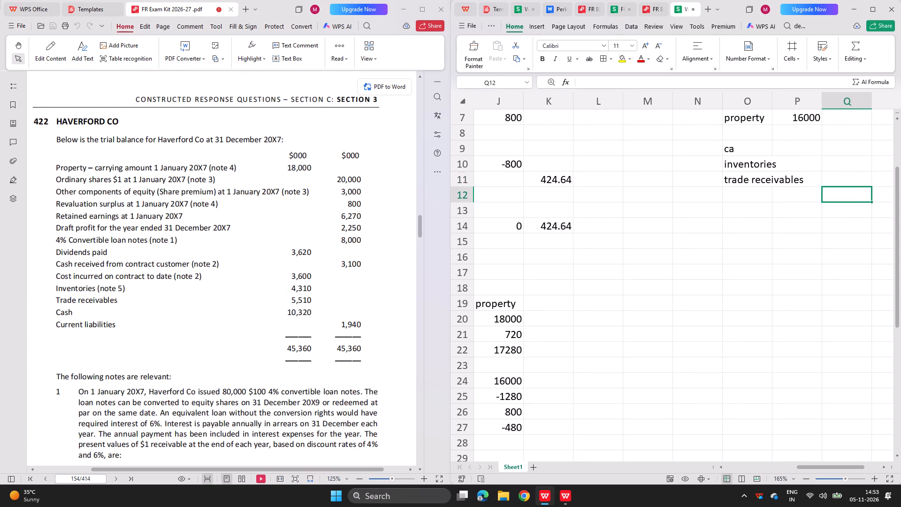
key("Up")
key("Up")
key("Down")
key("Up")
key("Left")
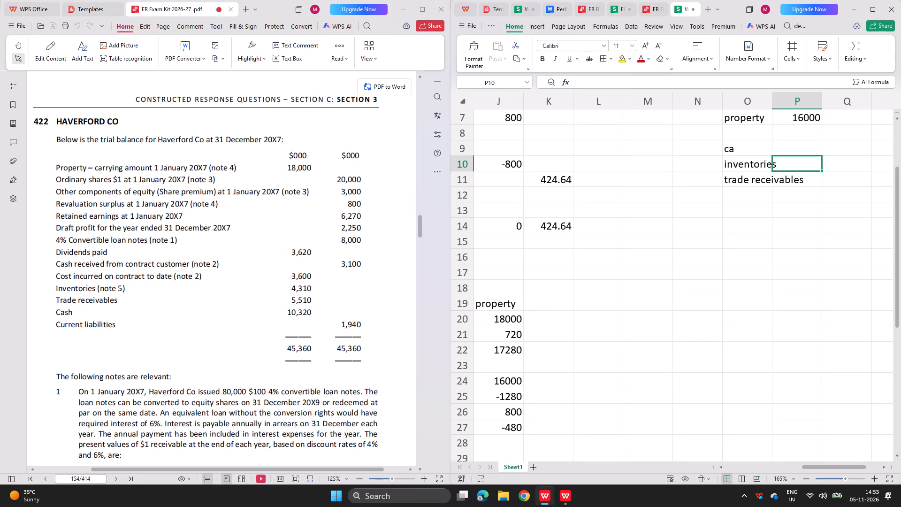
key("Up")
key("Up")
key("Up")
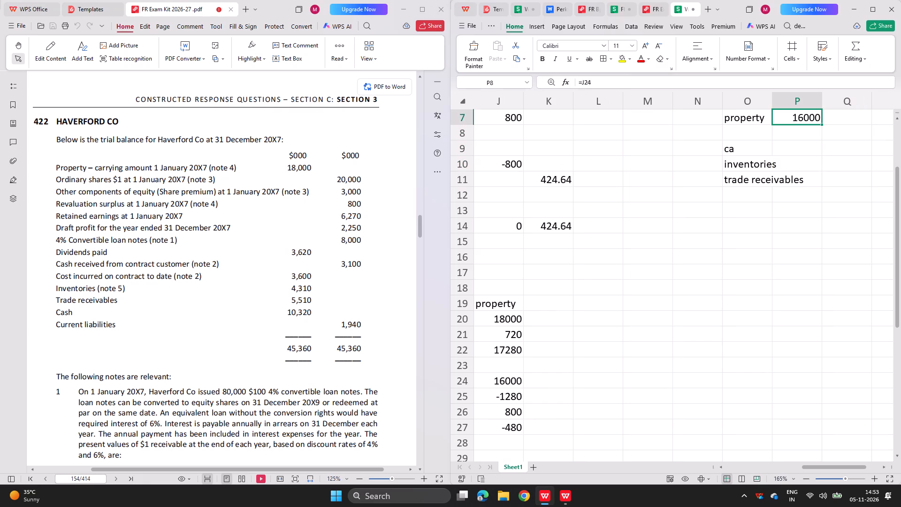
key("ctrl+x")
key("Right")
key("ctrl+v")
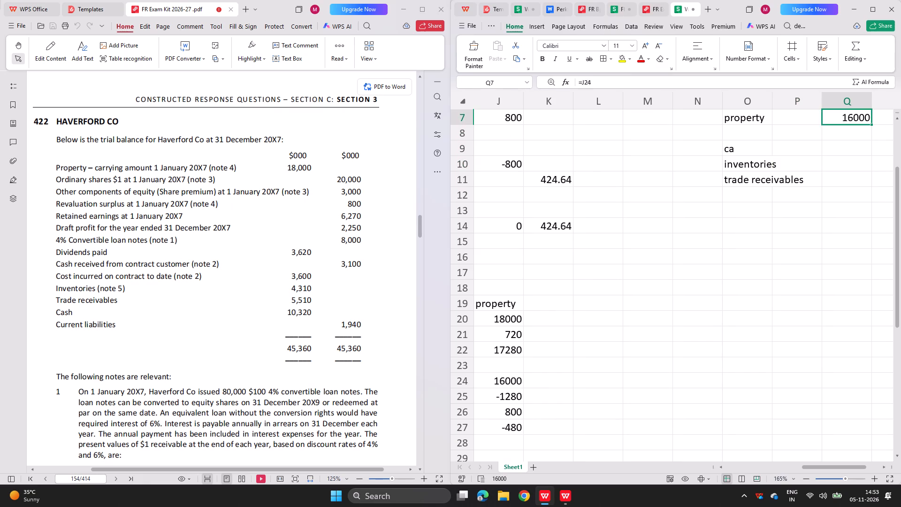
Calculate inventories in Q10 as 4310 from the trial balance plus the omitted inventory in I31.
key("Down")
key("Down")
key("Down")
key("equal")
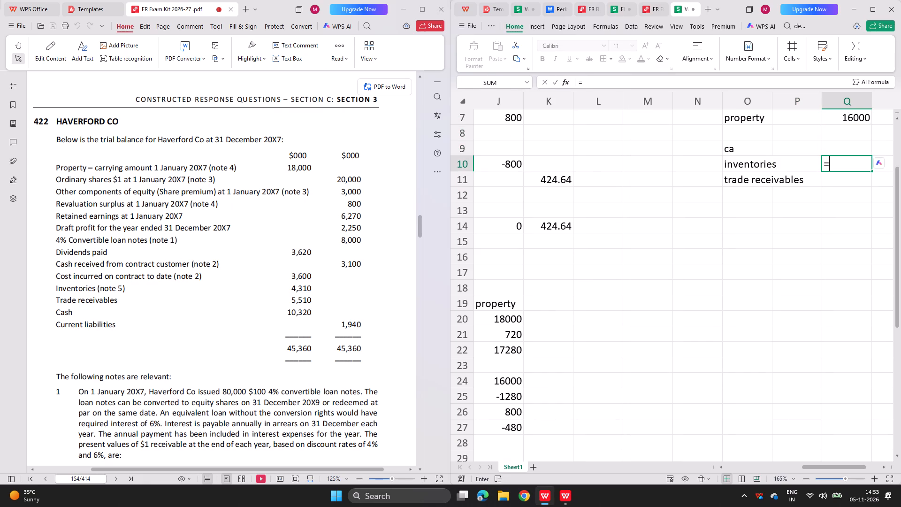
type("4310+")
scroll(554, 364, "down", 2)
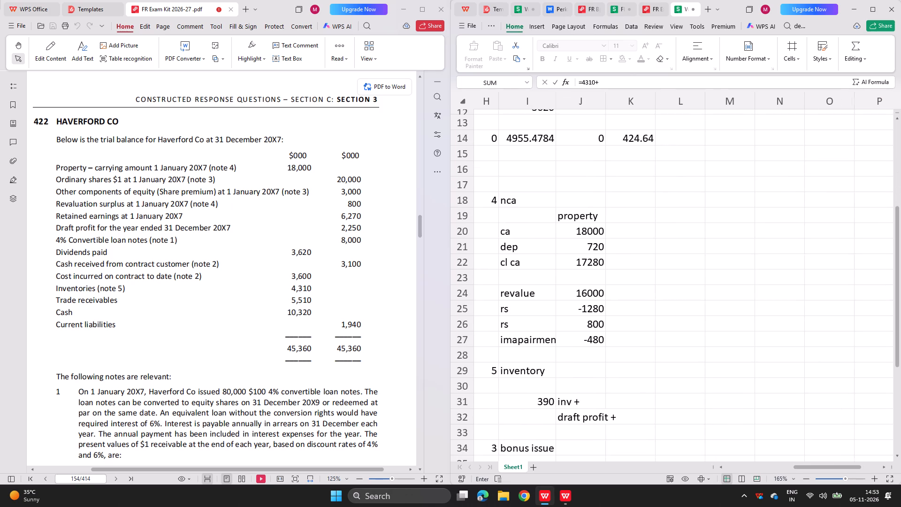
scroll(554, 364, "down", 1)
left_click(544, 410)
left_click(537, 402)
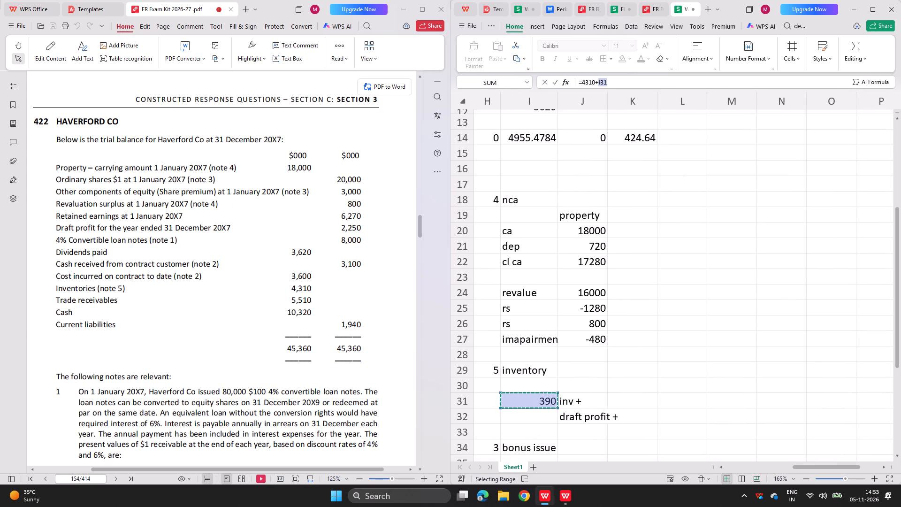
key("Return")
Enter 5510 for trade receivables in Q11.
key("equal")
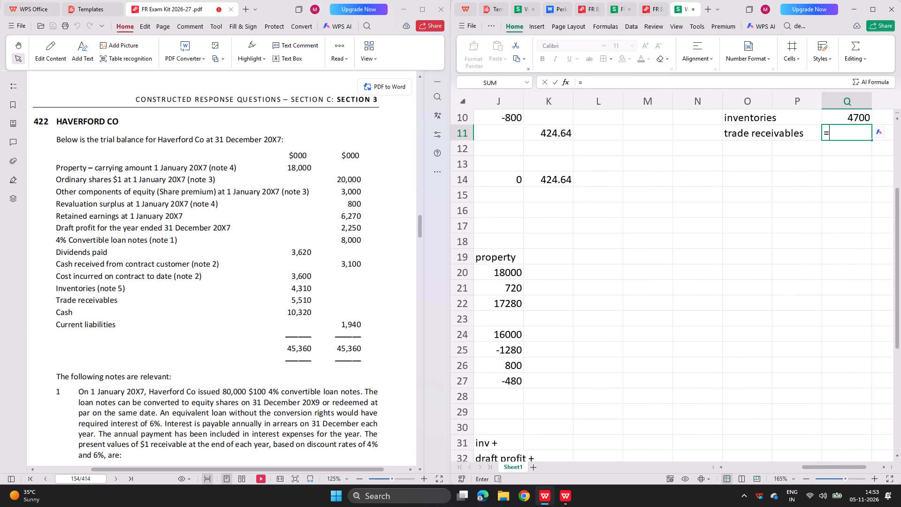
type("5510")
key("Return")
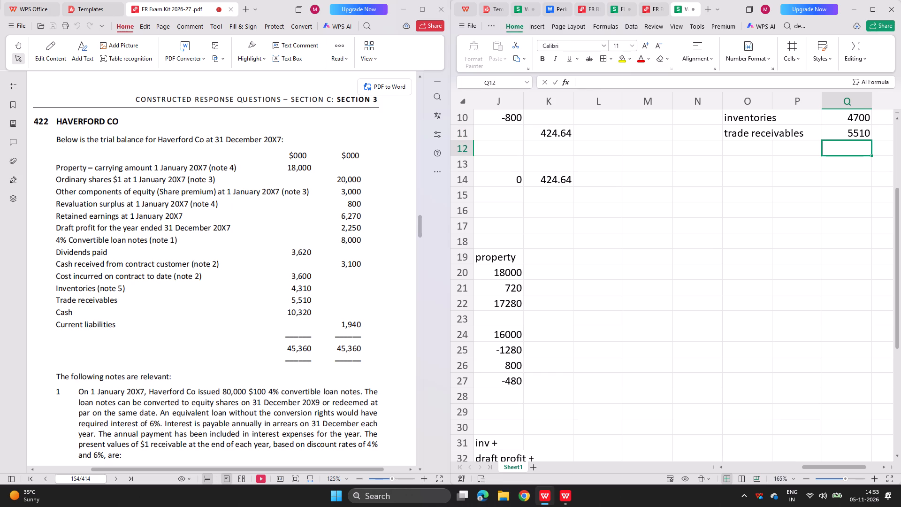
Label the line in O12, below trade receivables, as contract assets.
key("Left")
key("Left")
type("conte")
key("BackSpace")
type("rac")
key("space")
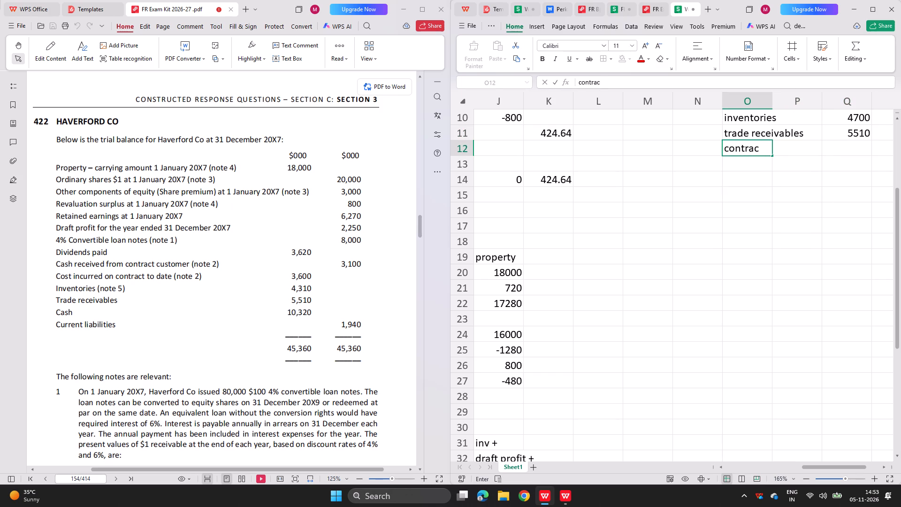
key("BackSpace")
type("t assers")
key("BackSpace")
key("BackSpace")
type("ts")
Link the contract assets figure in Q12 to the contract asset balance in F45 of the step 4 working.
key("Right")
key("0")
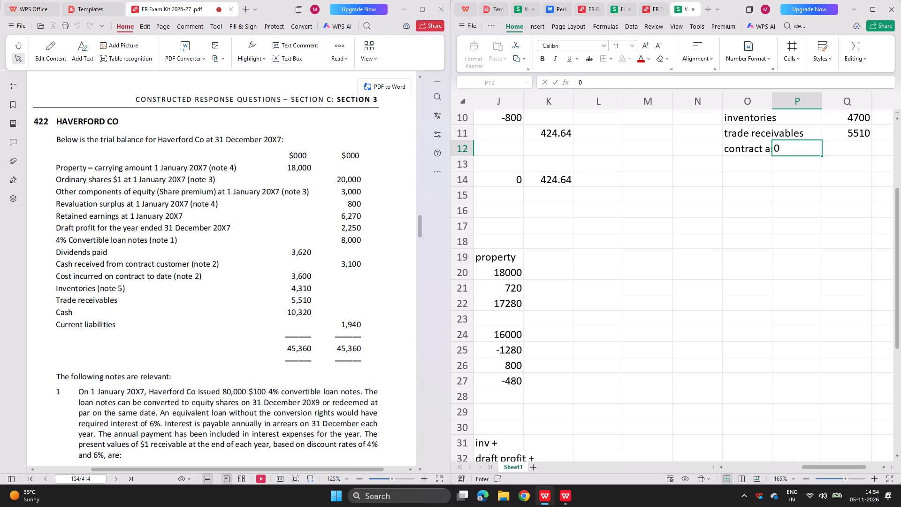
key("BackSpace")
key("Right")
key("equal")
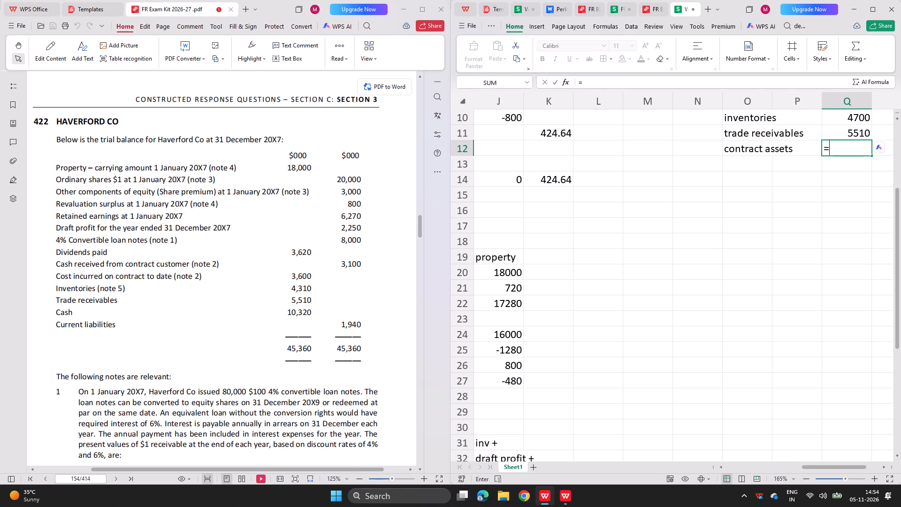
scroll(473, 411, "right", 2)
scroll(659, 303, "right", 2)
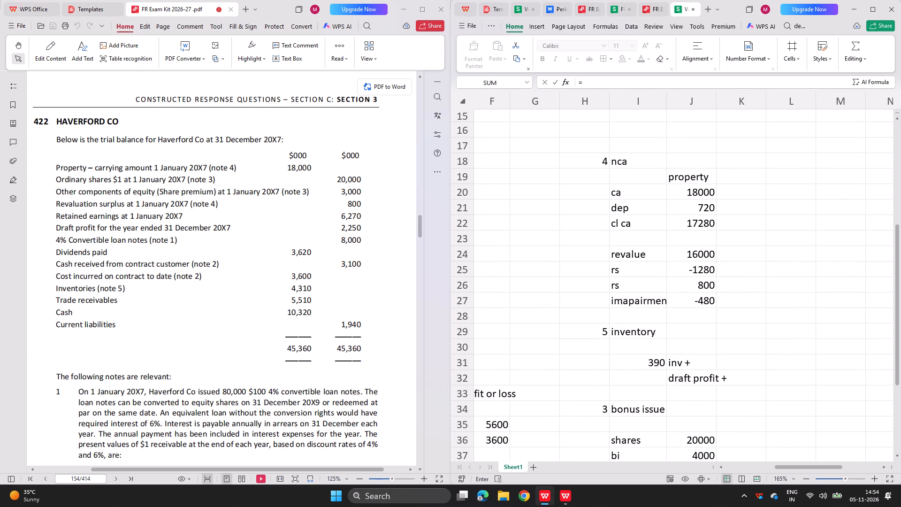
scroll(617, 307, "down", 5)
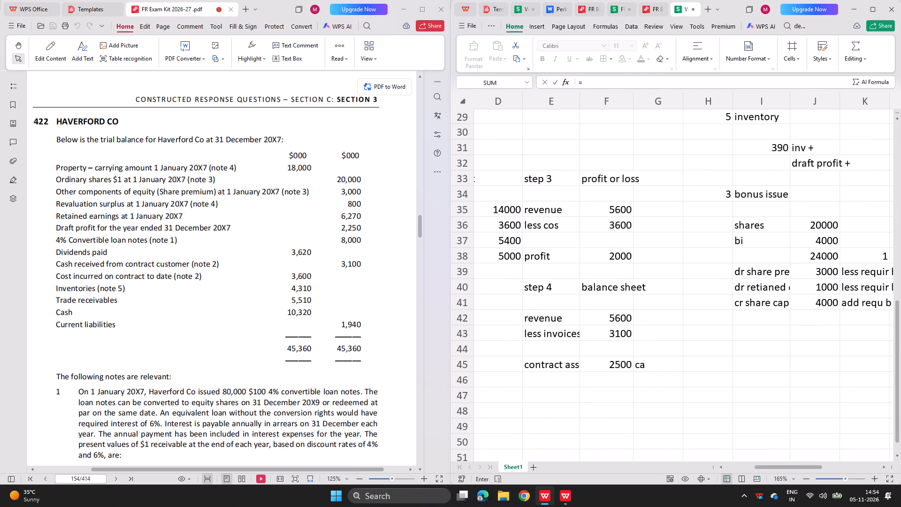
left_click(615, 365)
key("Return")
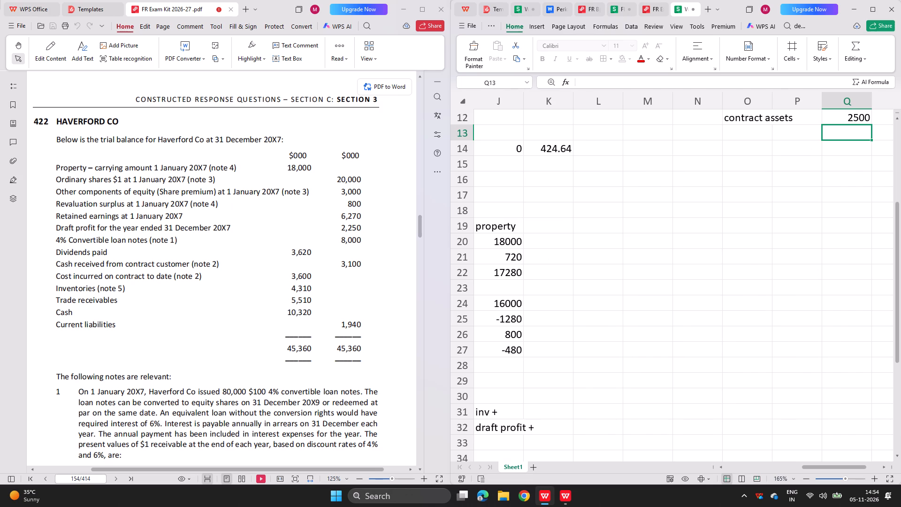
Add a total line in row 14, labelled total in O14, with Q14 summing Q6:Q13.
left_click(742, 146)
type("total")
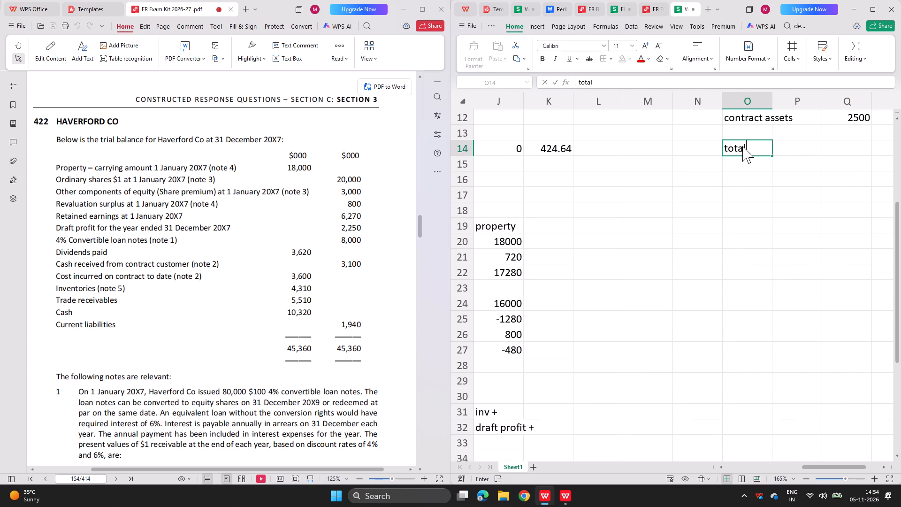
key("Right")
type("=s")
key("BackSpace")
key("BackSpace")
key("Right")
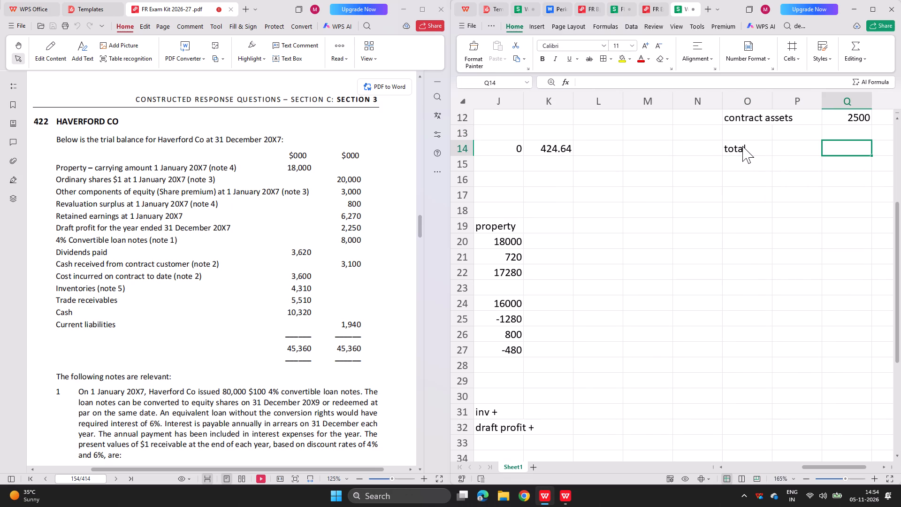
type("-s")
key("BackSpace")
key("BackSpace")
type("=sum(")
scroll(752, 157, "up", 5)
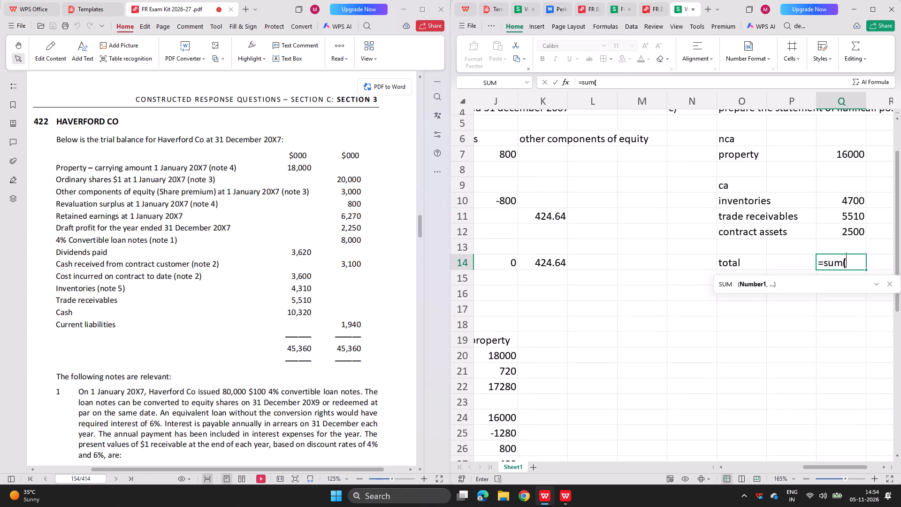
left_click_drag(817, 251, 823, 168)
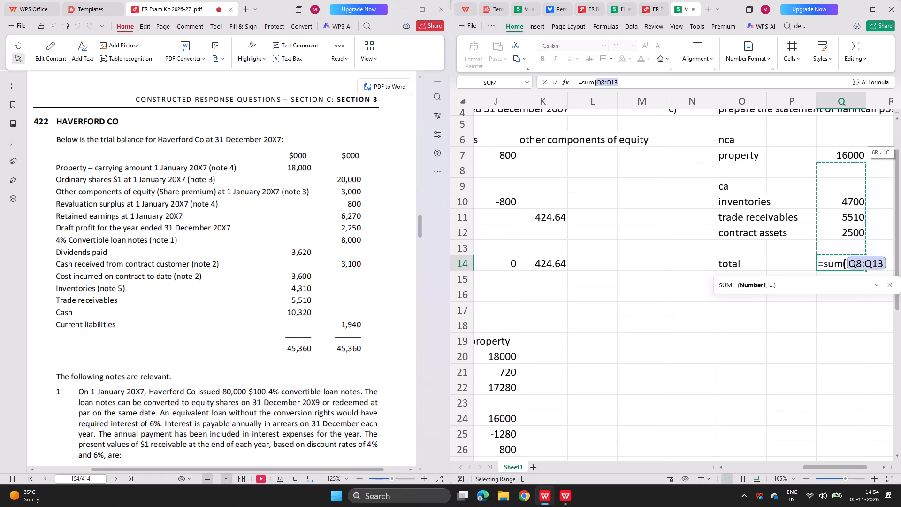
left_click_drag(823, 168, 825, 146)
key("Return")
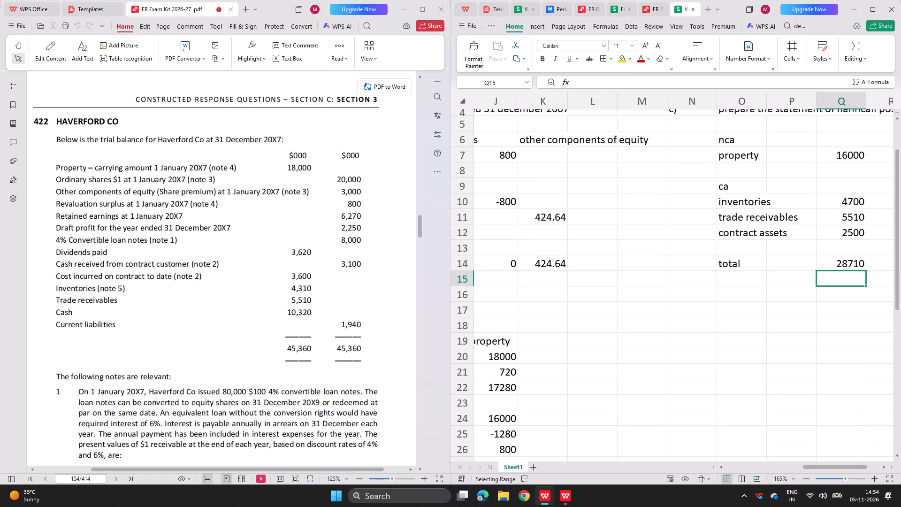
Check the assets against the published part (c) answer and add a cash line of 10320 in row 13.
left_click(648, 7)
scroll(638, 206, "up", 1)
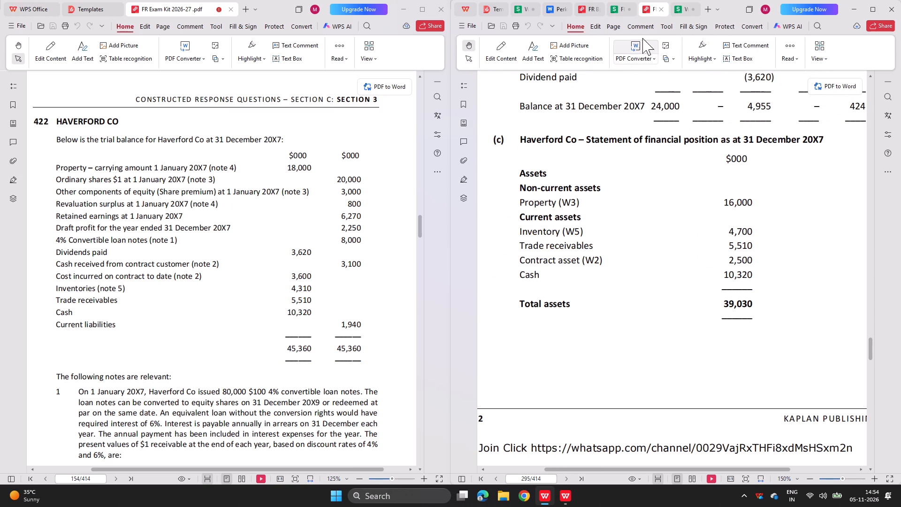
left_click(673, 5)
left_click(739, 246)
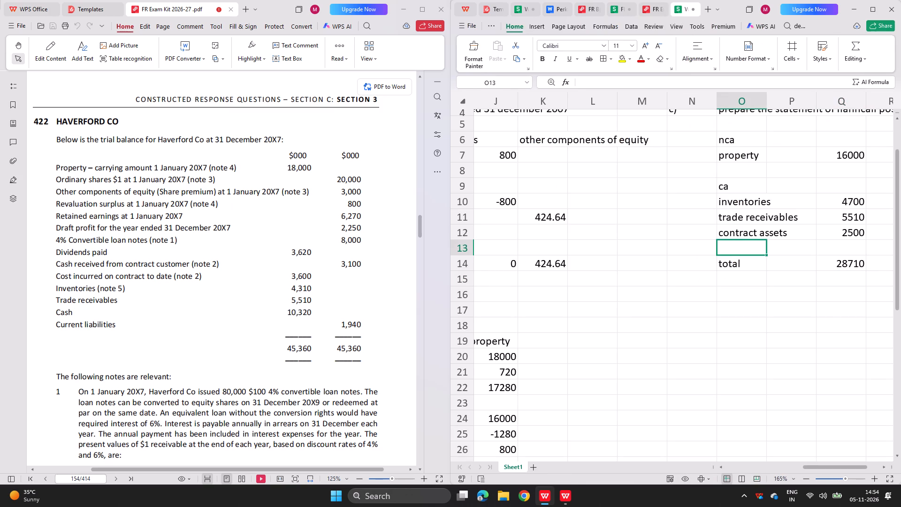
type("cash")
key("Right")
key("Right")
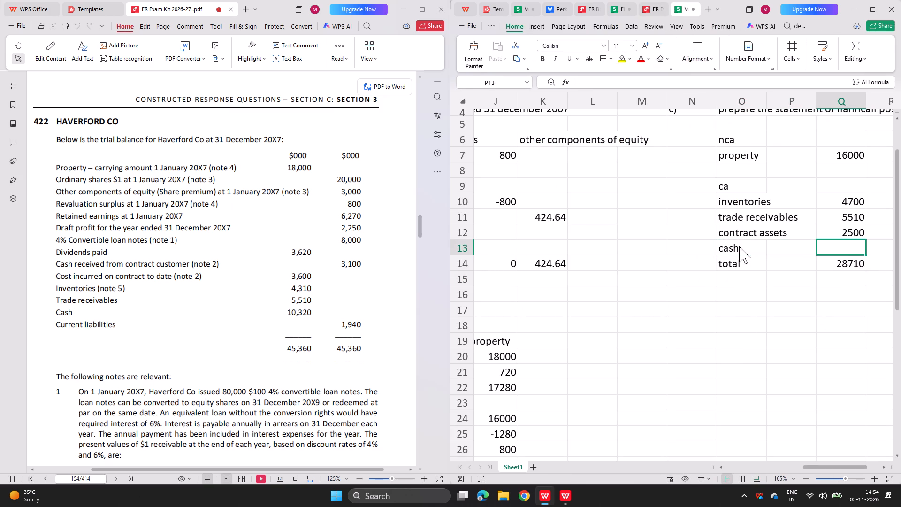
type("10")
type("320")
key("Return")
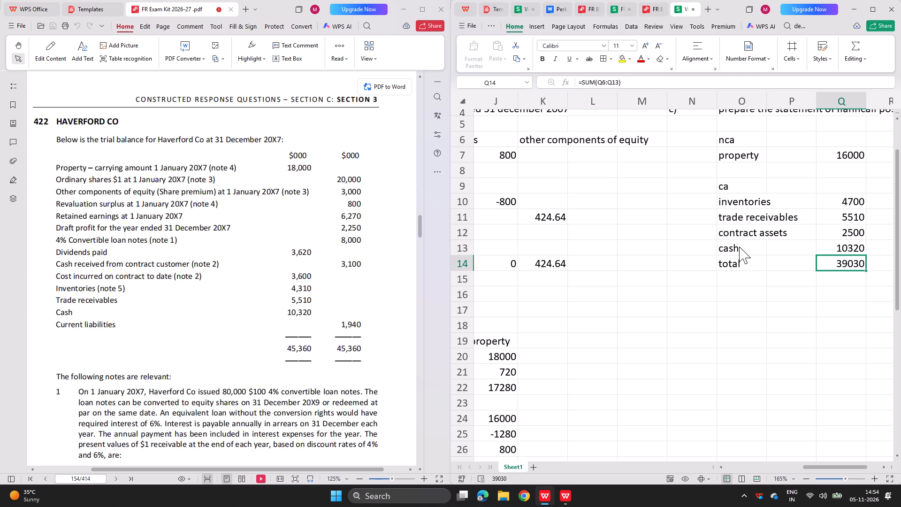
left_click(651, 1)
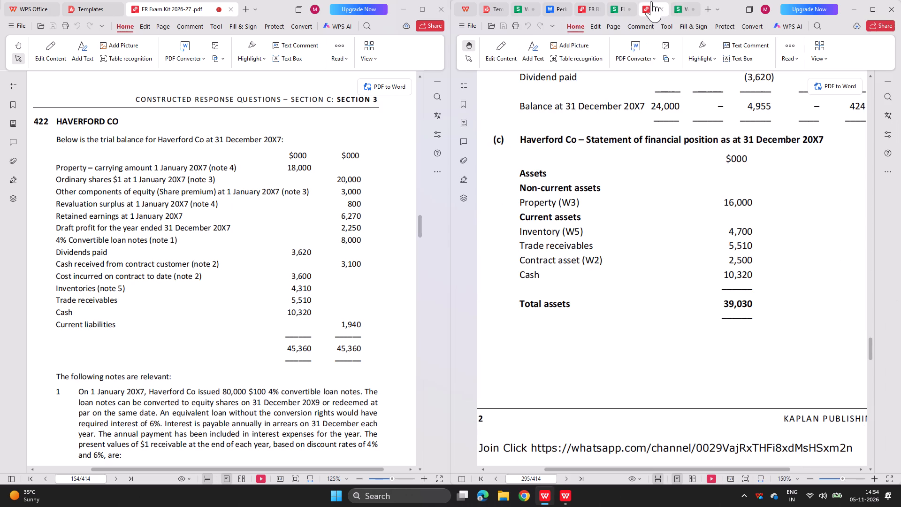
left_click(680, 8)
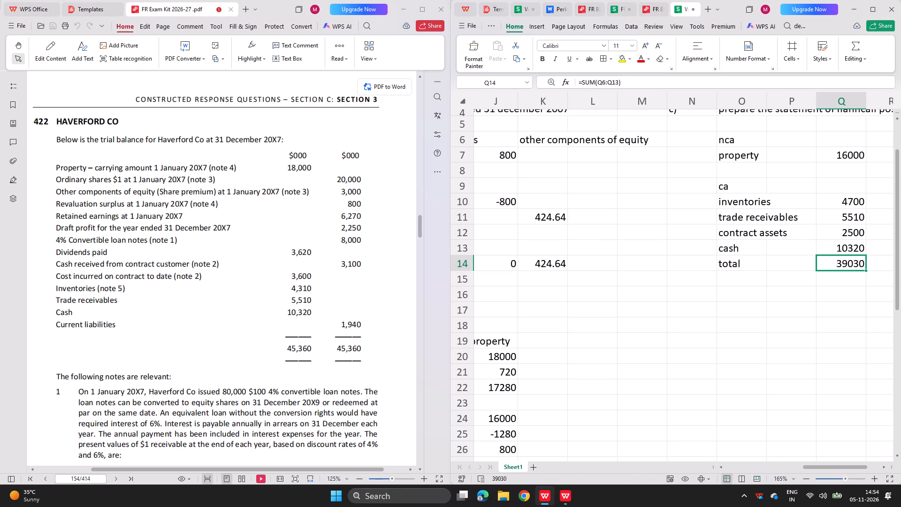
Enter the section heading equity in O16, below the assets total.
left_click(727, 287)
type("equirty")
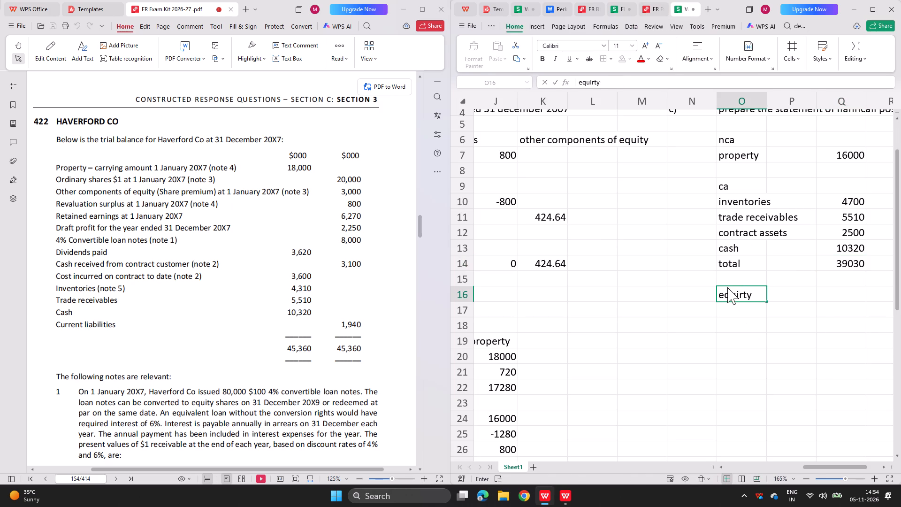
key("BackSpace")
key("BackSpace")
key("BackSpace")
key("BackSpace")
type("ity")
key("Return")
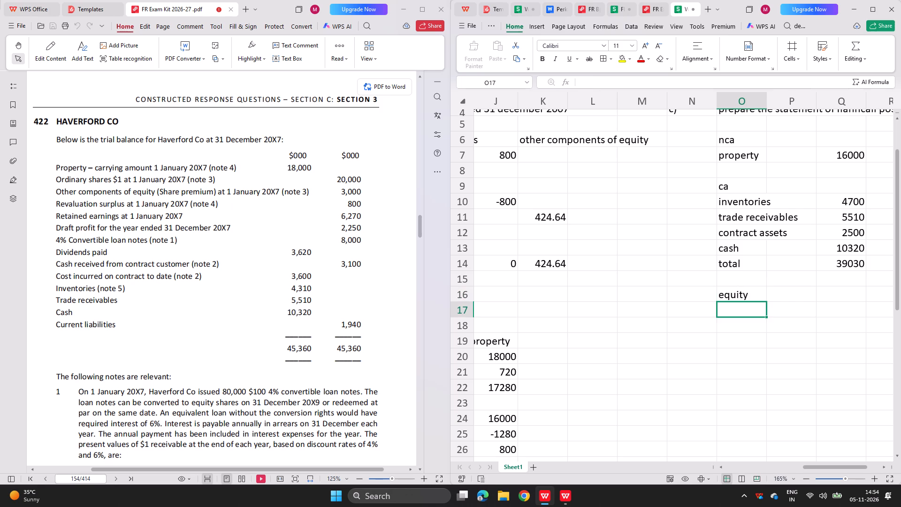
List the equity lines sc, re and oce in O17 to O19, consulting the published answer's equity section.
type("sc")
key("Return")
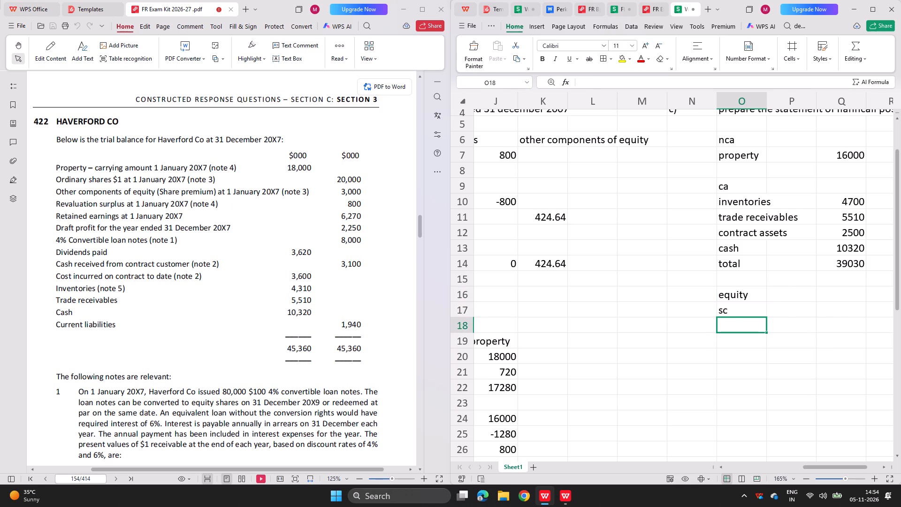
scroll(598, 281, "right", 1)
left_click(653, 6)
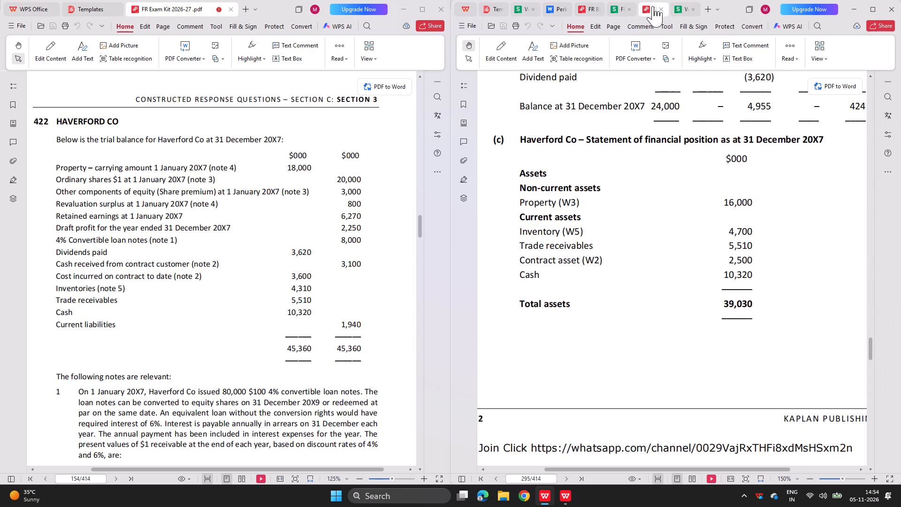
scroll(602, 226, "down", 2)
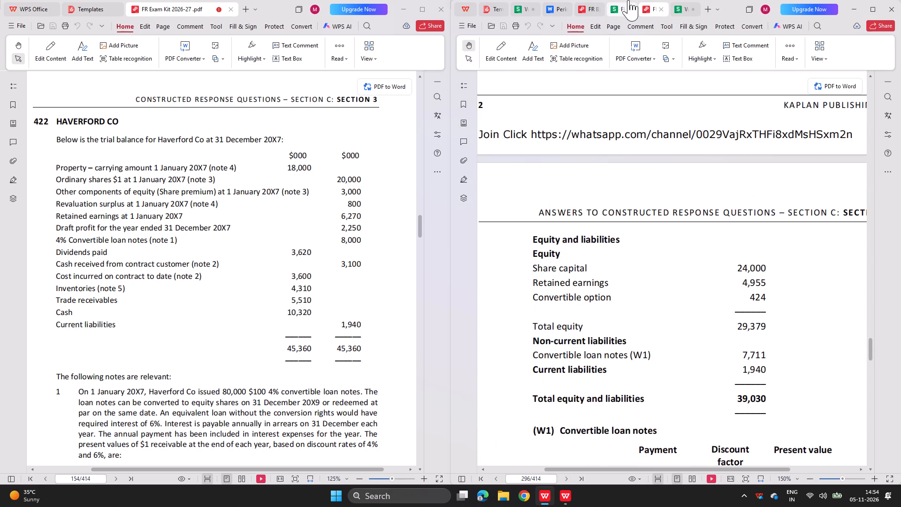
left_click(675, 10)
scroll(599, 225, "right", 1)
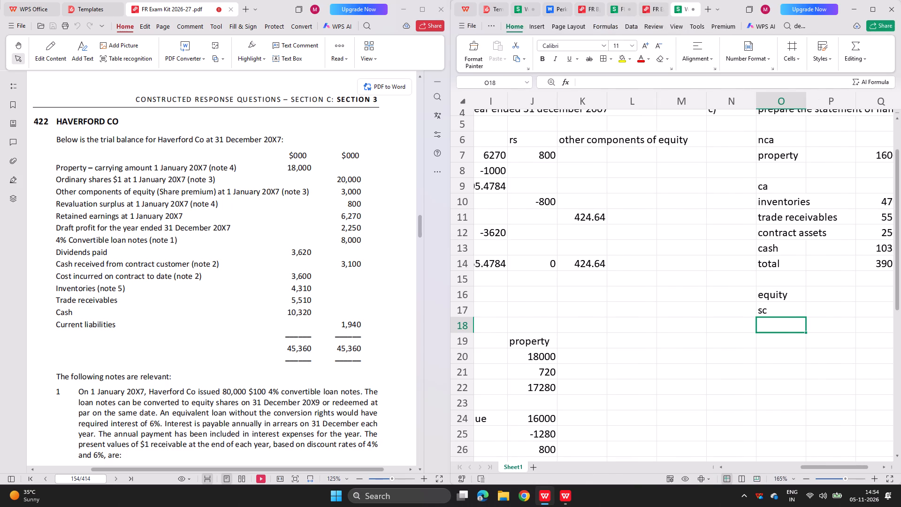
scroll(599, 225, "right", 1)
type("re")
key("Return")
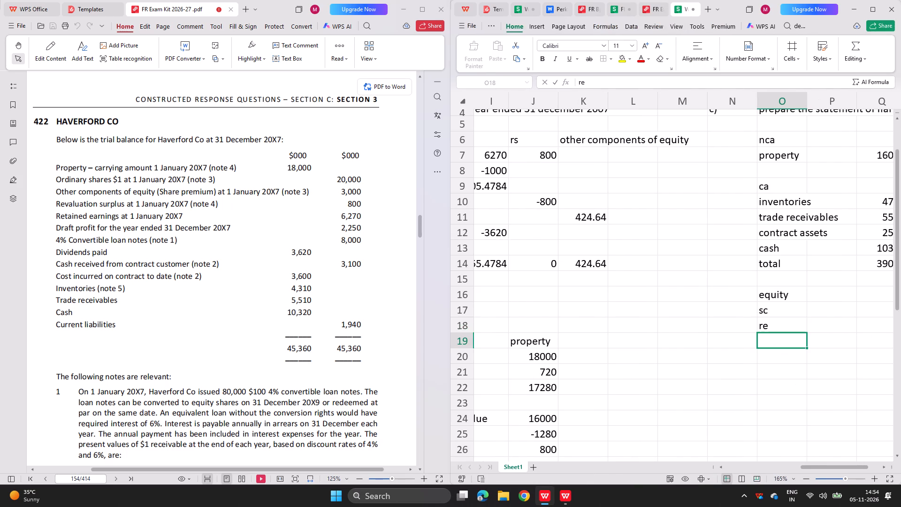
key("o")
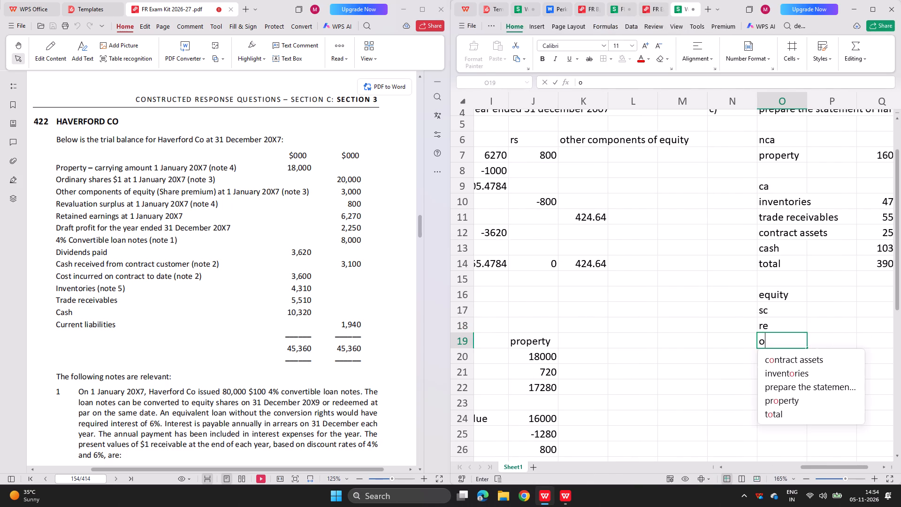
type("ce")
Link the share capital figure in Q17 to the closing balance in G14 of the statement of changes in equity.
key("Right")
key("Up")
key("Right")
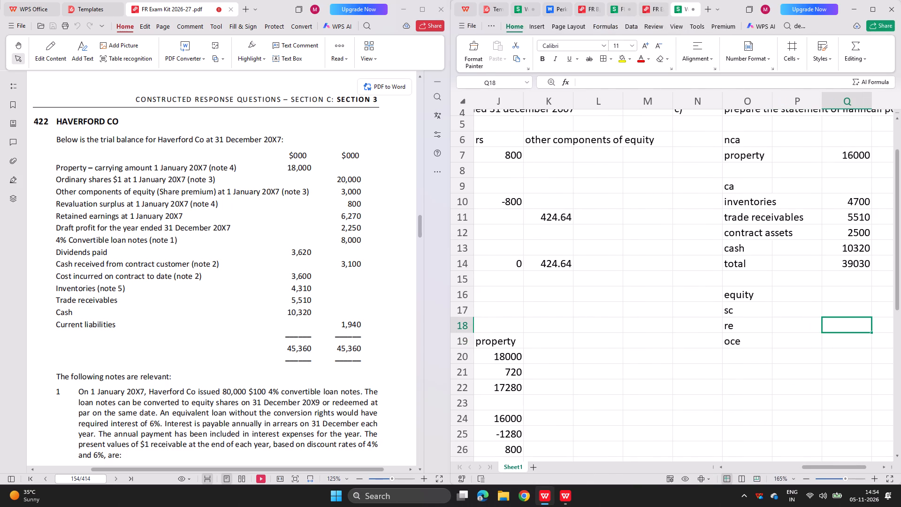
key("Up")
key("equal")
scroll(576, 282, "right", 2)
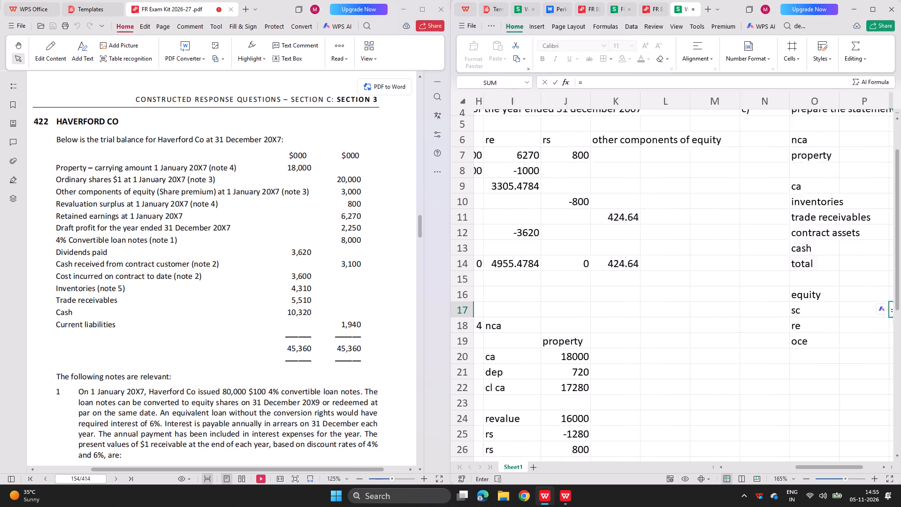
scroll(576, 282, "right", 3)
left_click(484, 263)
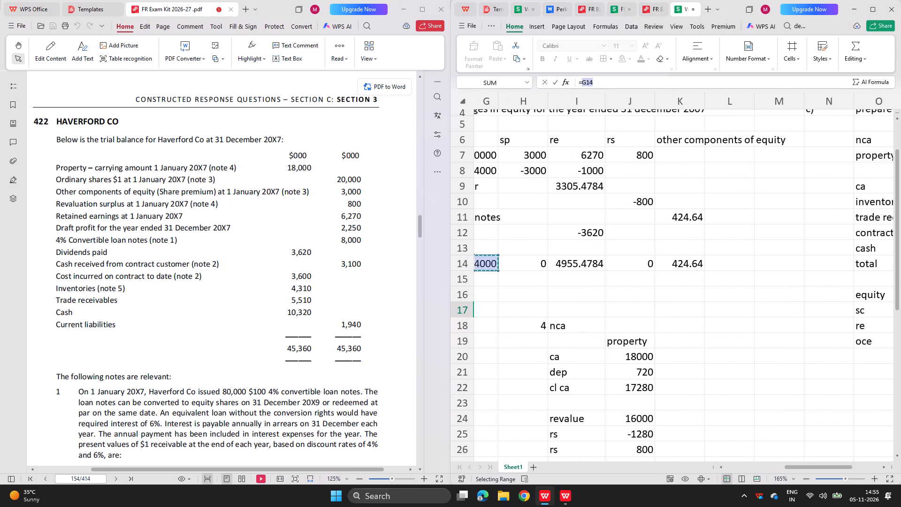
key("Return")
Link the retained earnings figure in Q18 to the closing re balance in I14.
key("equal")
key("Left")
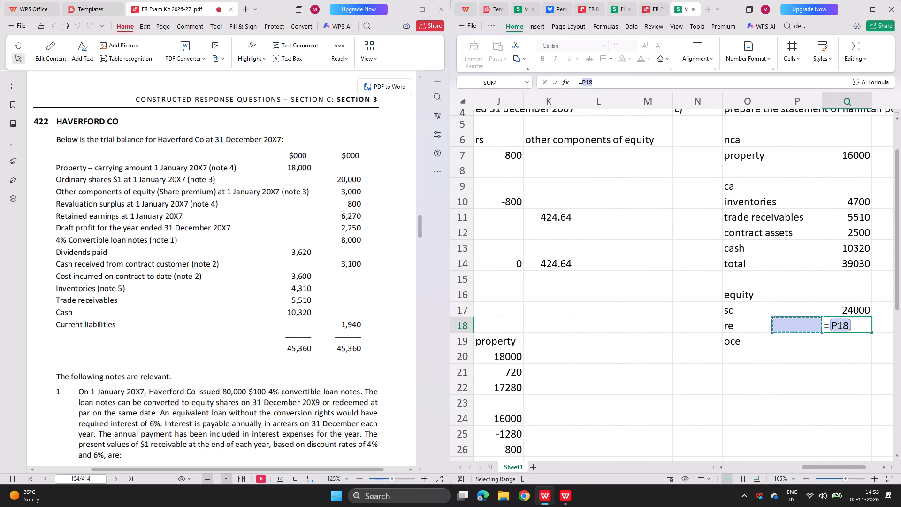
key("Up")
key("Left")
key("Left")
key("Left")
key("Up")
key("Left")
key("Left")
key("Left")
key("Left")
key("Left")
key("Up")
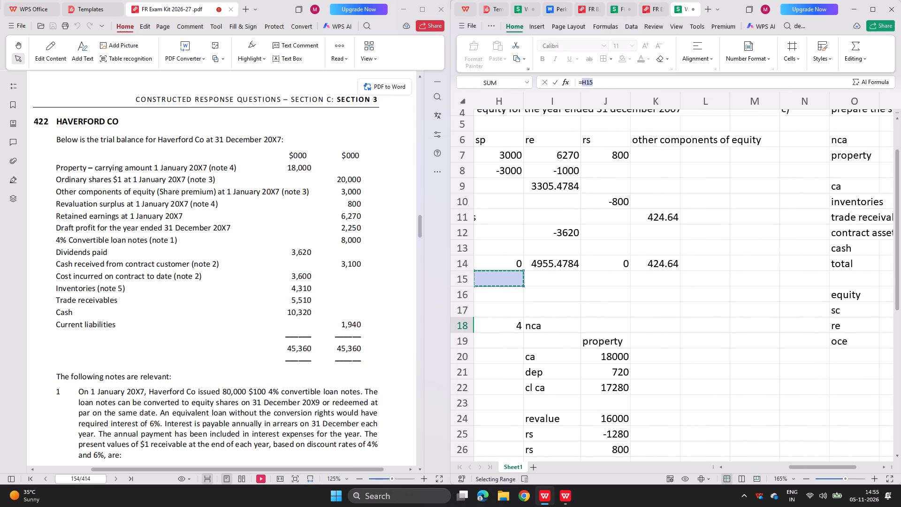
key("Right")
key("Up")
key("Return")
Link the oce figure in Q19 to the closing other components of equity balance in K14.
key("equal")
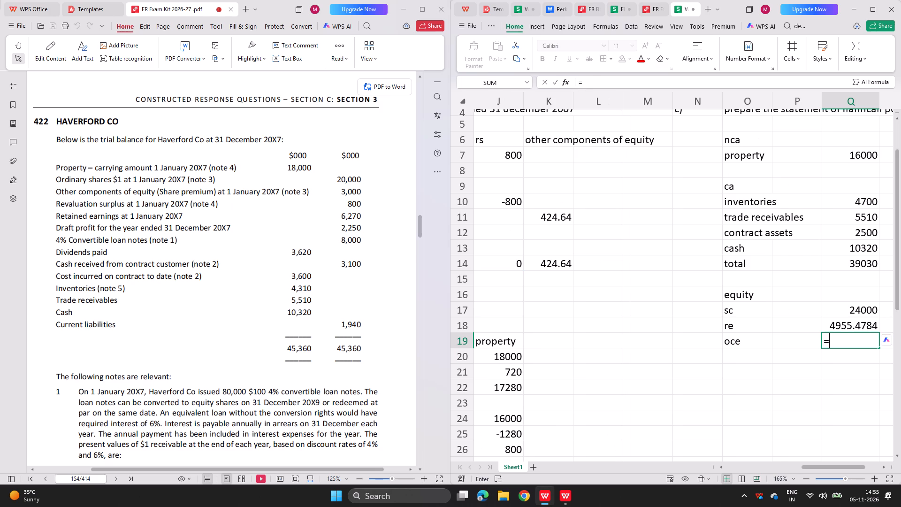
key("Up")
key("Up")
key("Up")
key("Left")
key("Left")
key("Left")
key("Up")
key("Left")
key("Left")
key("Left")
key("Up")
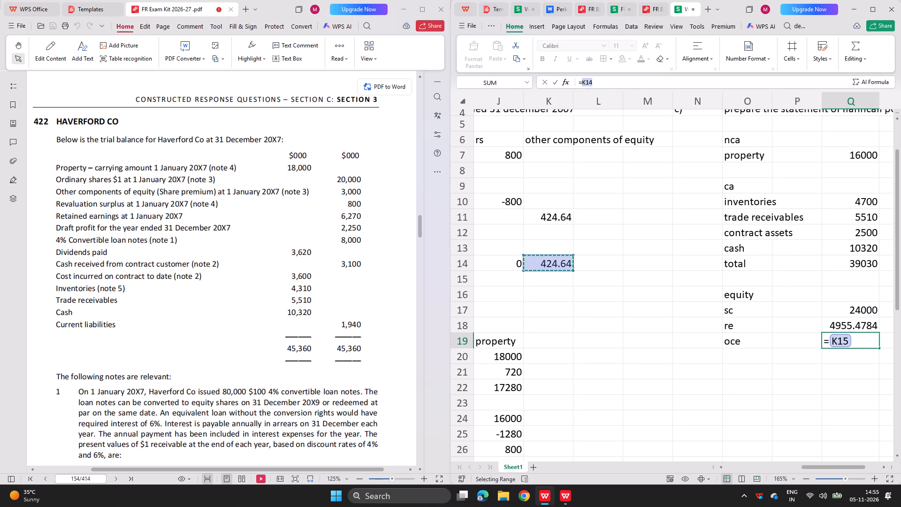
key("Return")
Add an ncl heading in O21 and a loan notes line in O22, consulting the question's trial balance and notes.
key("Left")
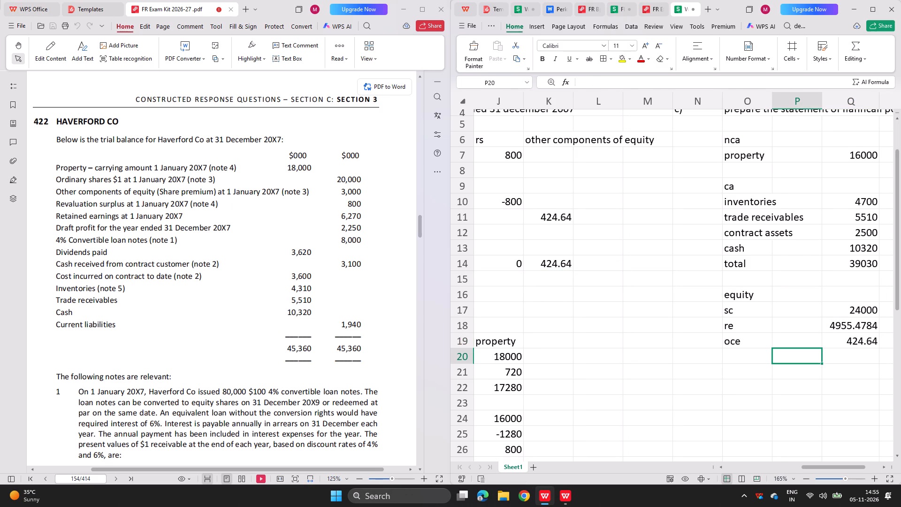
key("Down")
key("Left")
type("ncl")
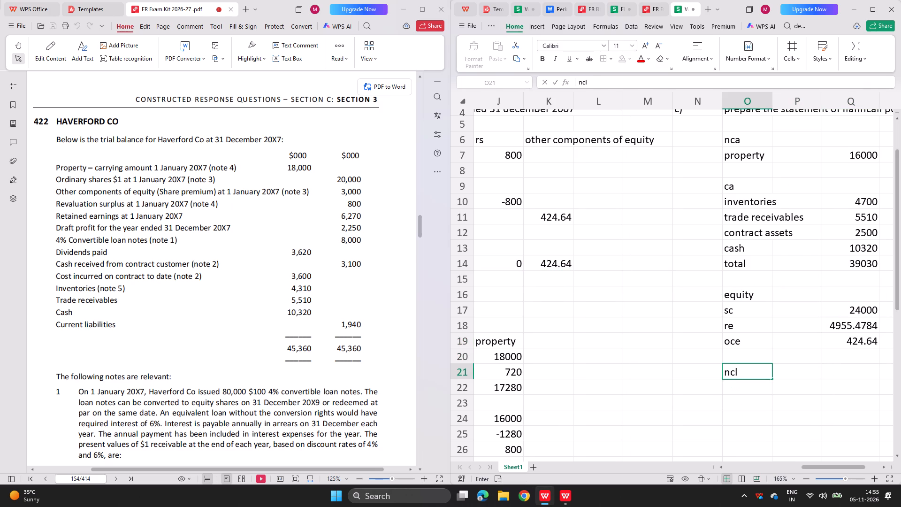
key("Return")
scroll(195, 258, "up", 1)
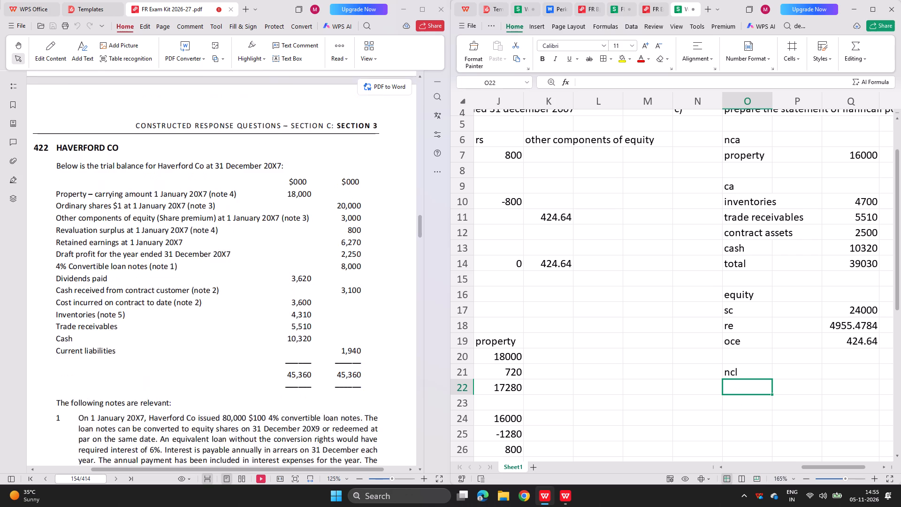
scroll(195, 258, "up", 1)
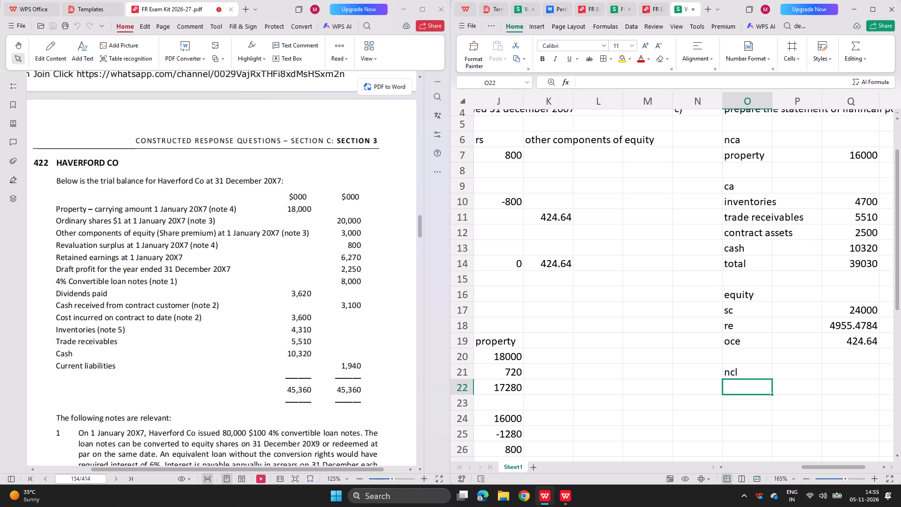
scroll(323, 332, "down", 1)
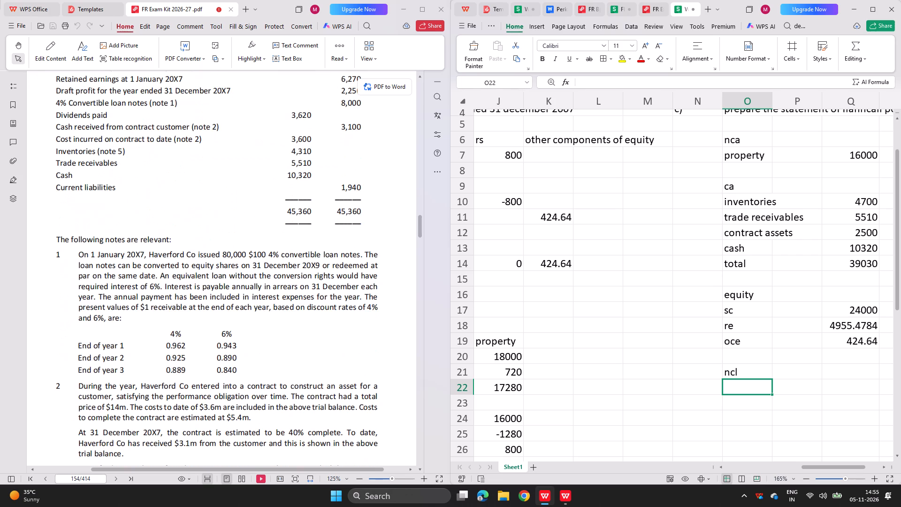
type("loan notes")
key("Right")
Link the loan notes figure in Q22 to the closing balance in the convertible loan notes working.
key("Right")
key("Right")
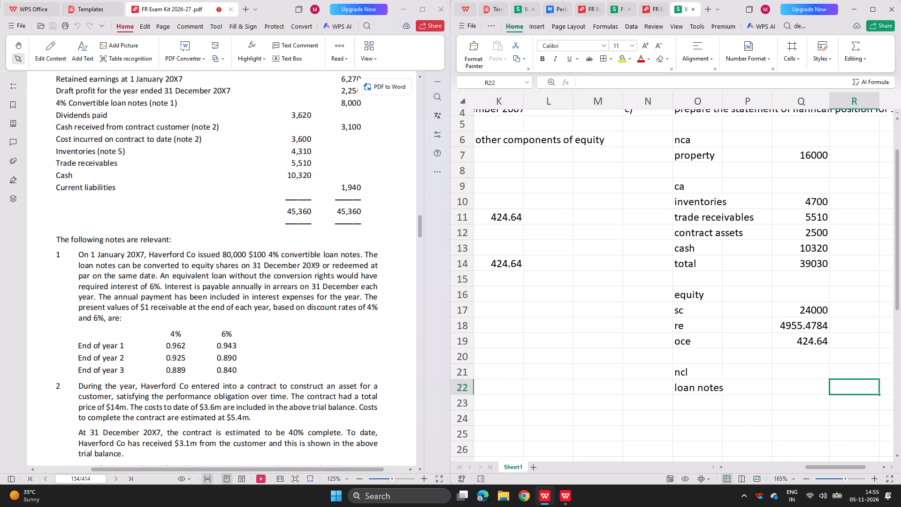
key("Left")
key("equal")
scroll(657, 418, "down", 1)
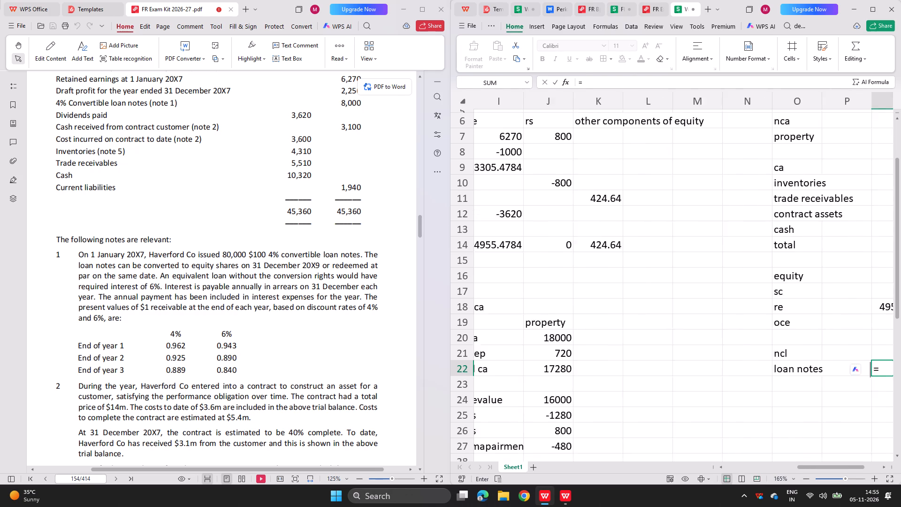
scroll(657, 418, "down", 1)
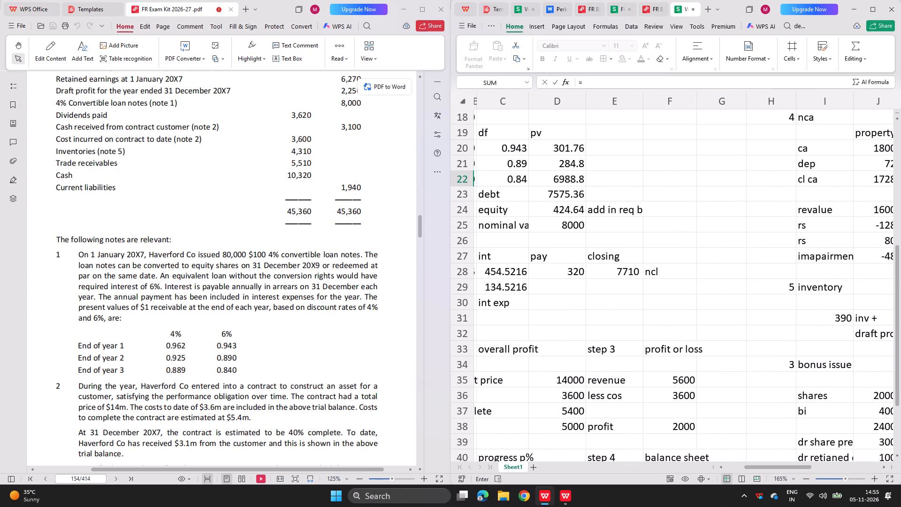
left_click(615, 277)
key("Return")
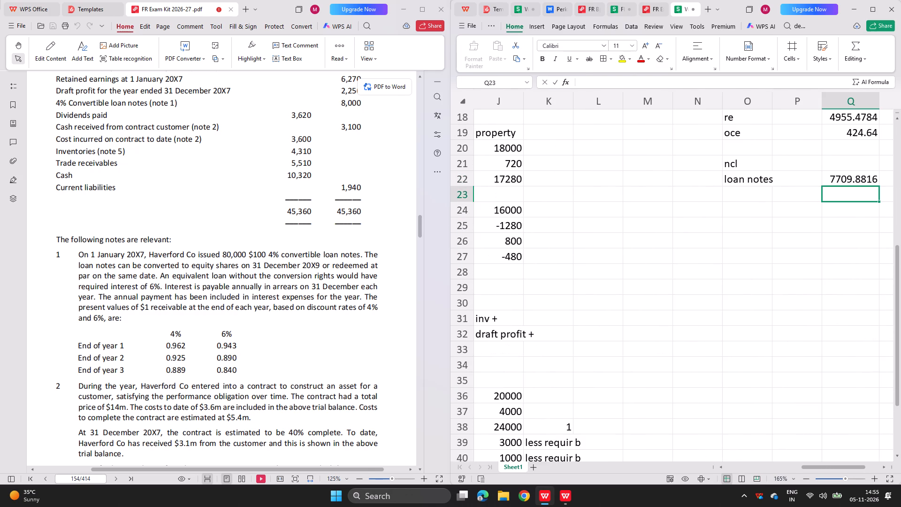
Add a cl line in O24 and enter the trial balance's current liabilities of 1940 in Q24.
key("Down")
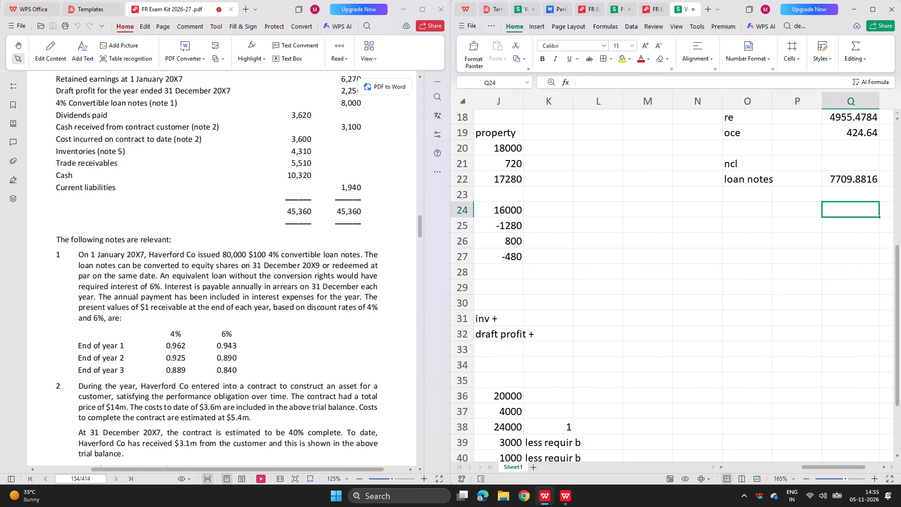
scroll(300, 246, "up", 1)
left_click(748, 215)
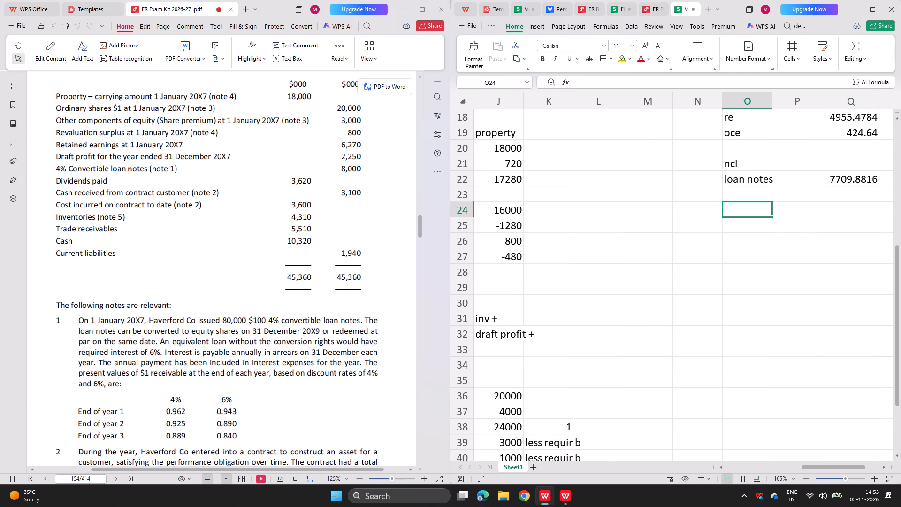
type("cl")
key("Right")
key("Right")
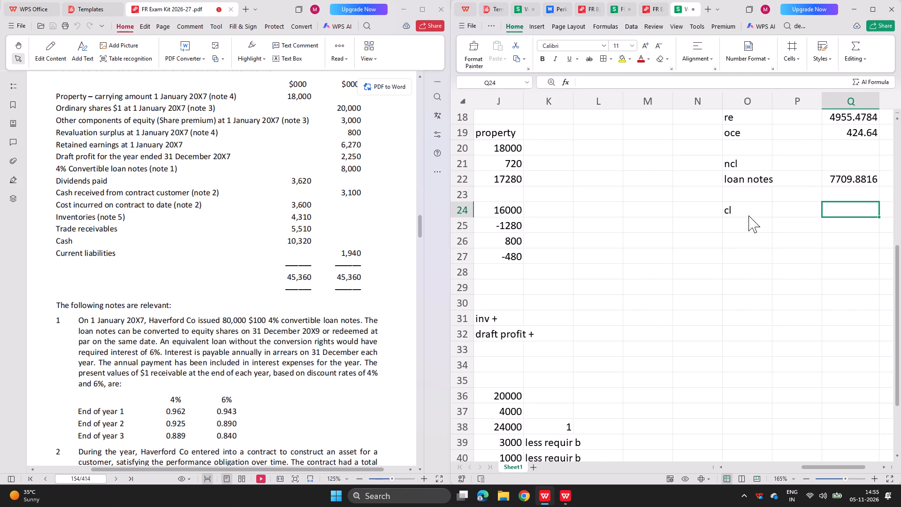
key("equal")
type("1940")
key("Return")
Total the equity, ncl and cl figures in Q26 with a SUM formula.
key("Return")
type("-s")
key("BackSpace")
key("BackSpace")
key("minus")
key("BackSpace")
key("BackSpace")
type("=sum(")
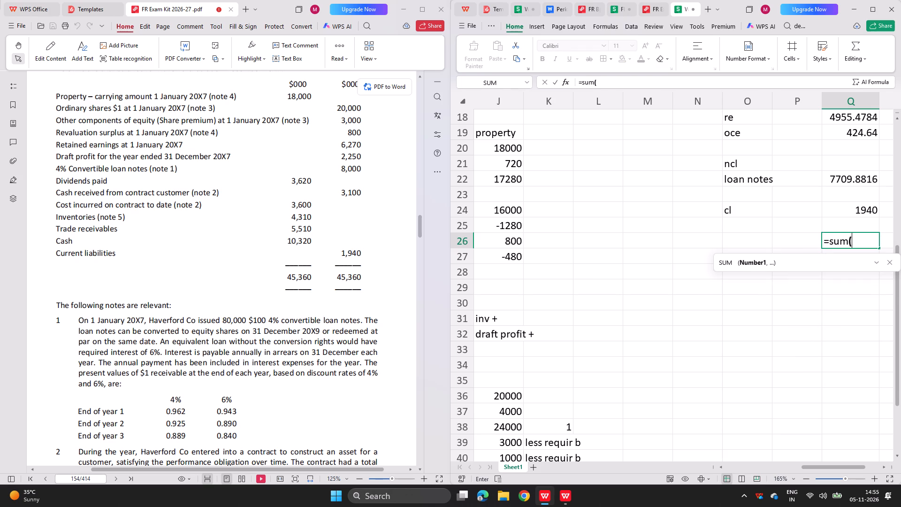
left_click_drag(840, 228, 855, 103)
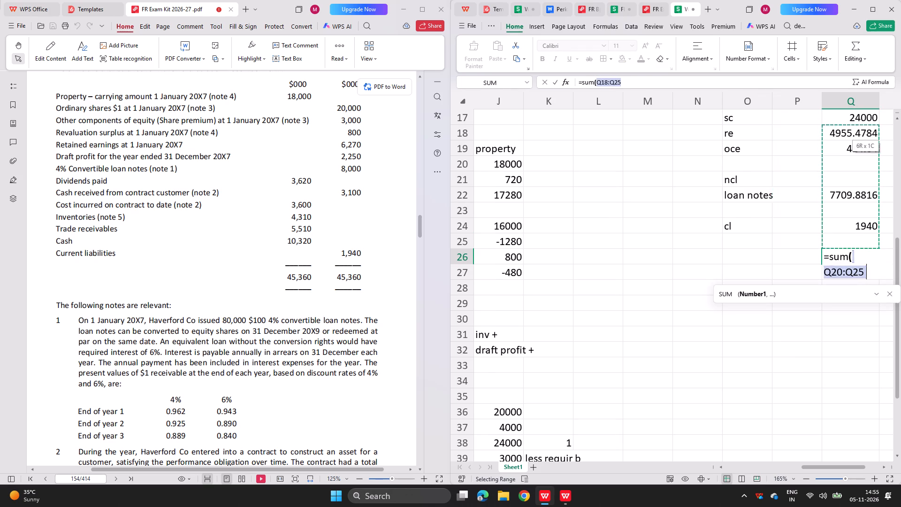
left_click_drag(855, 103, 851, 153)
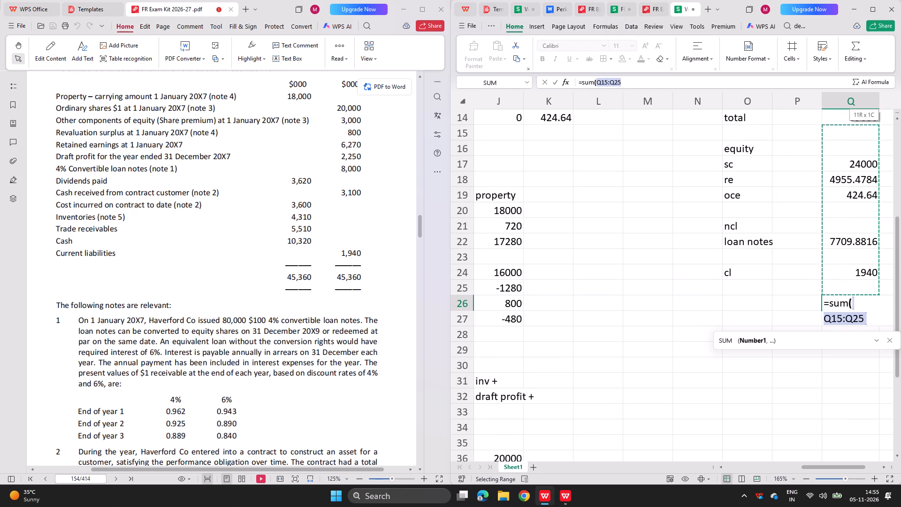
left_click_drag(851, 153, 850, 151)
key("Return")
Label the equity and liabilities sum as total in O26.
scroll(753, 318, "up", 1)
left_click(744, 311)
type("total;")
key("BackSpace")
key("Return")
Make both total rows of the statement of financial position bold, O26 to Q26 and O14 to Q14.
scroll(710, 363, "up", 1)
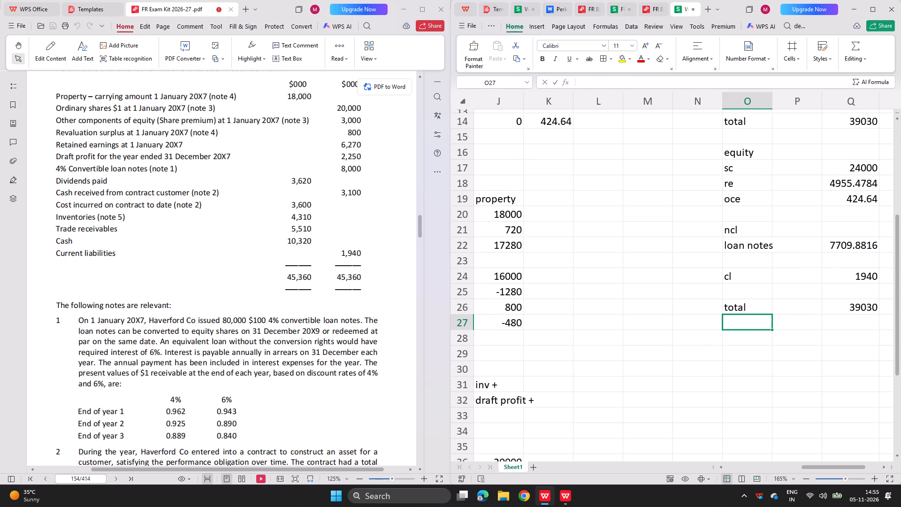
scroll(710, 363, "up", 1)
left_click_drag(743, 337, 872, 330)
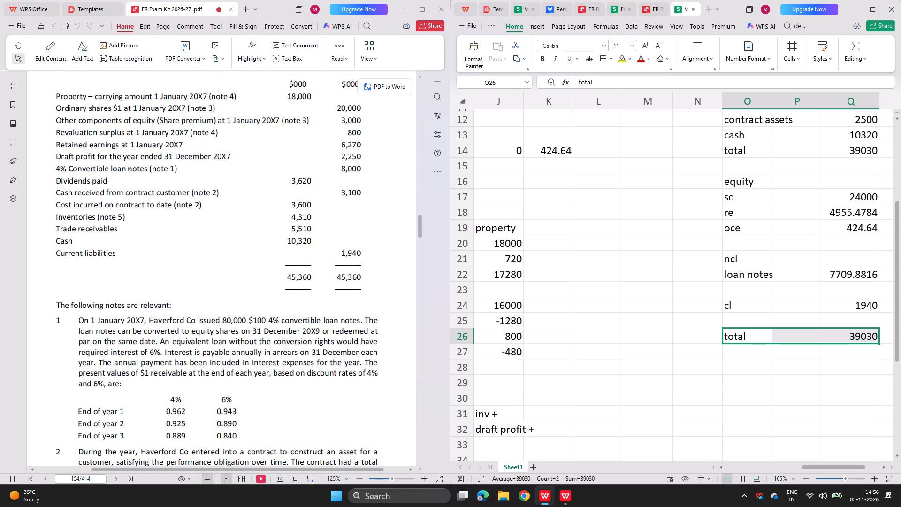
key("ctrl+b")
scroll(707, 314, "up", 1)
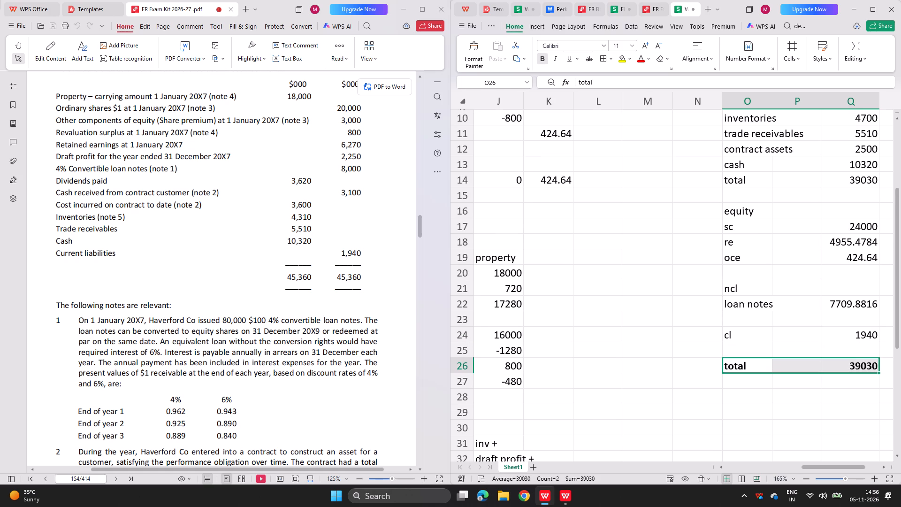
left_click_drag(735, 179, 856, 182)
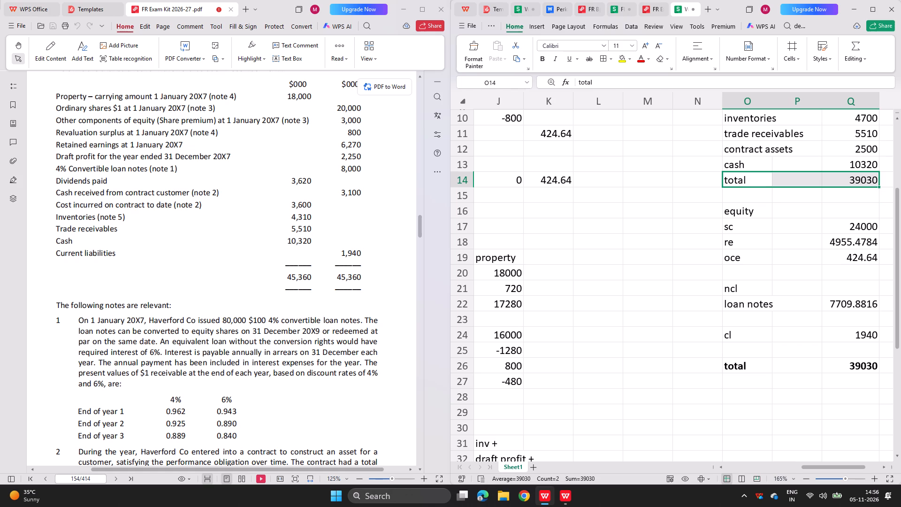
key("ctrl+b")
left_click(856, 182, "ctrl")
Review the whole Haverford Co worksheet, covering parts a, b and c and the workings.
scroll(664, 264, "right", 6)
scroll(664, 264, "up", 3)
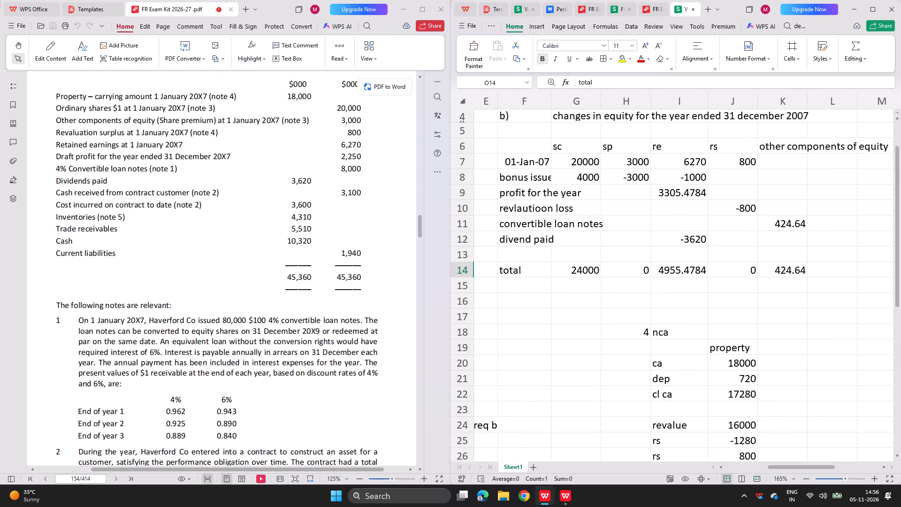
scroll(664, 264, "up", 4)
scroll(664, 264, "right", 6)
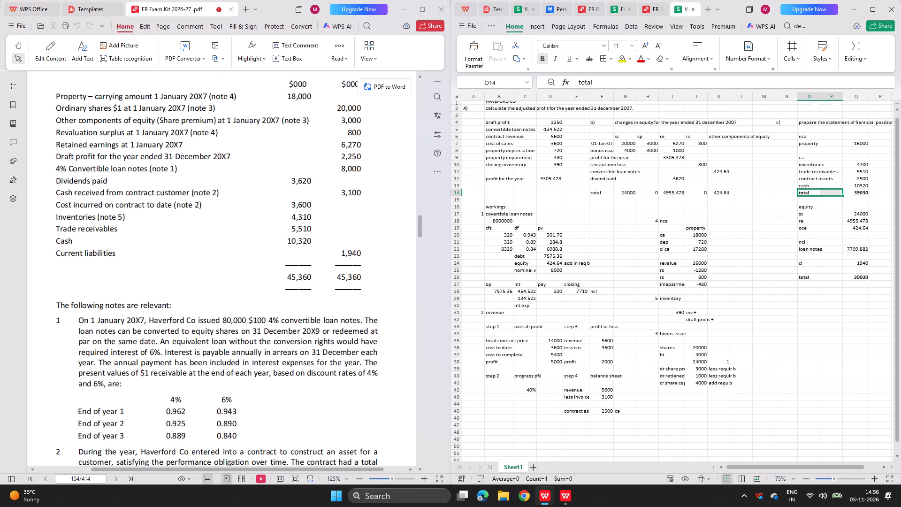
scroll(664, 264, "right", 1)
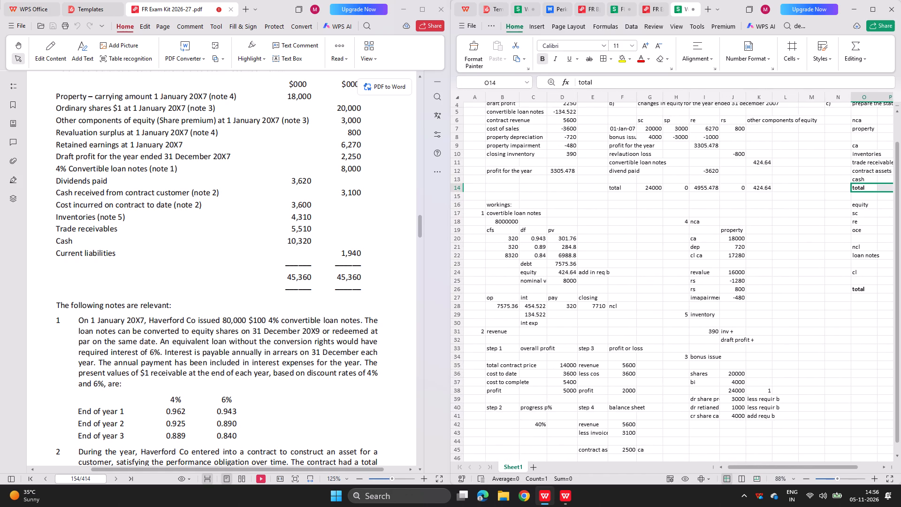
scroll(664, 264, "down", 1)
scroll(592, 315, "down", 1)
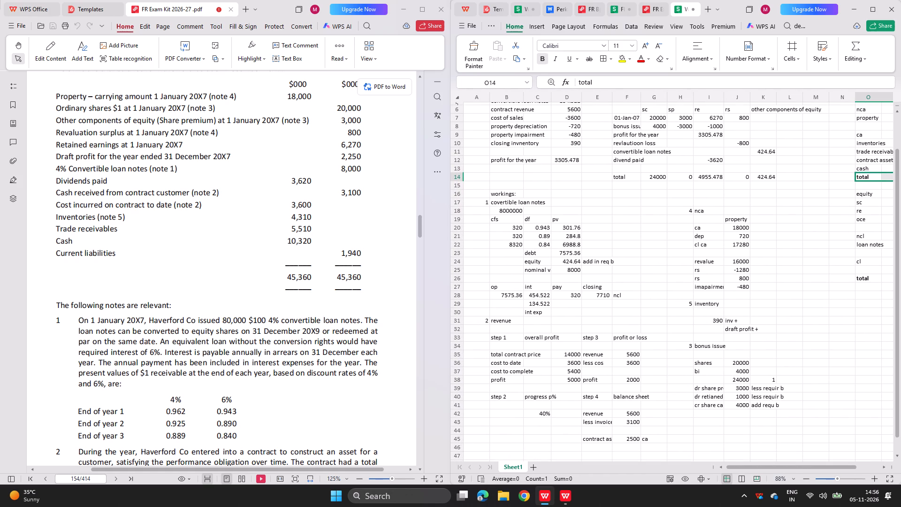
scroll(592, 315, "down", 1)
scroll(592, 315, "up", 6)
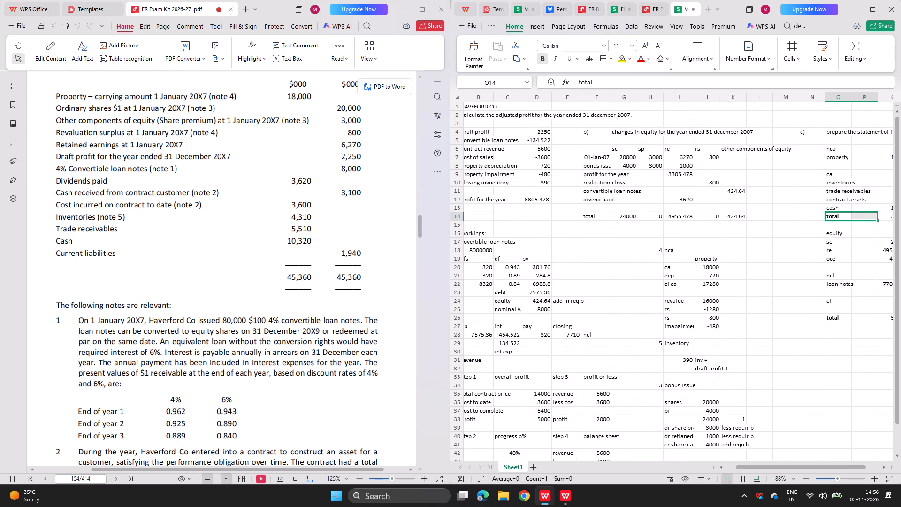
scroll(521, 218, "up", 2)
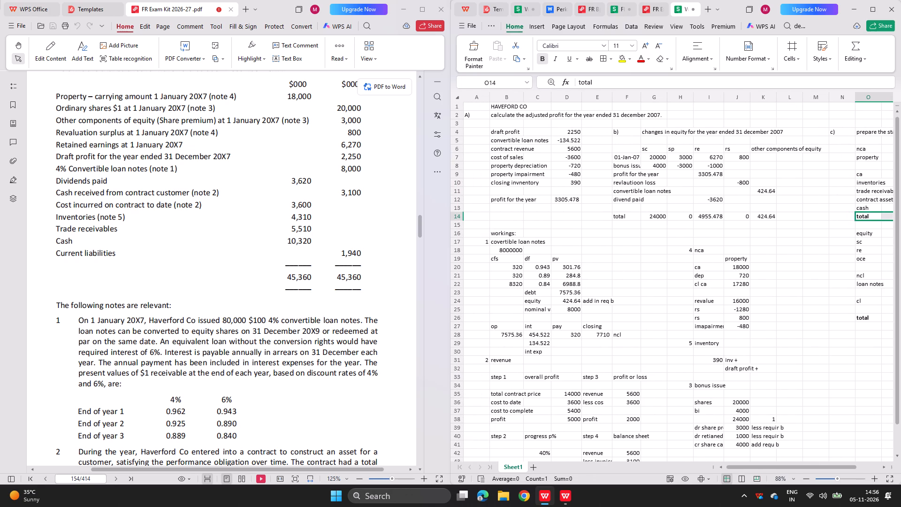
Edit the F10 label in the statement of changes in equity to read revlaution loss.
double_click(625, 183)
left_click(643, 183)
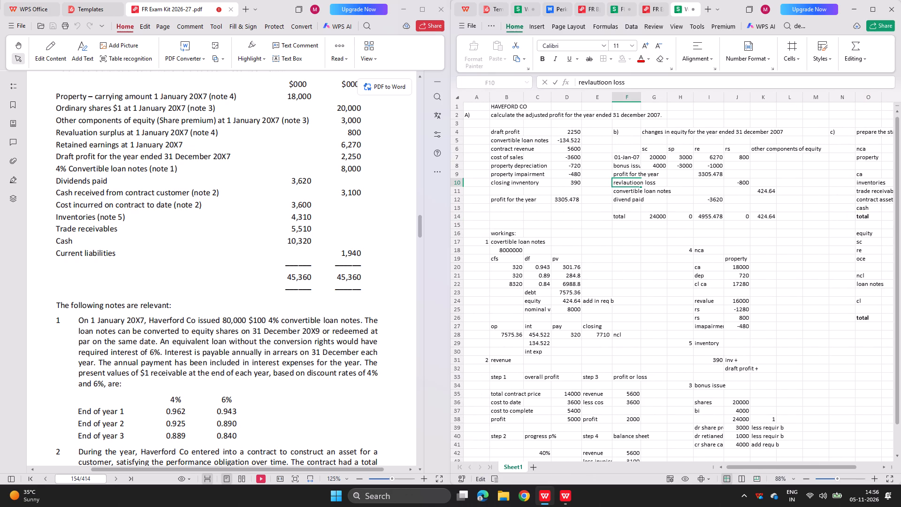
key("BackSpace")
key("BackSpace")
key("BackSpace")
type("on")
key("Return")
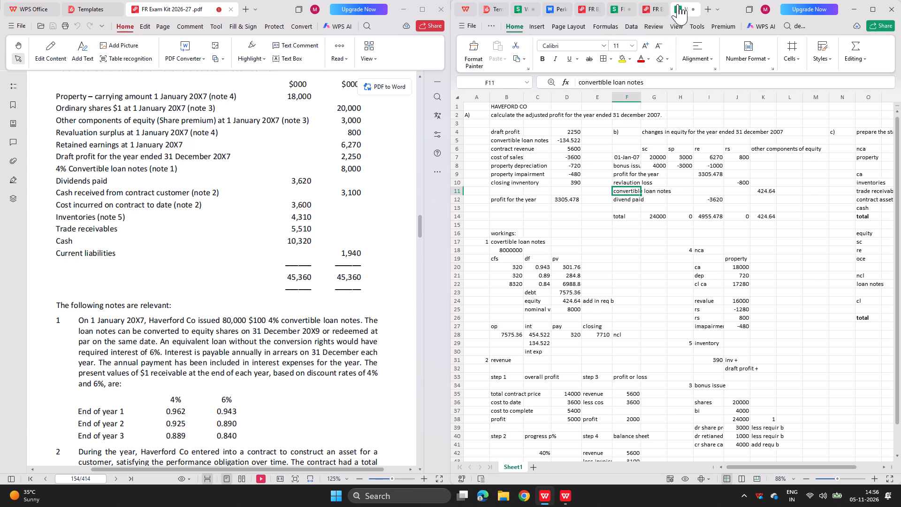
Start saving the workbook under the file name haveford co.
left_click(764, 47)
key("BackSpace")
type("havefpord")
key("space")
key("BackSpace")
key("BackSpace")
key("BackSpace")
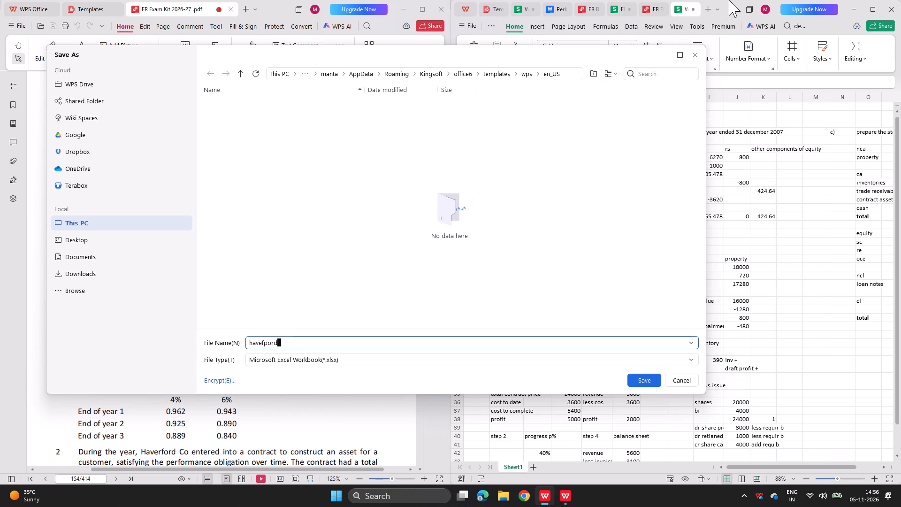
key("BackSpace")
key("BackSpace")
type("ord co")
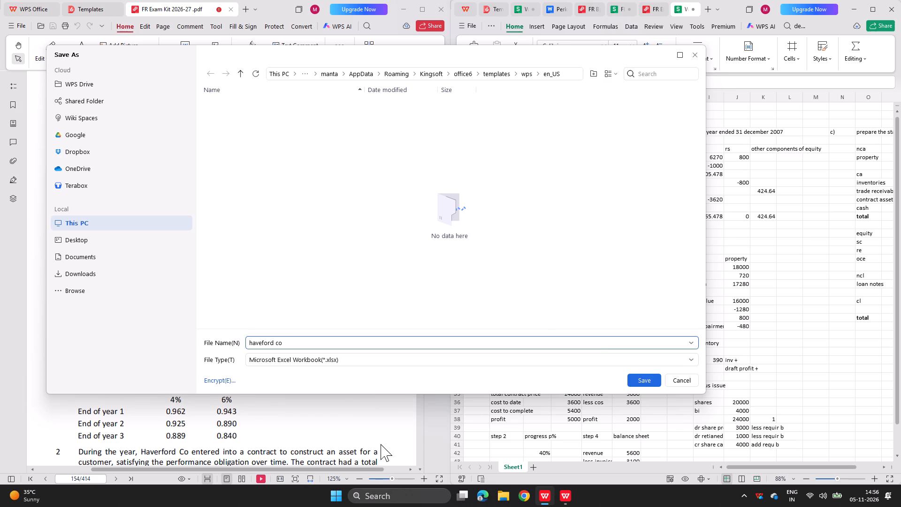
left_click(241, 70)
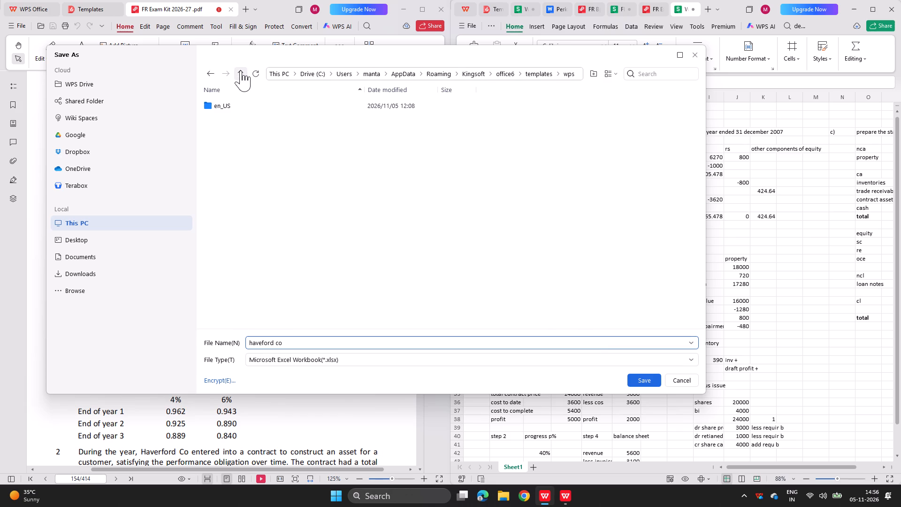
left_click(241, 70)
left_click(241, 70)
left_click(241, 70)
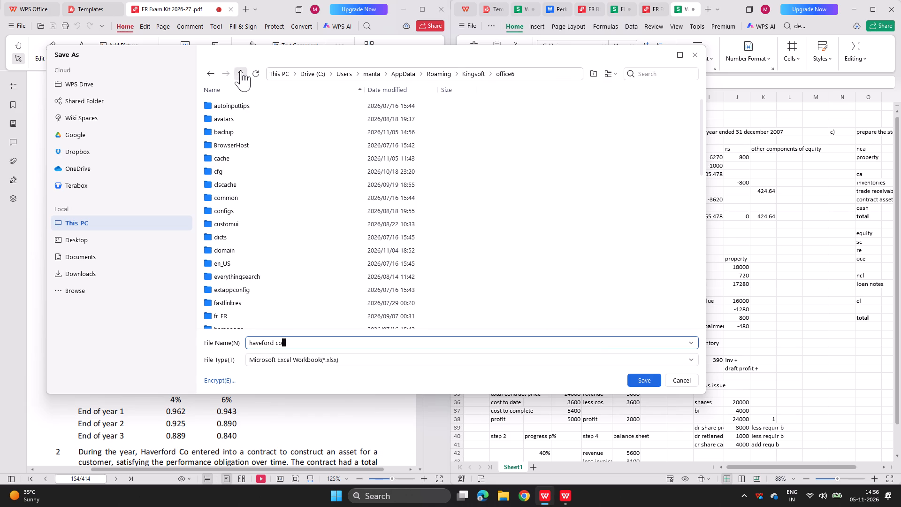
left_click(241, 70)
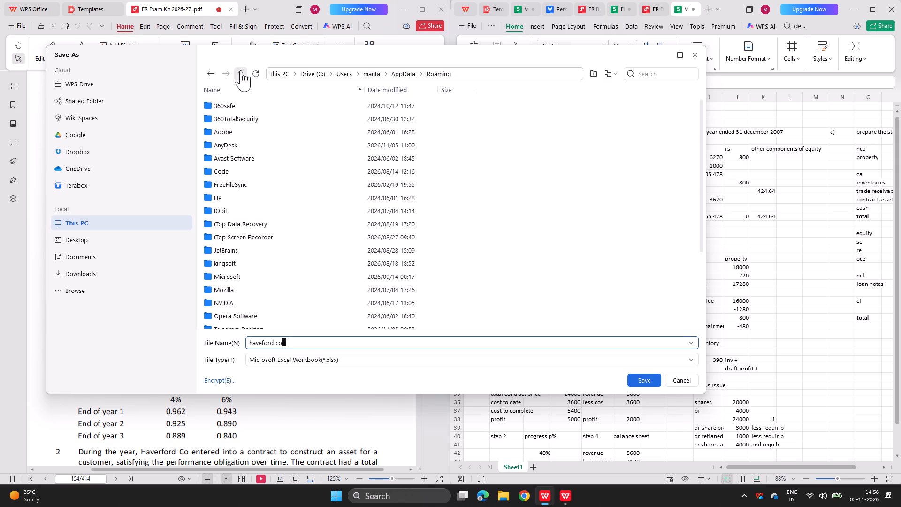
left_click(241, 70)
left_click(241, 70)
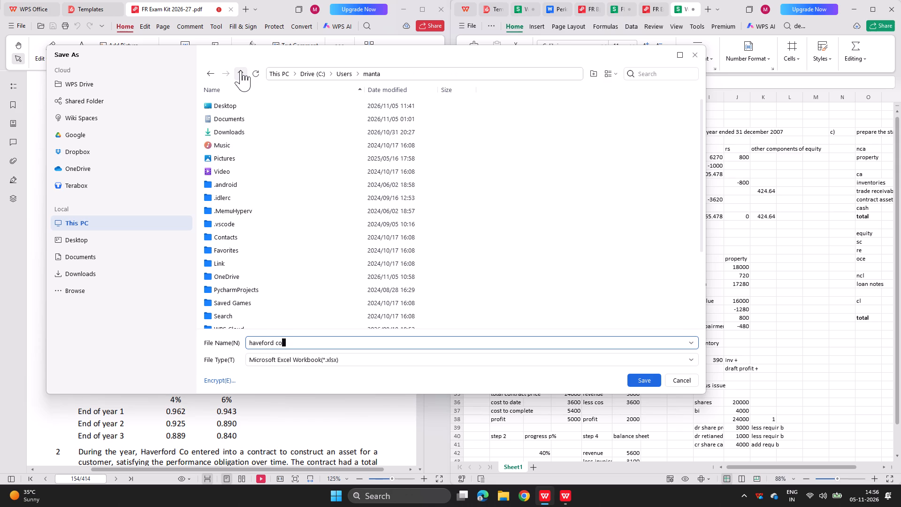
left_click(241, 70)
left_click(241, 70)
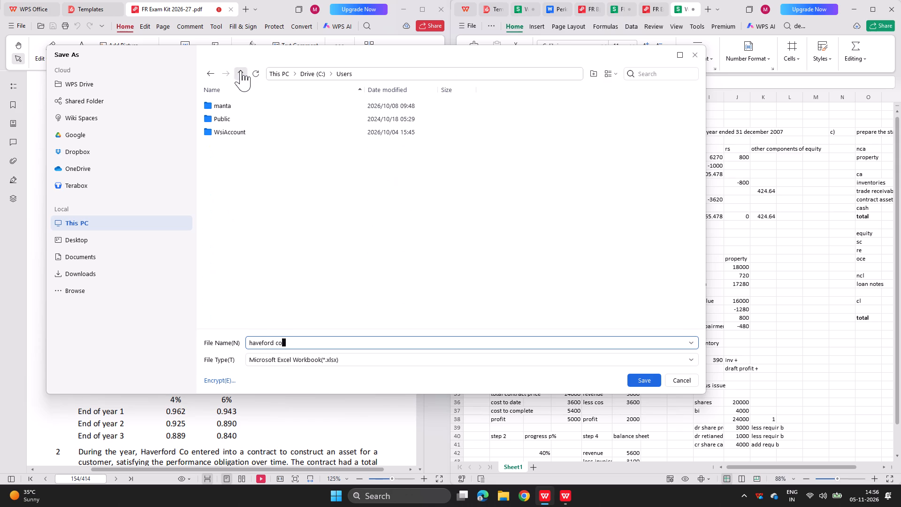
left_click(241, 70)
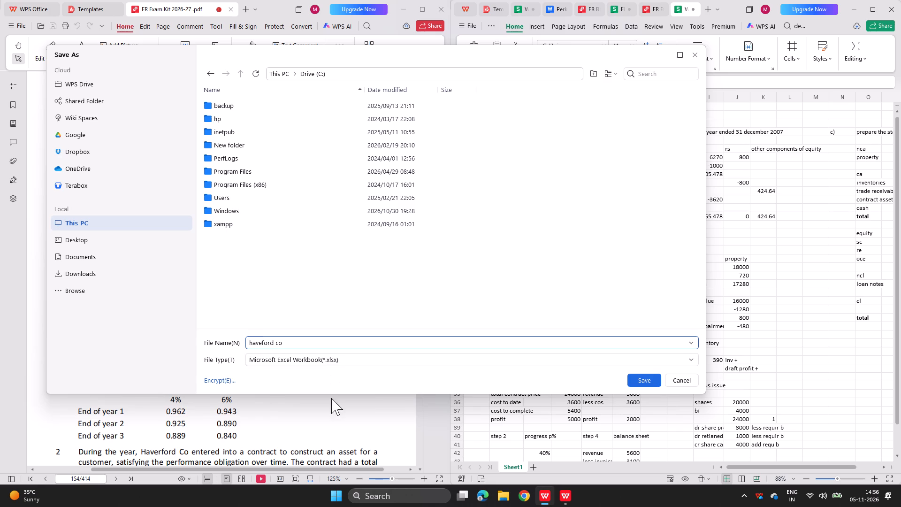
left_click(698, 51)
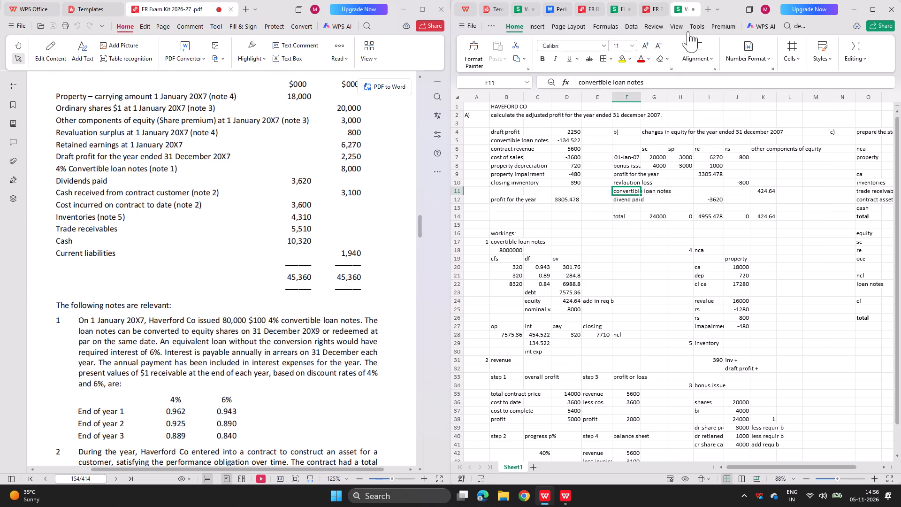
Start saving the workbook in the Documents folder under the file name haveford co.
left_click(753, 45)
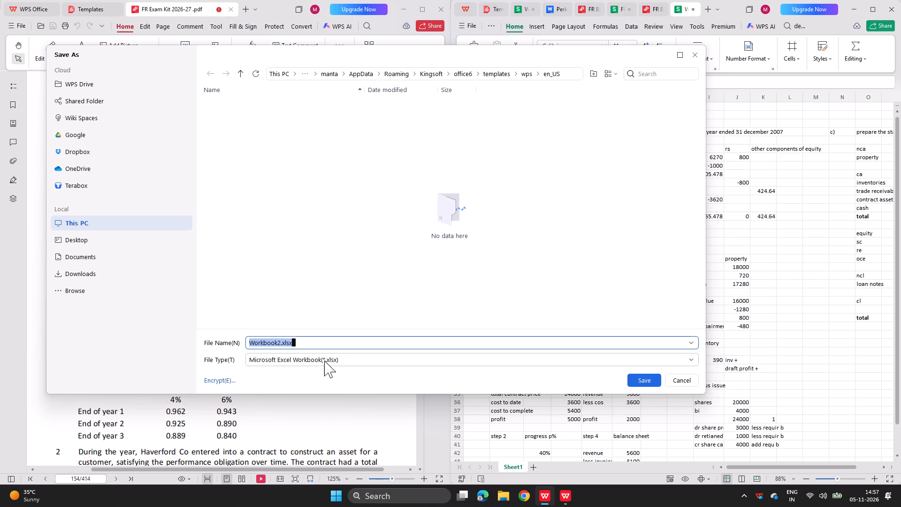
left_click(111, 259)
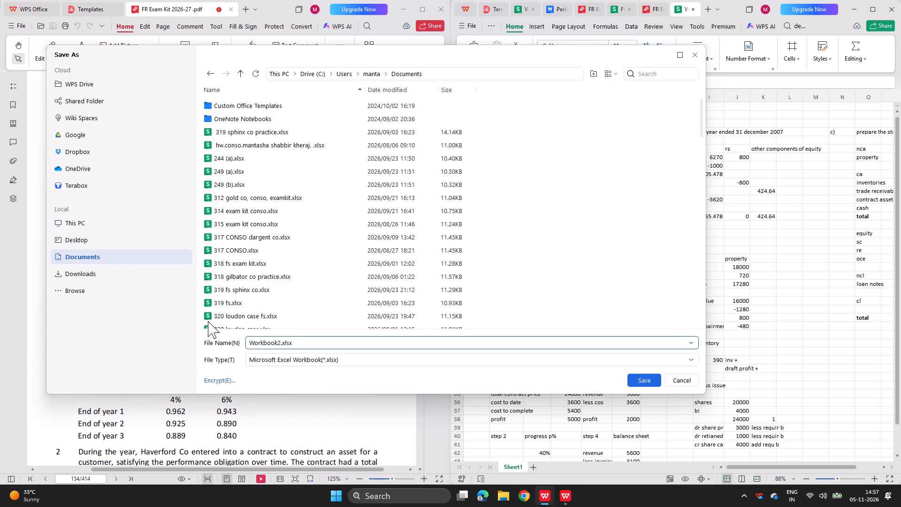
left_click(329, 339)
key("BackSpace")
key("BackSpace")
key("BackSpace")
key("BackSpace")
key("BackSpace")
key("BackSpace")
key("BackSpace")
key("BackSpace")
key("BackSpace")
key("BackSpace")
key("BackSpace")
key("BackSpace")
key("BackSpace")
key("BackSpace")
key("BackSpace")
key("BackSpace")
key("BackSpace")
key("BackSpace")
key("BackSpace")
key("BackSpace")
type("havefors")
key("space")
key("BackSpace")
key("BackSpace")
type("d co")
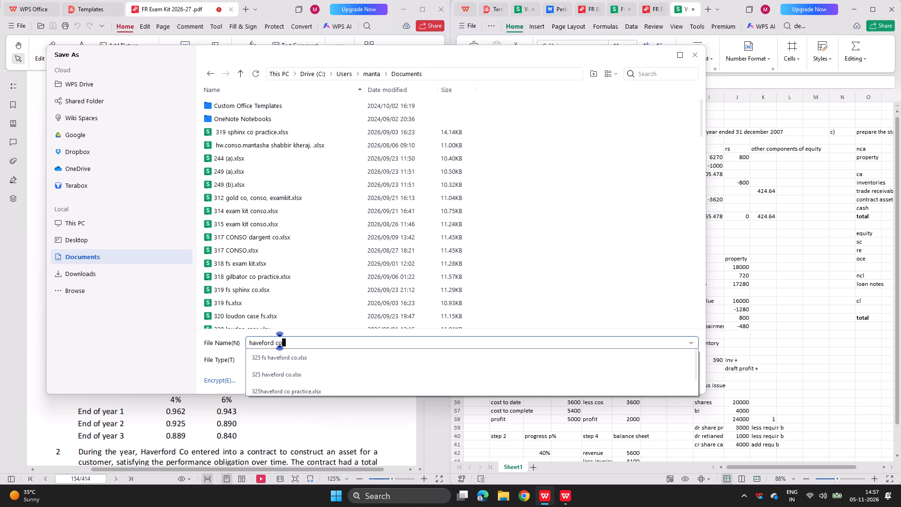
Put the question number 422 in front of the file name and save the workbook as 422 haveford co.
left_click(250, 342)
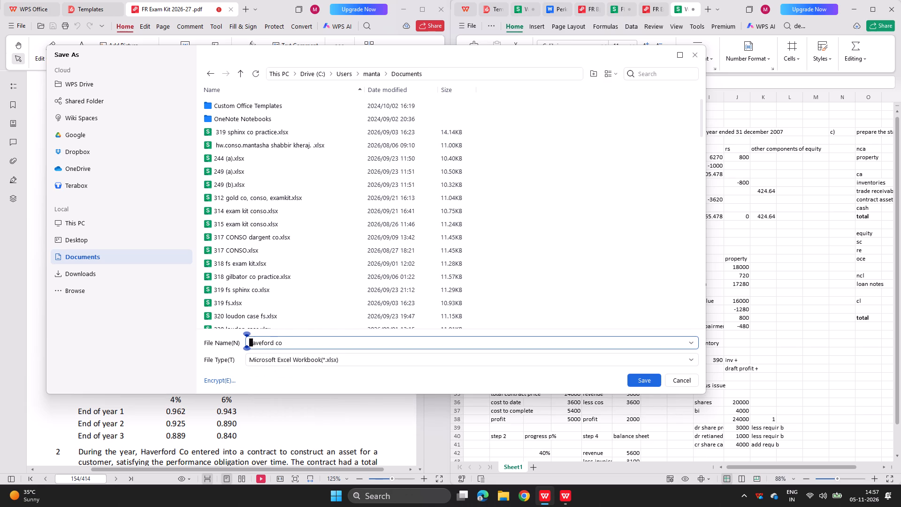
key("space")
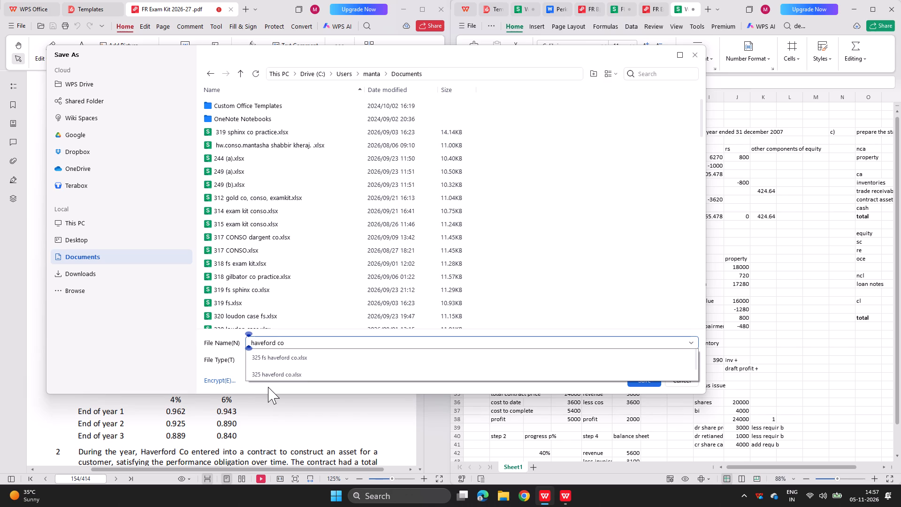
key("Left")
type("422")
key("space")
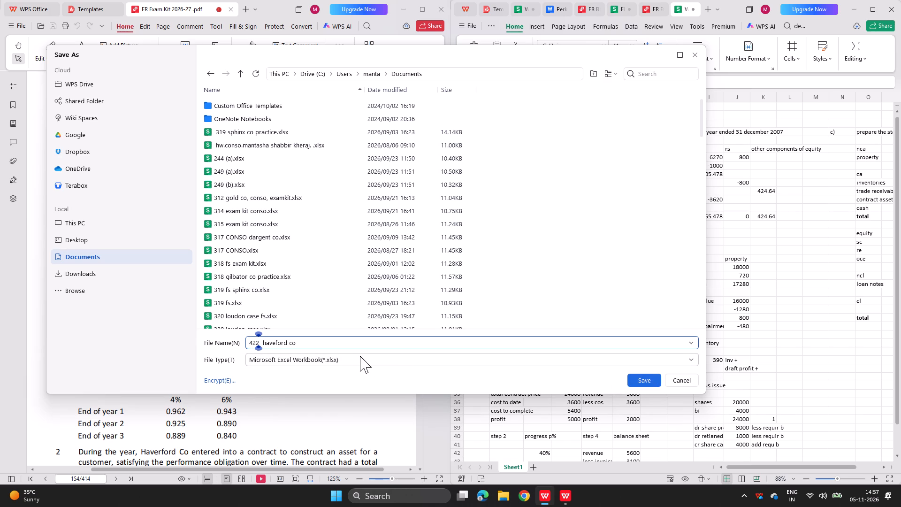
key("BackSpace")
left_click(311, 337)
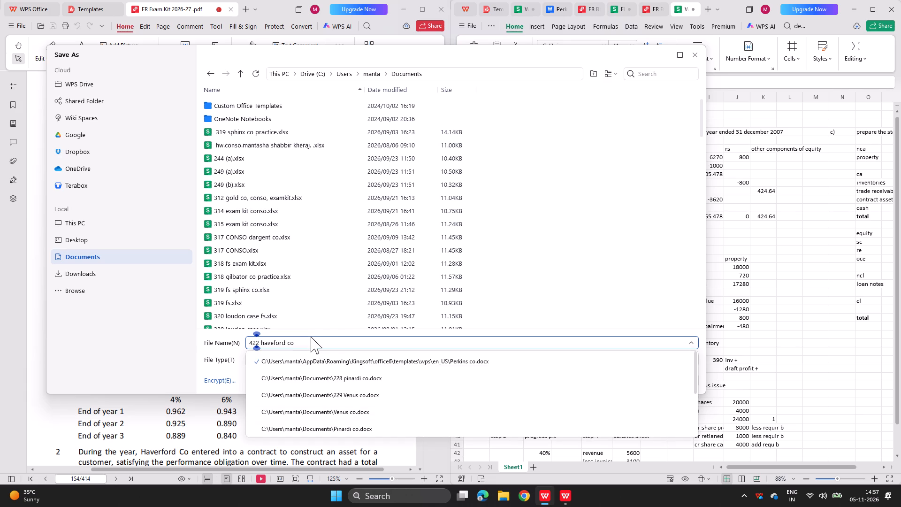
left_click(309, 340)
left_click(307, 347)
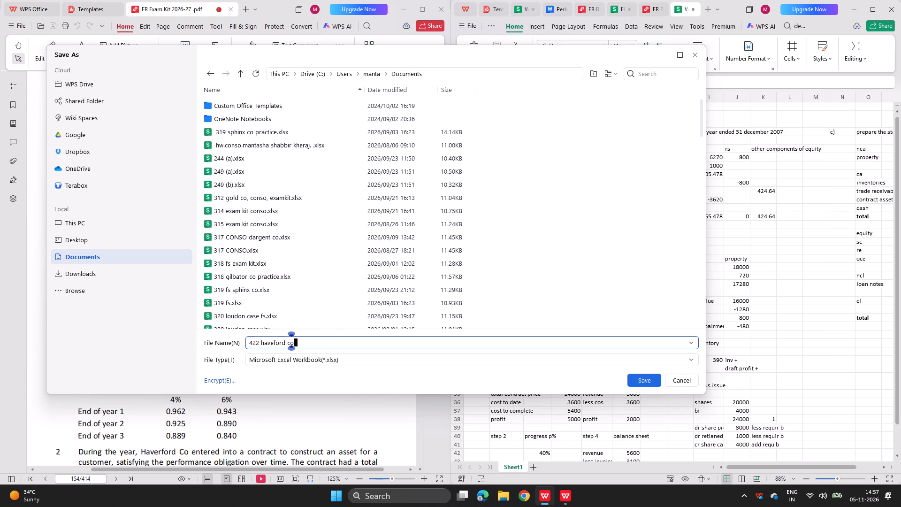
key("space")
left_click(645, 384)
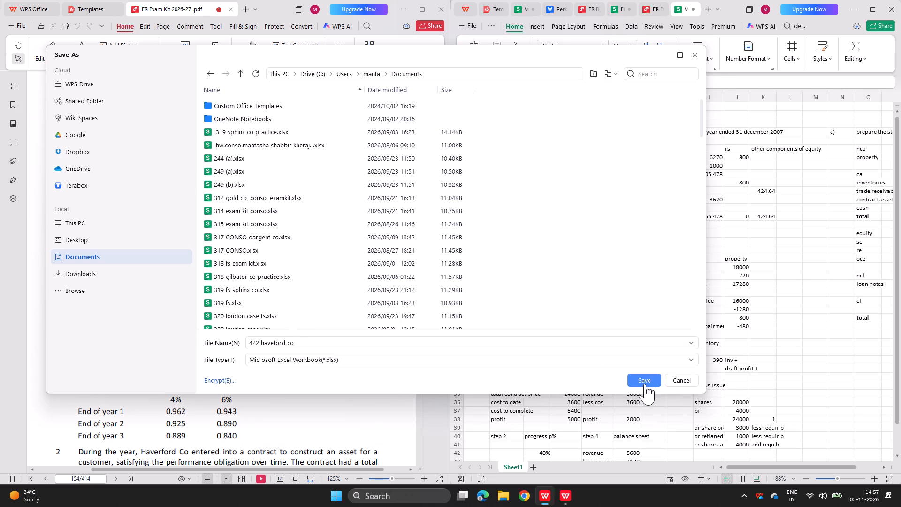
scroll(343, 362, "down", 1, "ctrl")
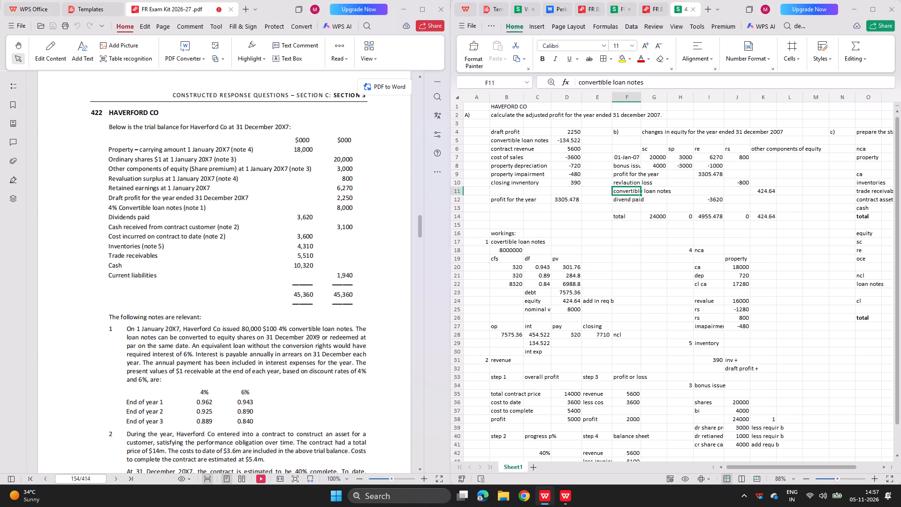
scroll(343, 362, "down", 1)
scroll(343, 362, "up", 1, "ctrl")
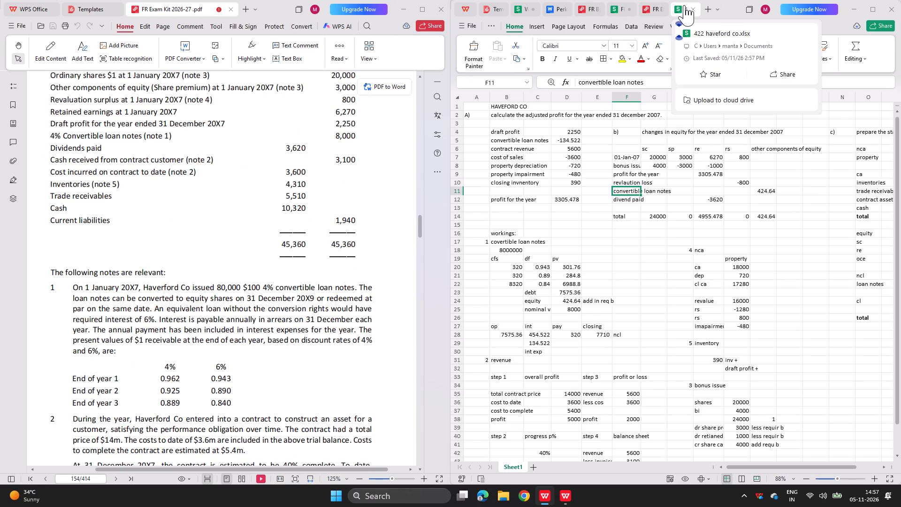
Open the HAVEFORD CO title in B1 for editing within its first word.
double_click(511, 108)
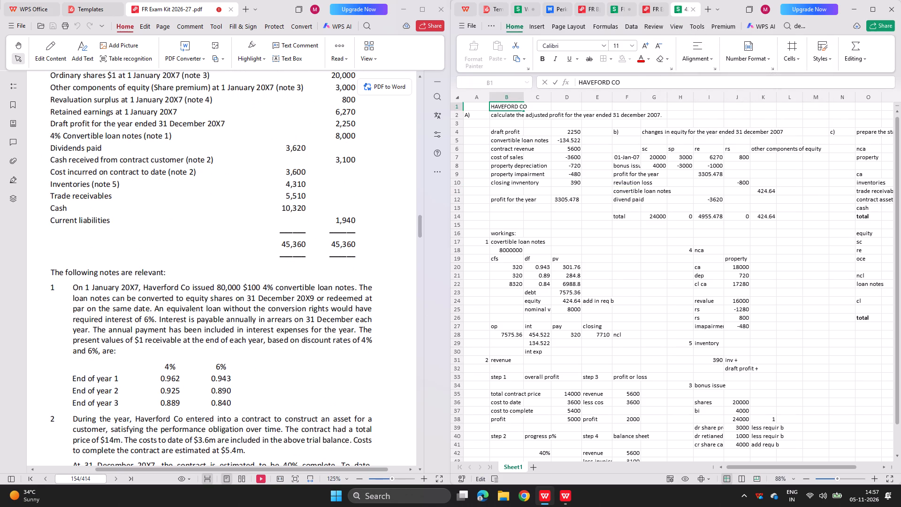
left_click(505, 106)
key("Left")
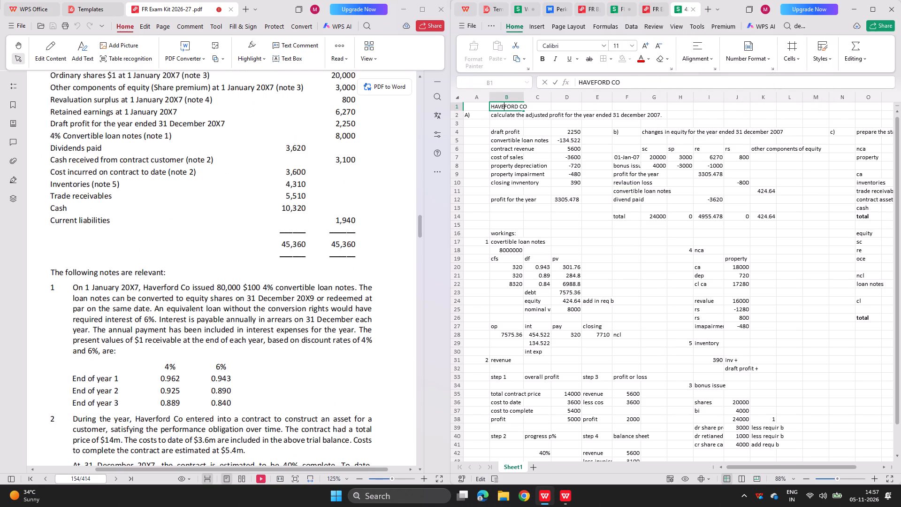